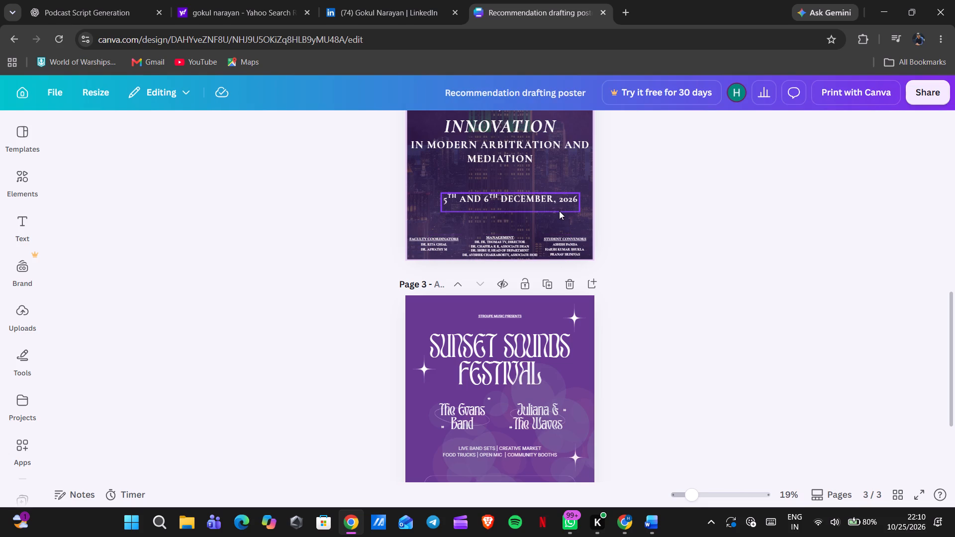
Duplicate page 2, the certificate course poster "Strategy, Skills & Innovation", in the poster design.
click(701, 254)
scroll(701, 254, up, 5)
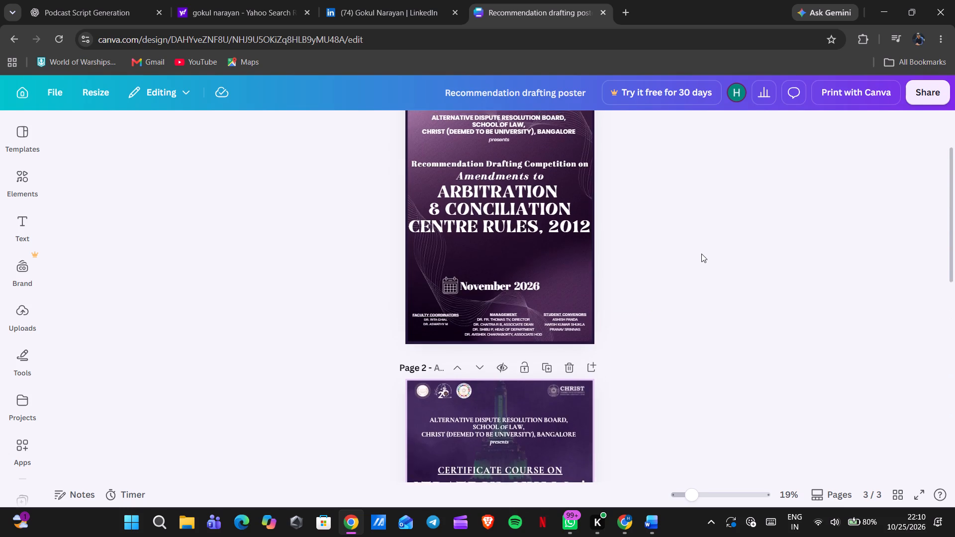
scroll(701, 254, up, 1)
scroll(701, 254, down, 7)
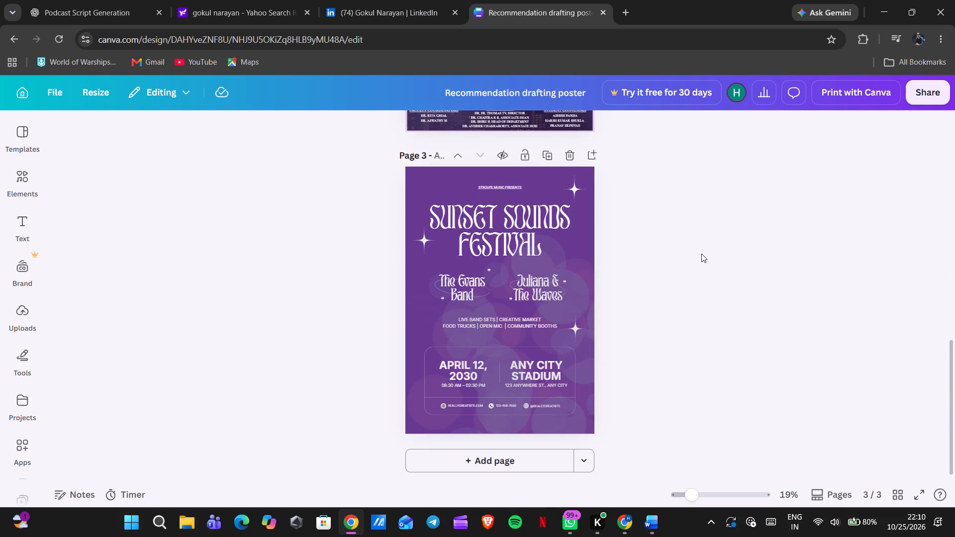
scroll(669, 233, up, 3)
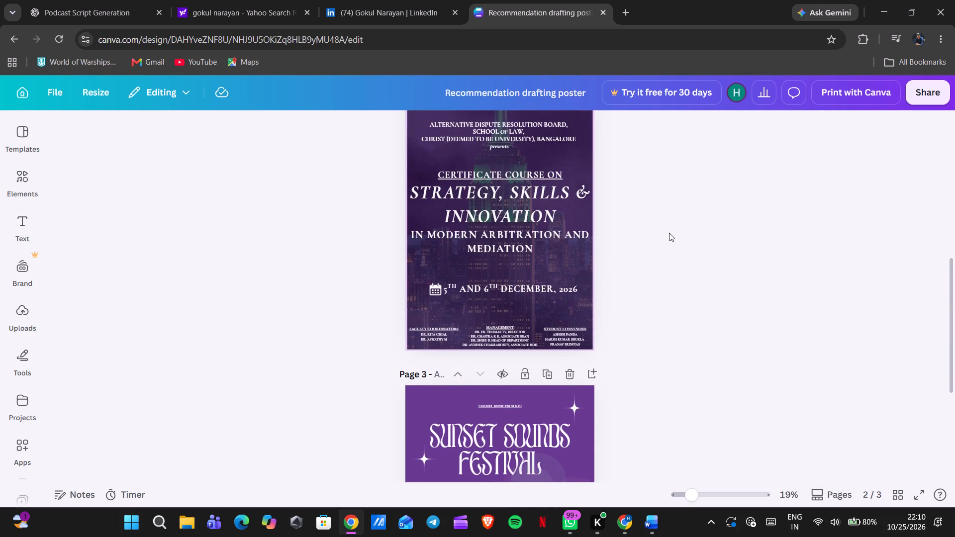
scroll(669, 245, up, 1)
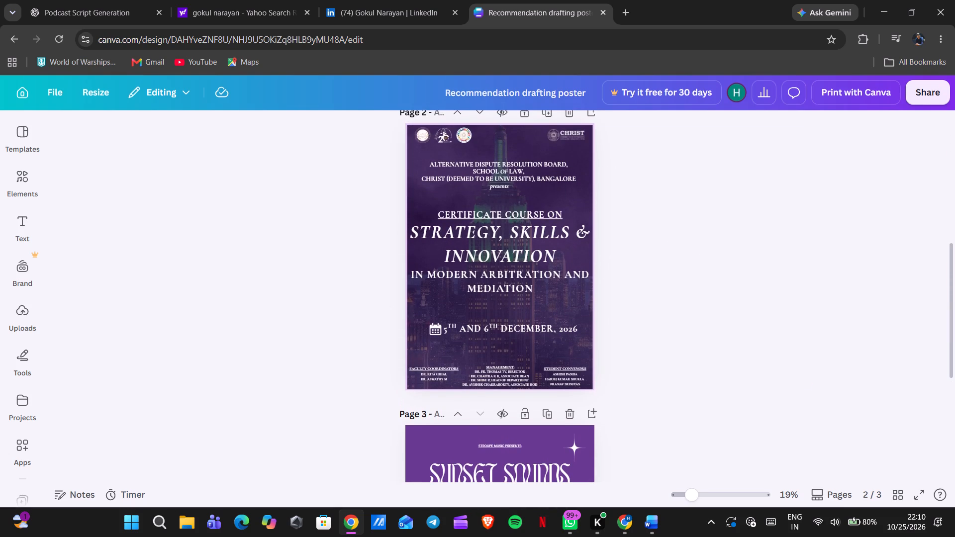
click(553, 114)
click(665, 229)
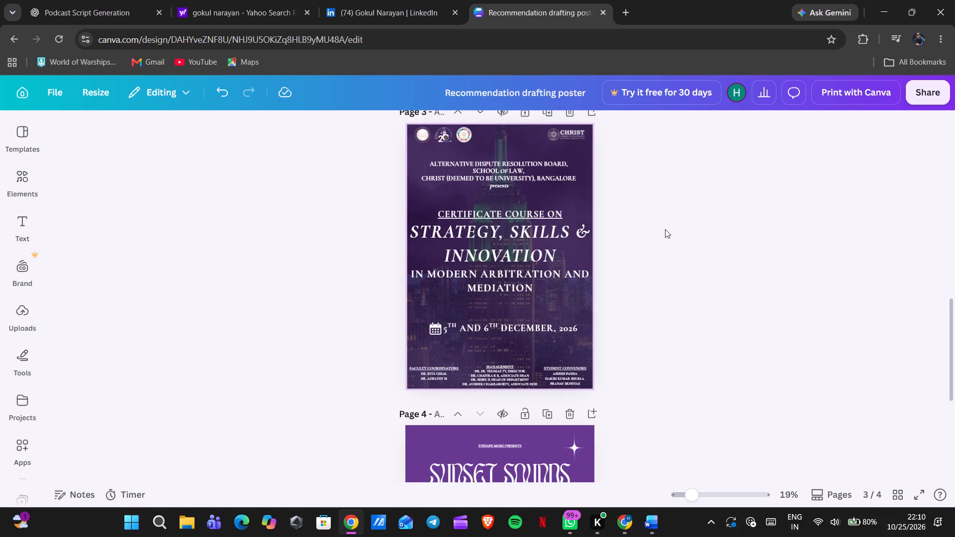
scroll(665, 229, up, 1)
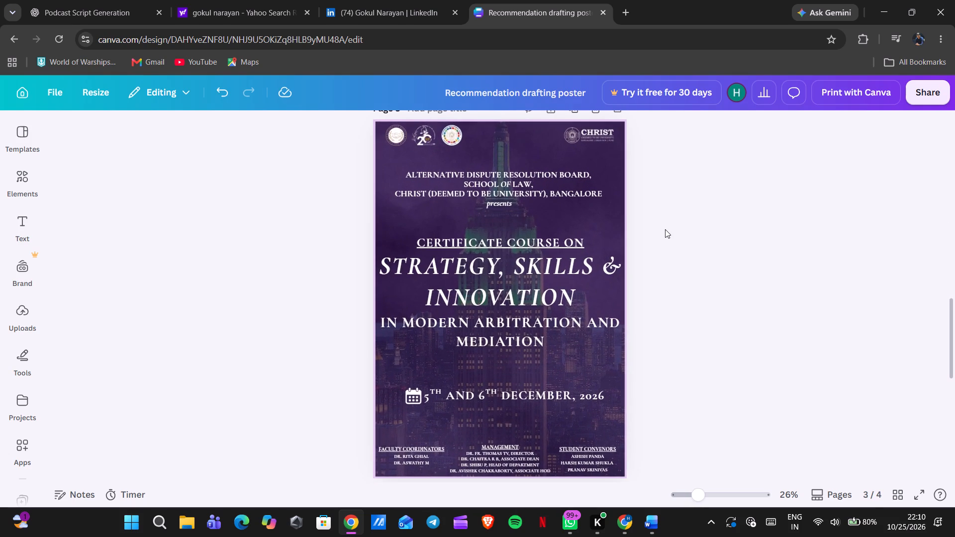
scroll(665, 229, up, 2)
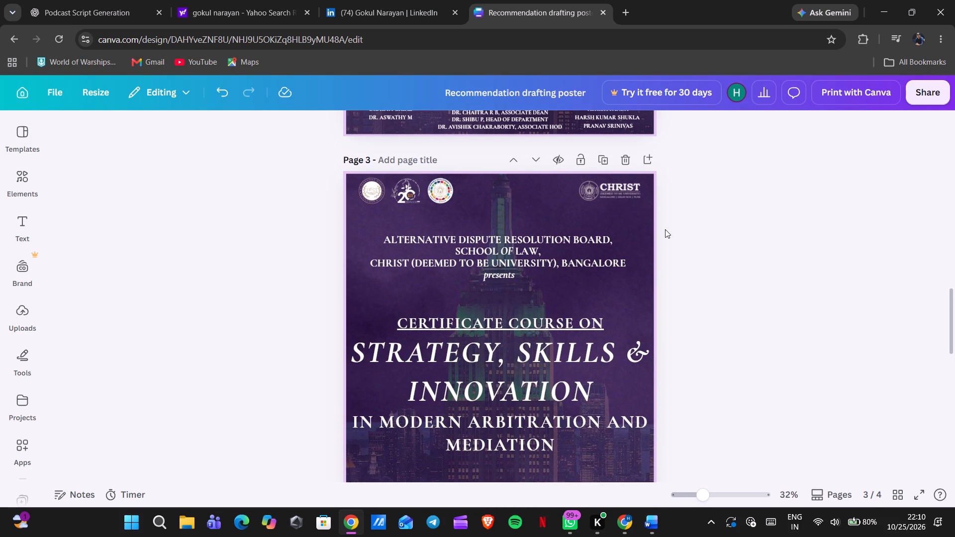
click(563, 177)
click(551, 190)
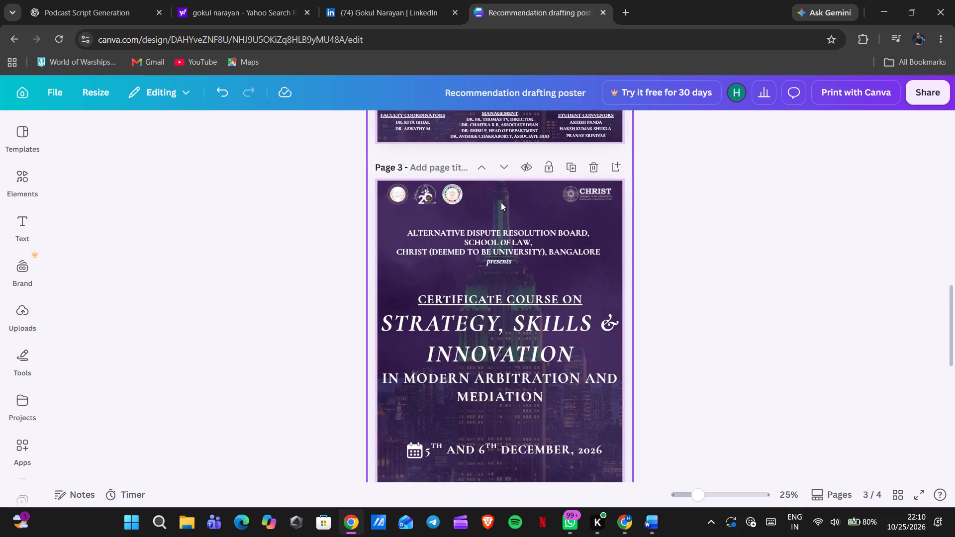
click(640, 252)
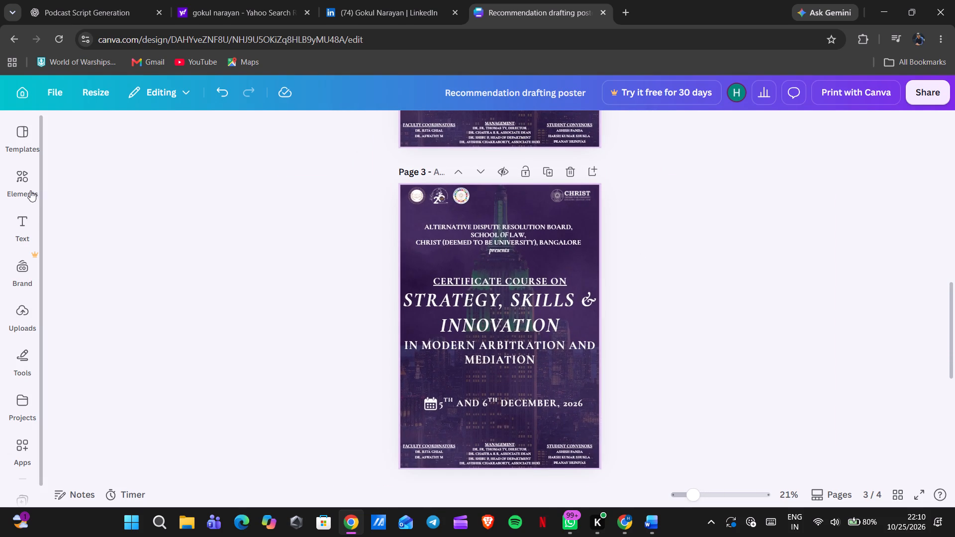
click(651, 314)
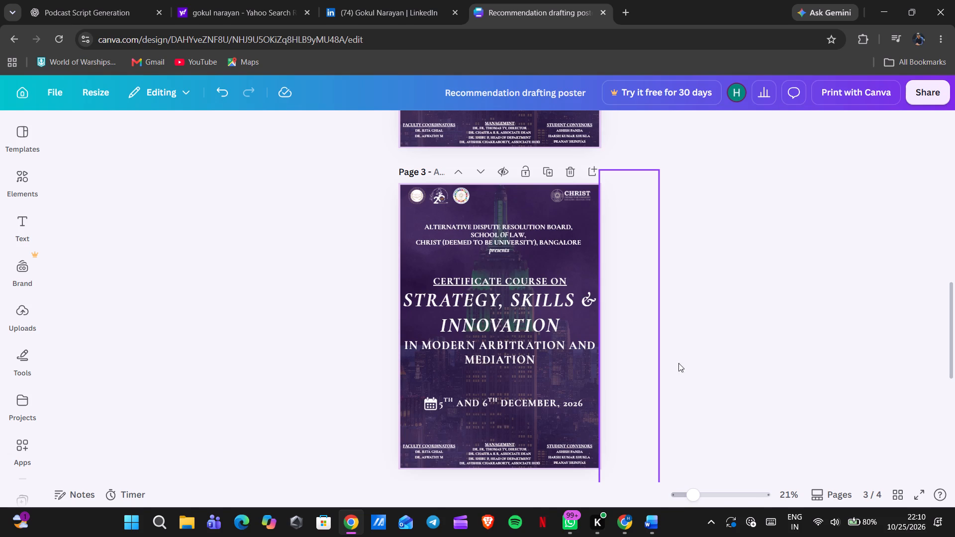
Switch to the other Chrome window with the podcast script in Google Docs and rename the document "GL - EP001 Script".
click(620, 523)
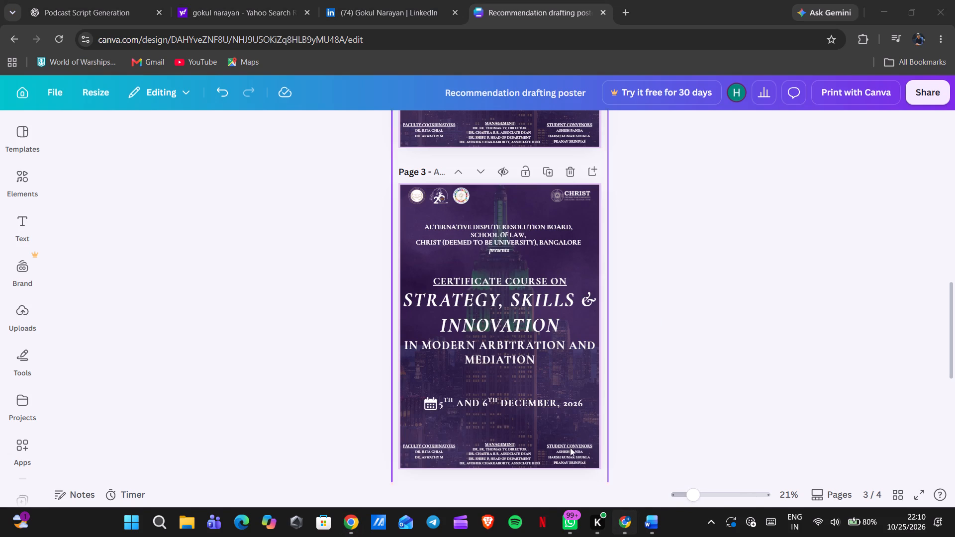
click(625, 525)
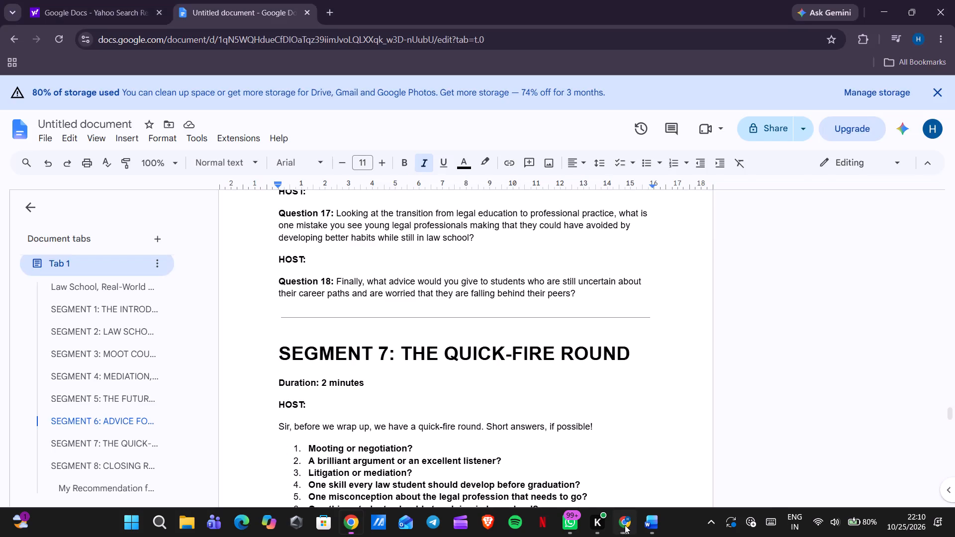
click(623, 521)
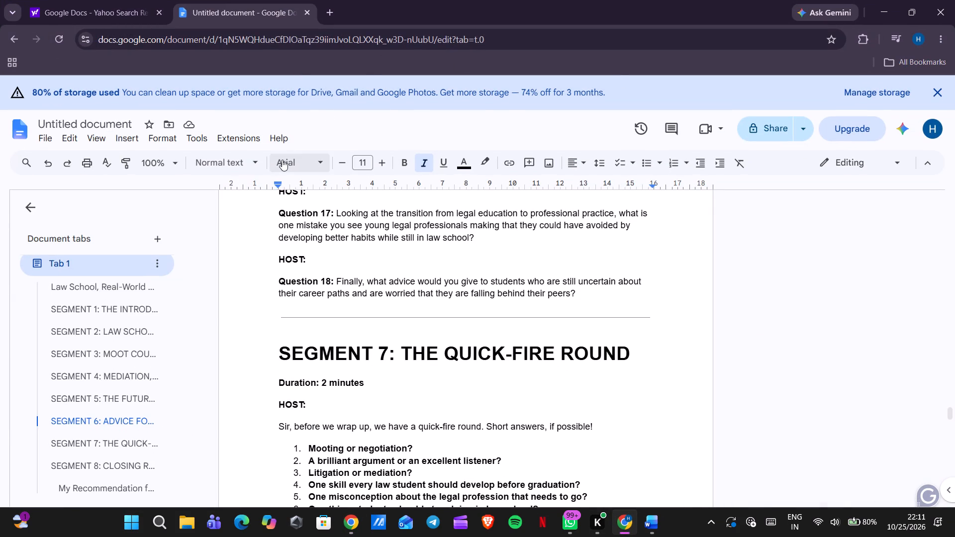
scroll(337, 224, up, 10)
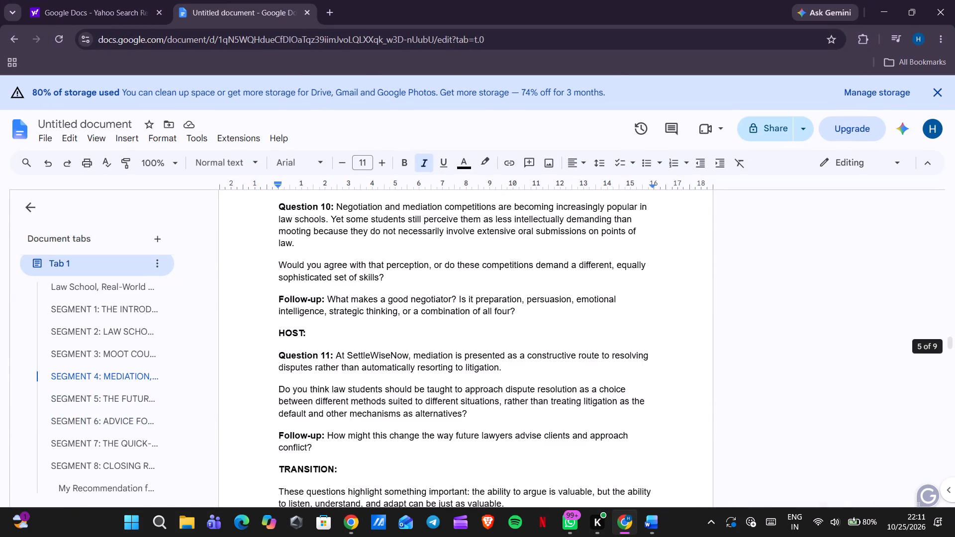
scroll(337, 224, up, 7)
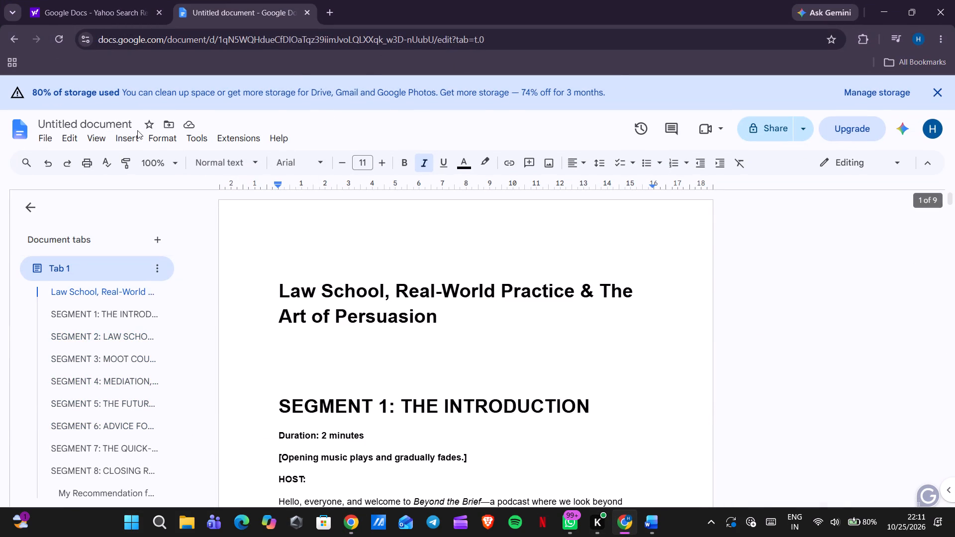
click(125, 129)
click(118, 119)
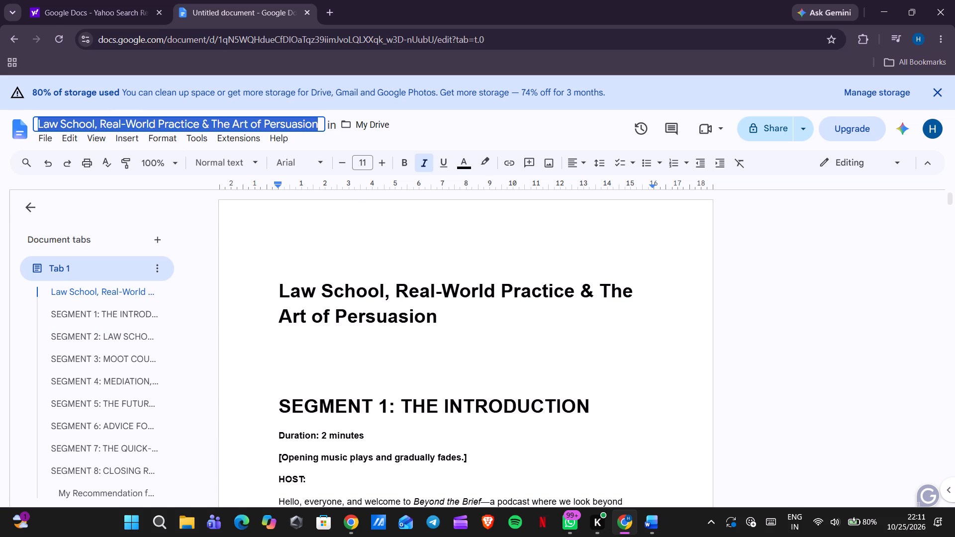
text(GL - EP)
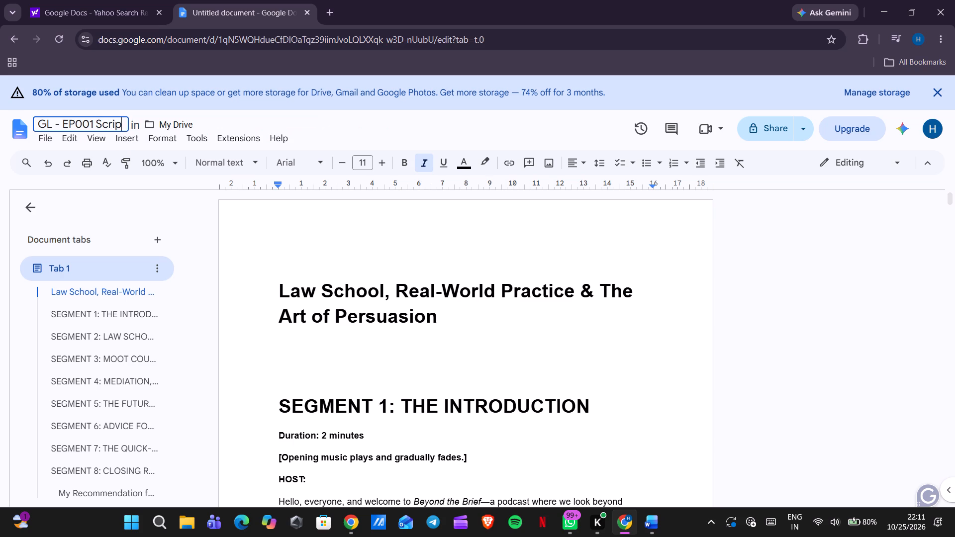
key(Return)
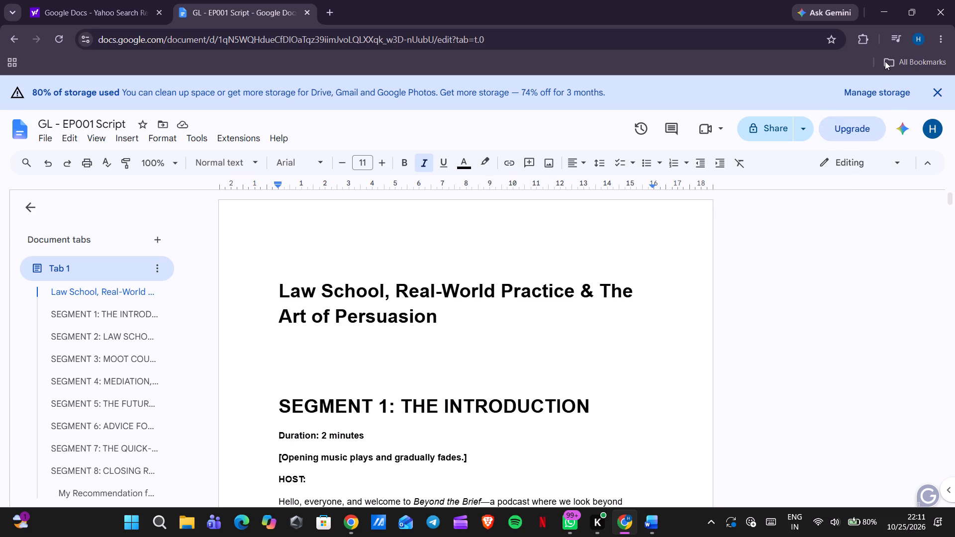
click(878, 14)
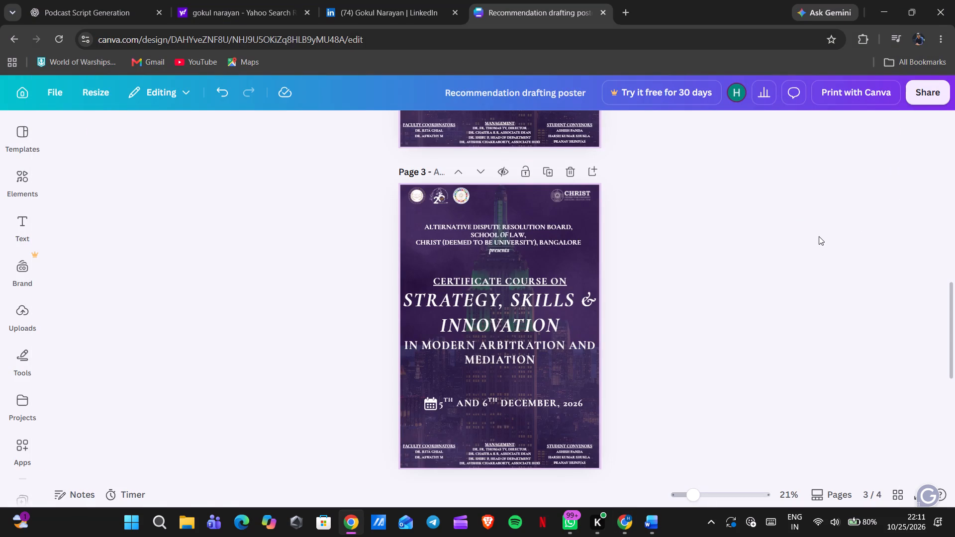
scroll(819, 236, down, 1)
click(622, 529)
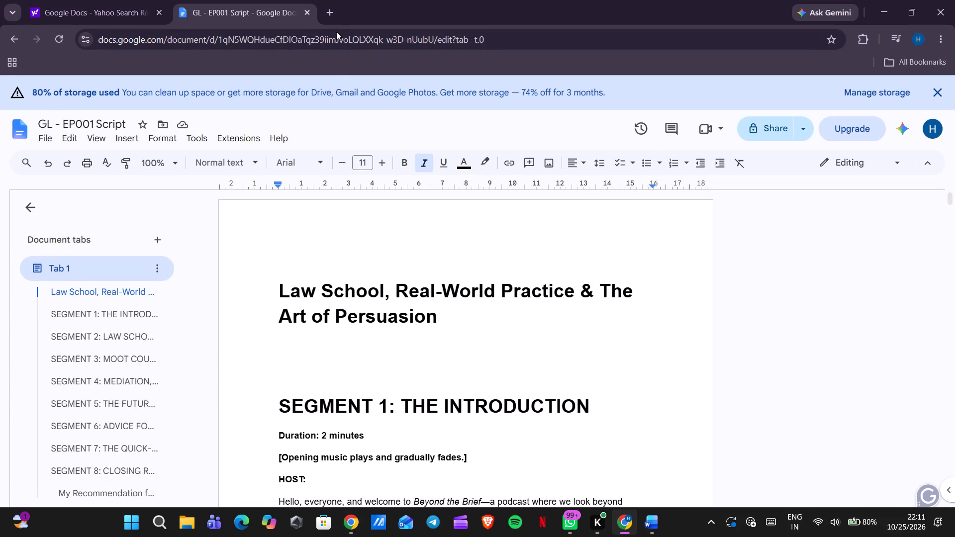
Close the script document and open the Canva home page in a new tab of the same window.
click(332, 12)
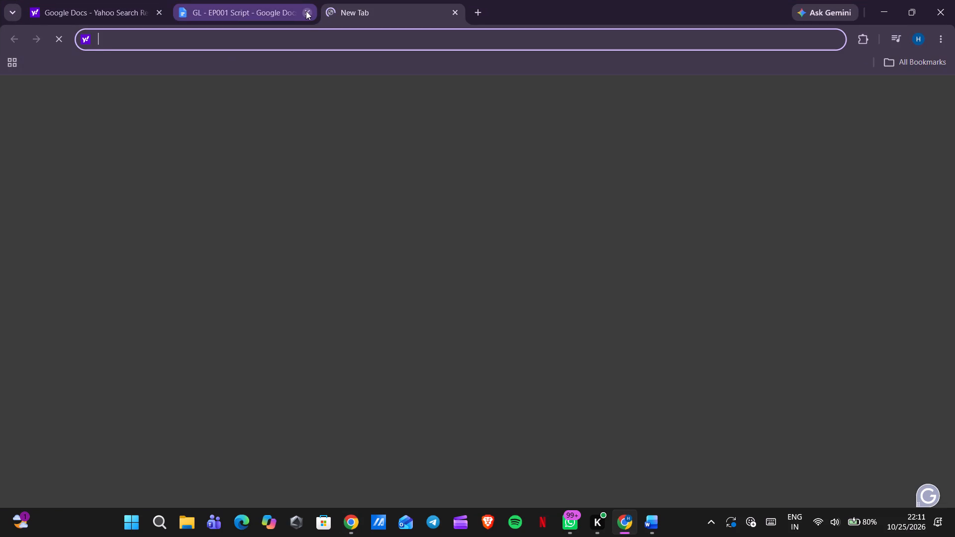
click(306, 11)
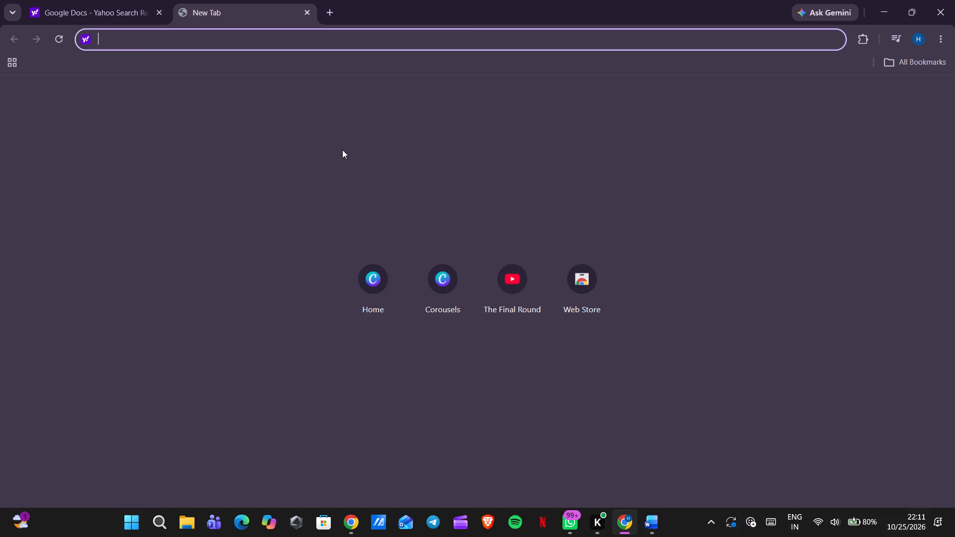
click(371, 279)
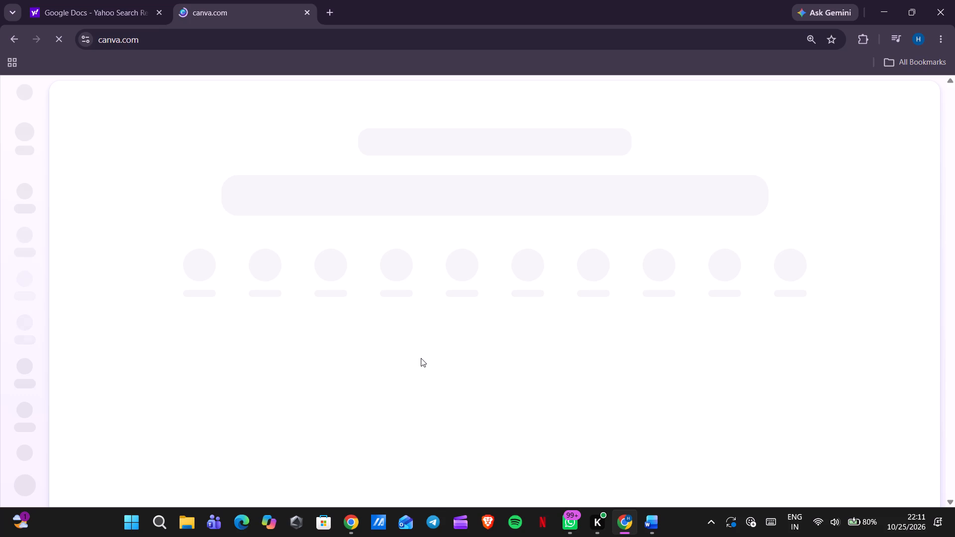
Open the purple ADR ranking rounds poster, "White and Brown Simple Workshop Invitation", from the recent Canva designs.
scroll(421, 358, down, 2)
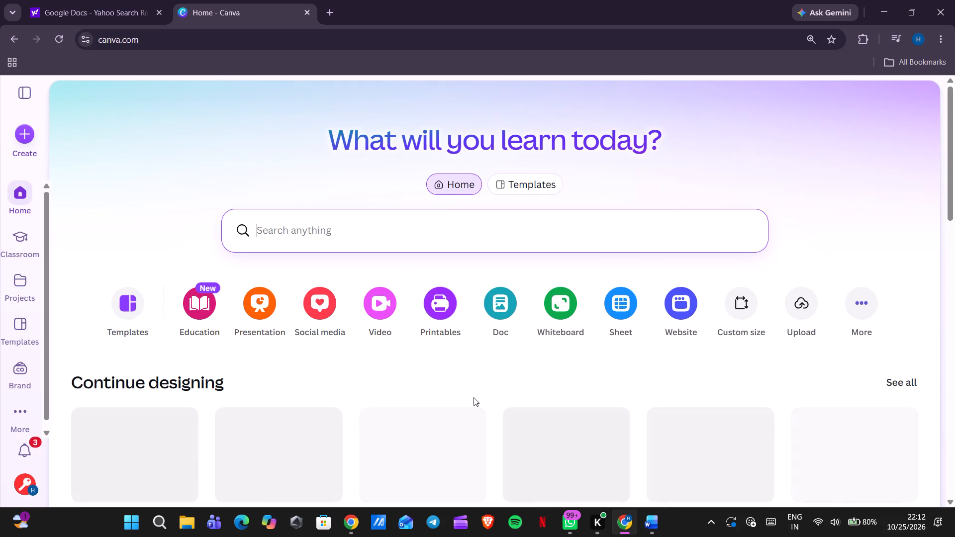
scroll(474, 397, down, 4)
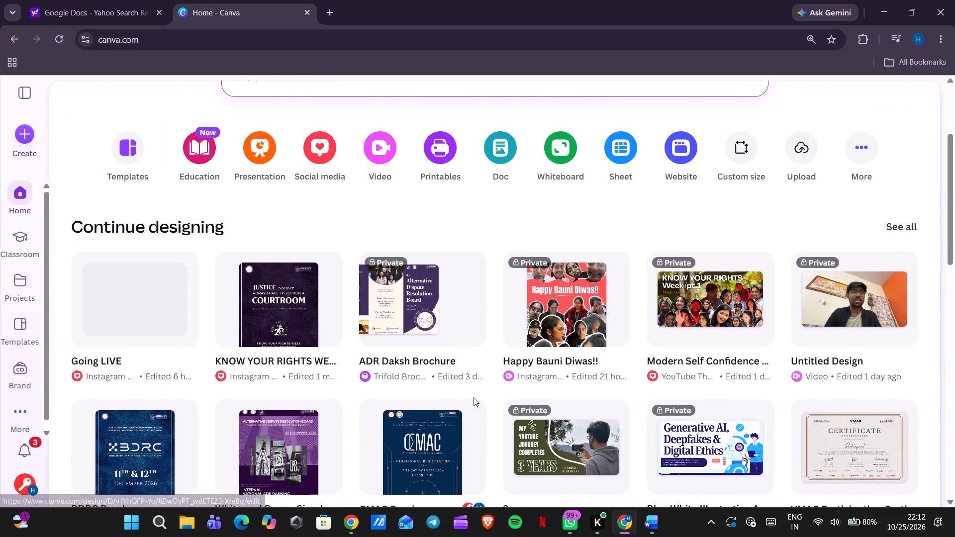
scroll(474, 397, down, 2)
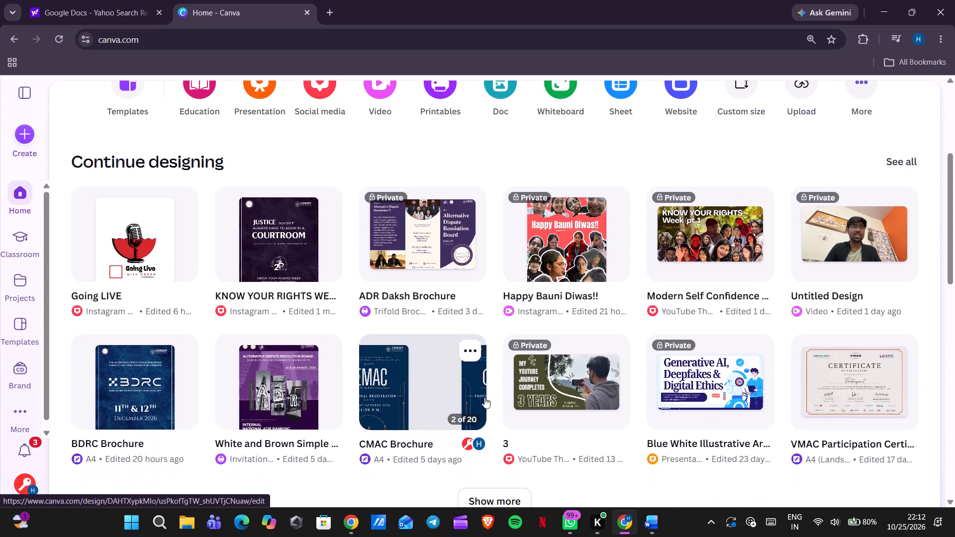
scroll(501, 412, down, 2)
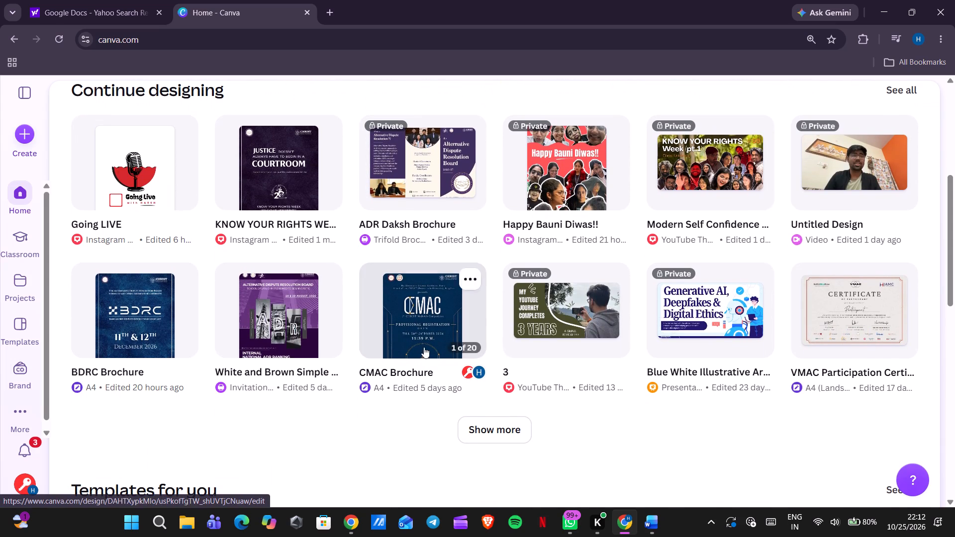
click(315, 306)
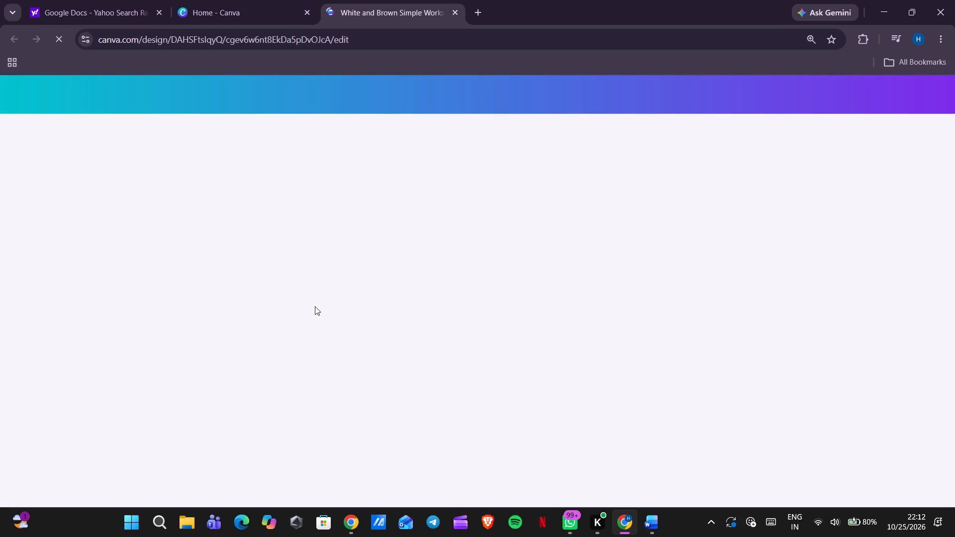
click(688, 347)
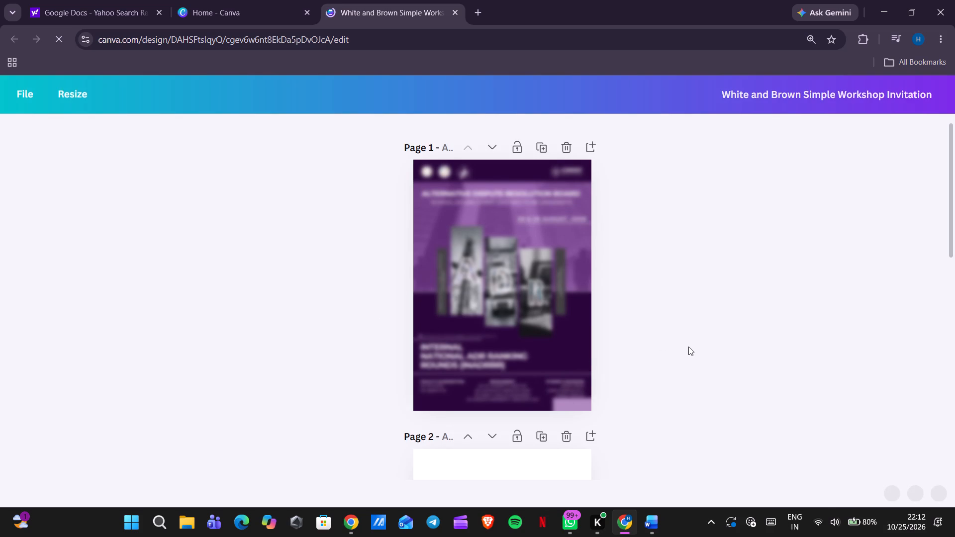
click(639, 227)
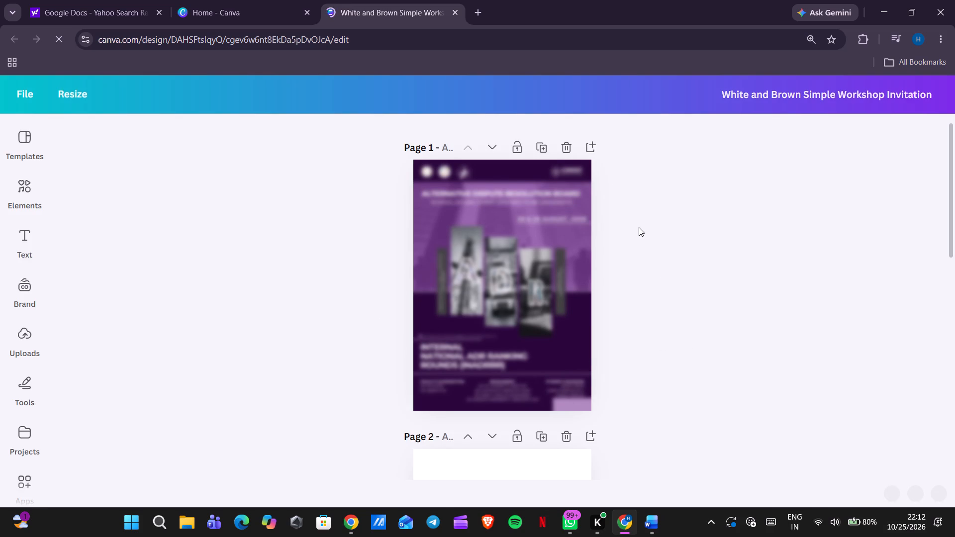
Add a new page after page 1, the ADR ranking rounds poster, and move it up to become the first page.
scroll(639, 227, down, 1)
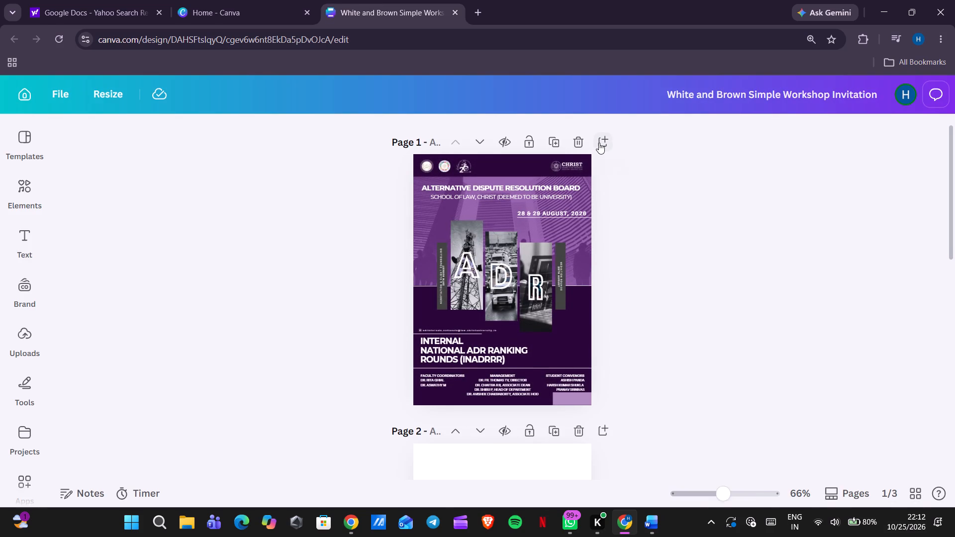
click(599, 143)
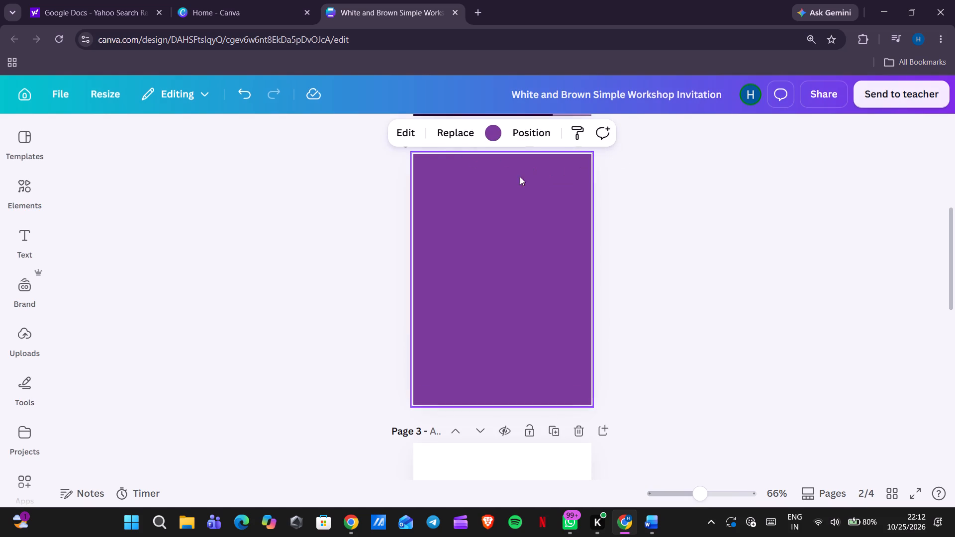
scroll(637, 263, up, 1)
click(458, 203)
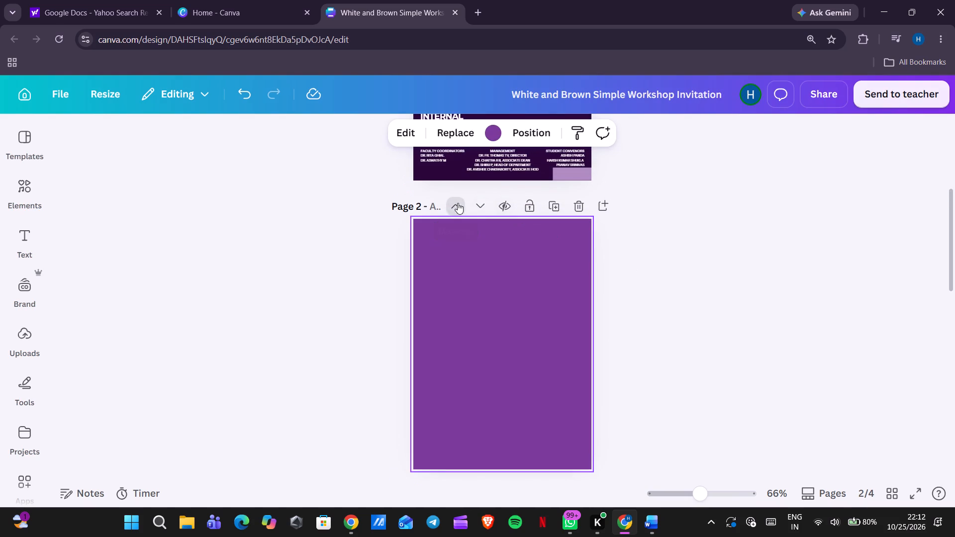
click(667, 241)
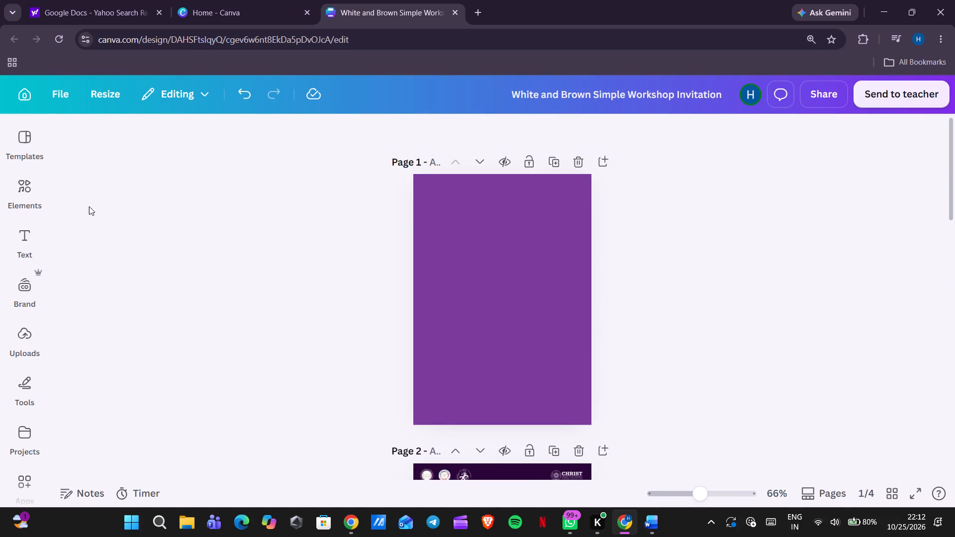
Search the elements for "empire state building" and show all the photo results.
click(429, 280)
click(26, 198)
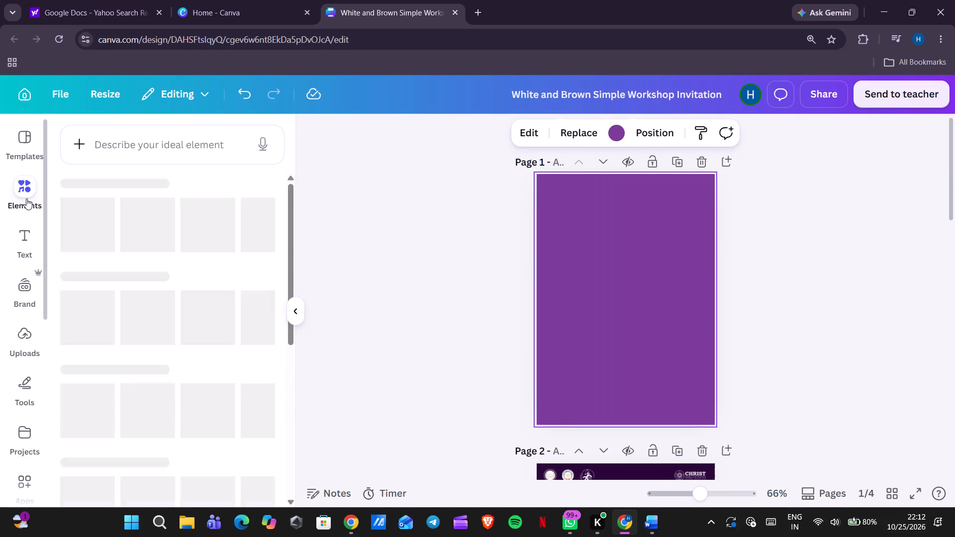
click(155, 157)
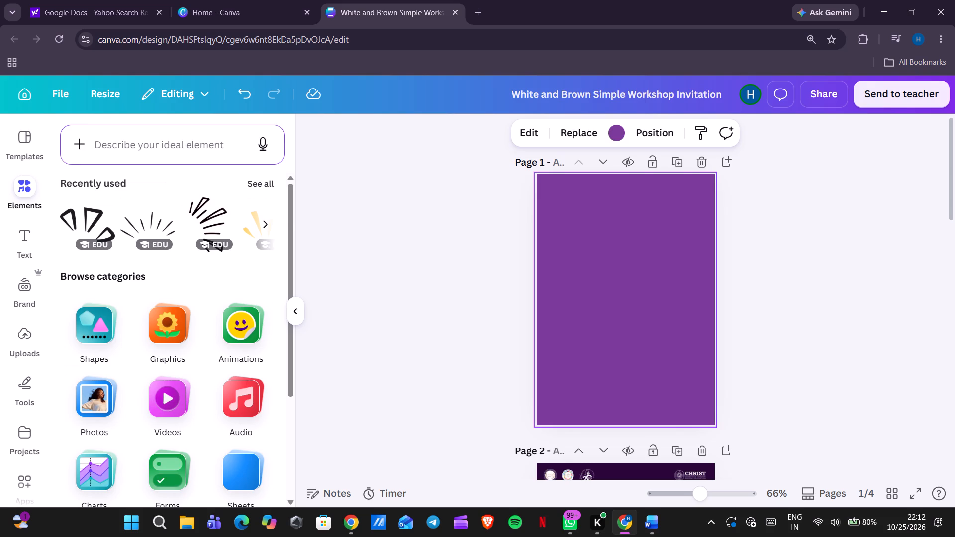
click(157, 152)
text(empire sta)
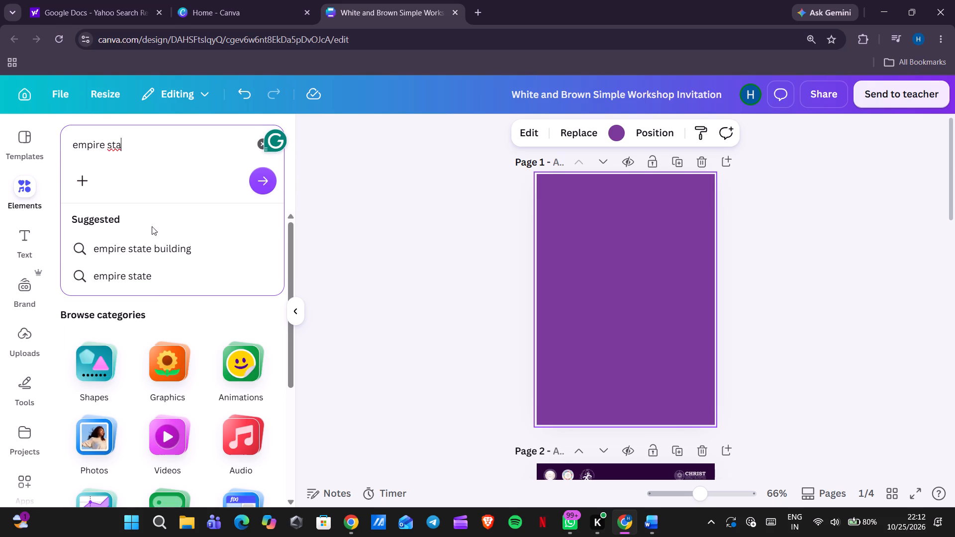
click(153, 252)
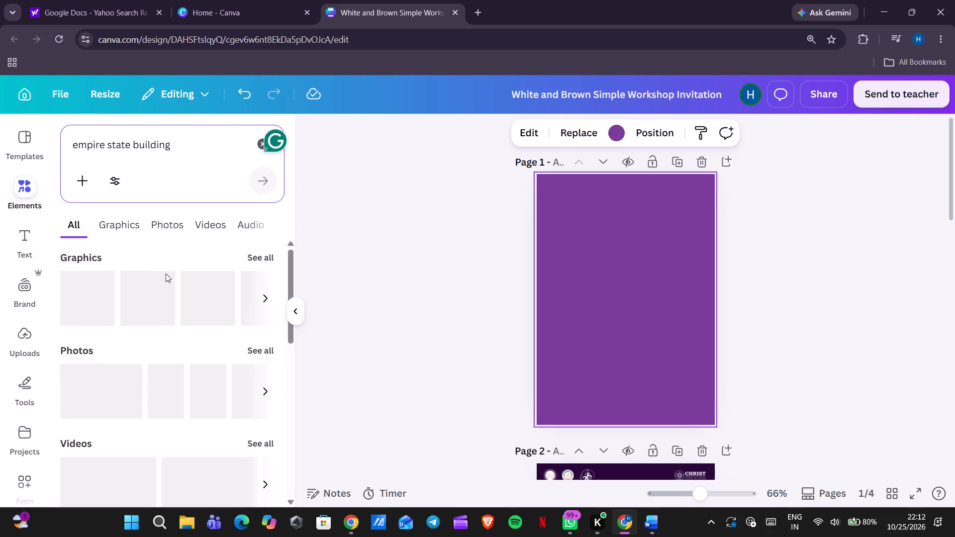
click(254, 352)
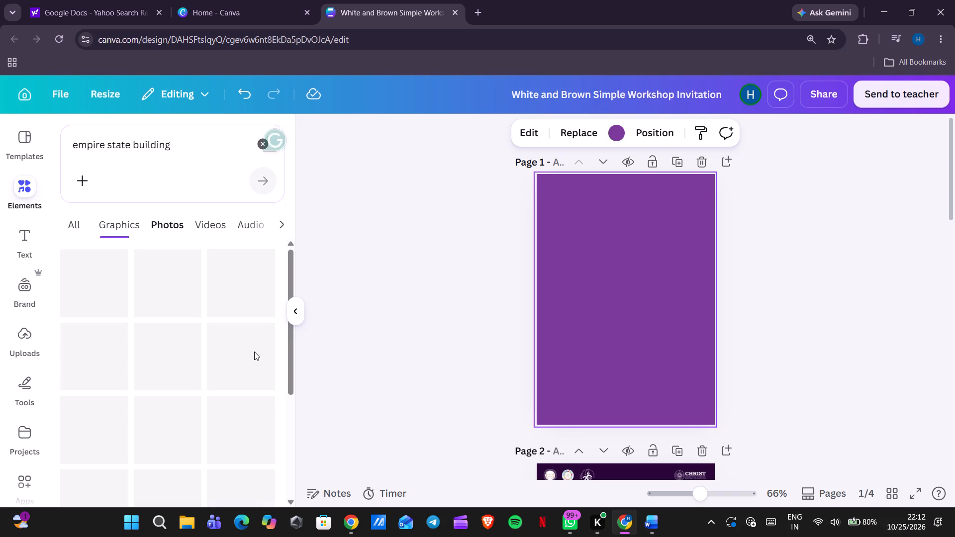
Add the blue dusk skyline photo of the Empire State Building to the blank page 1.
scroll(254, 352, down, 1)
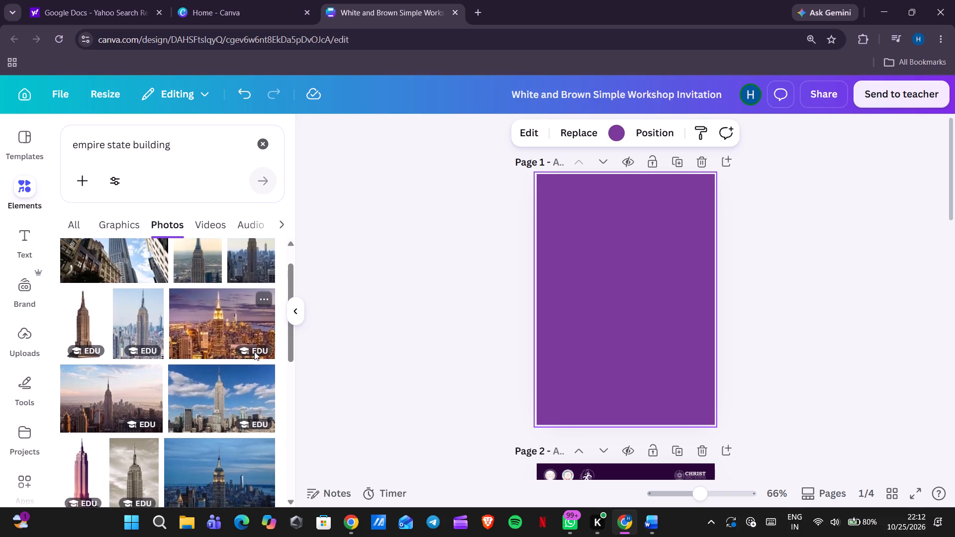
scroll(254, 352, down, 2)
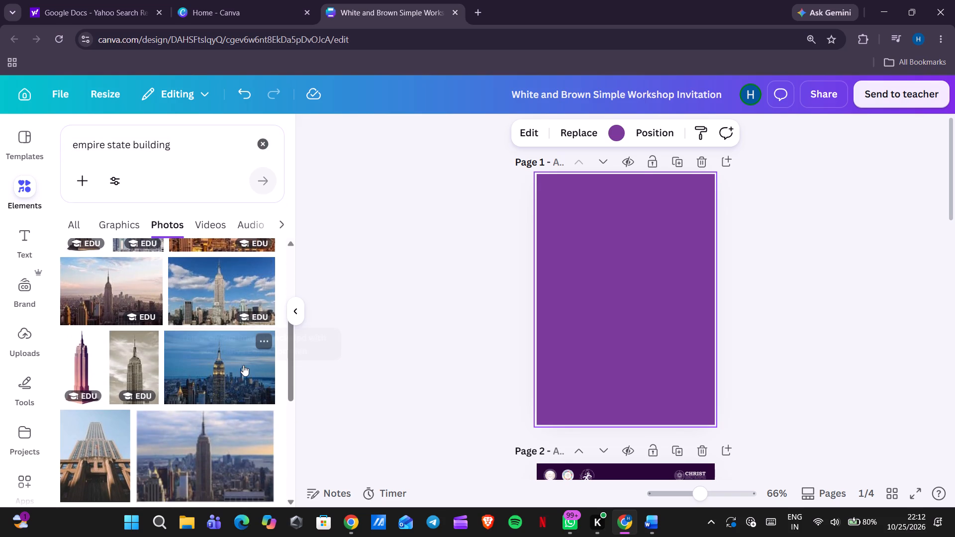
click(241, 371)
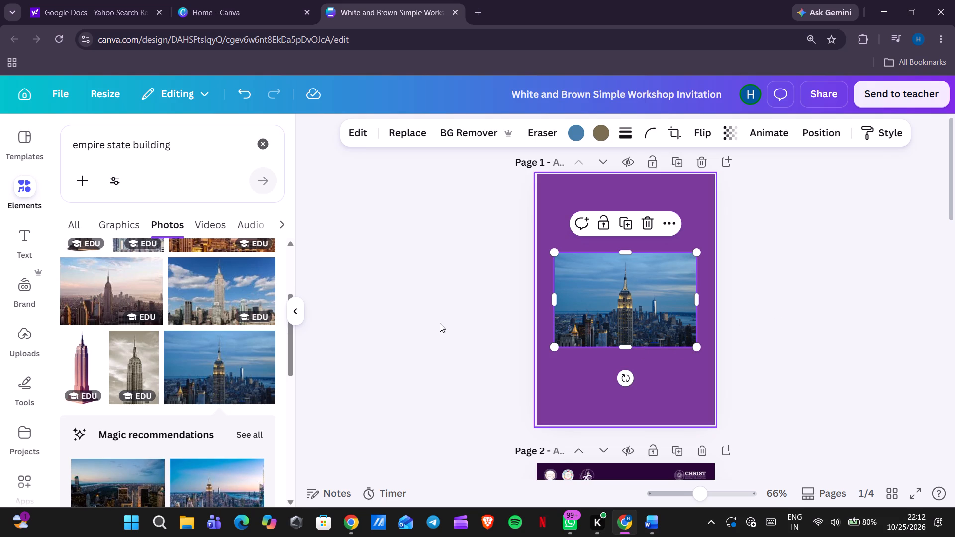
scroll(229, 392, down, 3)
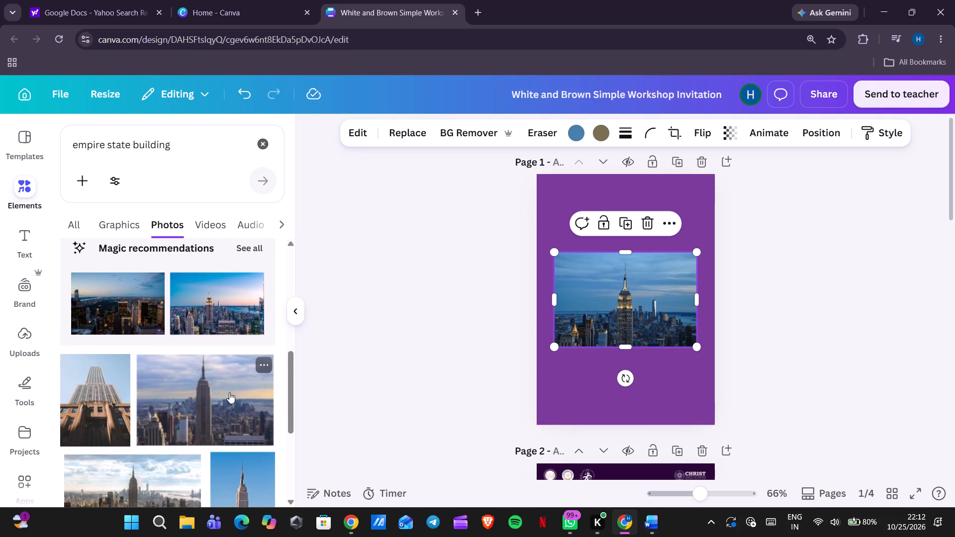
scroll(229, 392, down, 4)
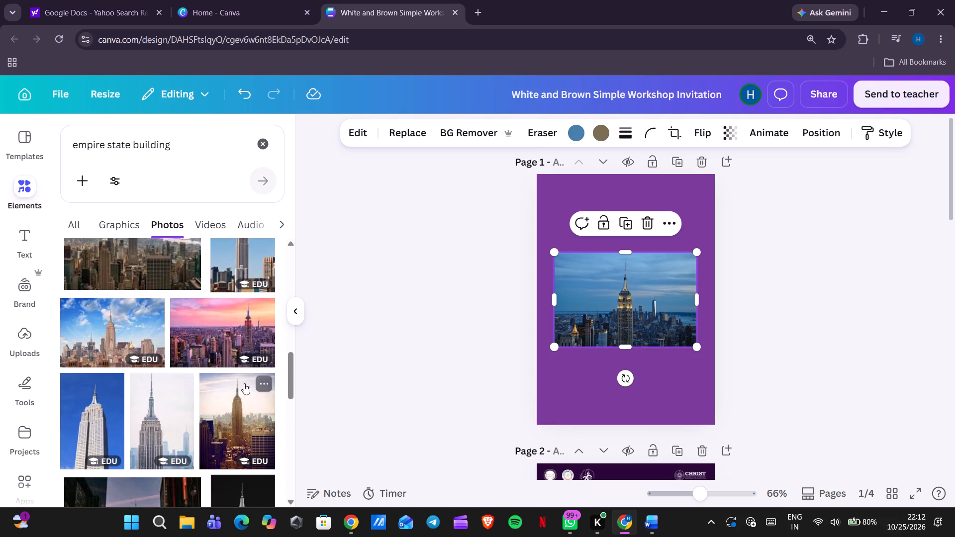
Set page 1's background to the dark purple from the photo colours, after trying the light purple used in the design.
click(727, 337)
click(664, 232)
click(588, 132)
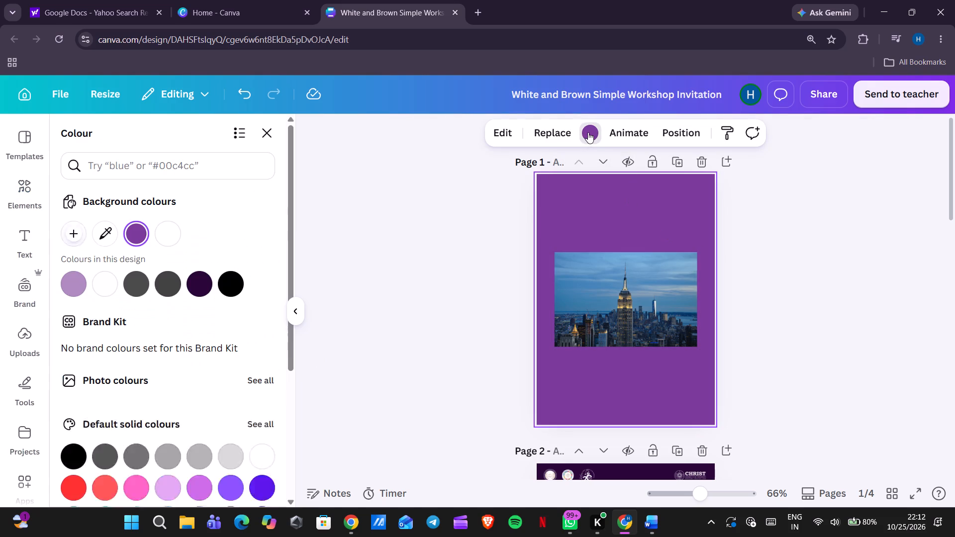
click(80, 280)
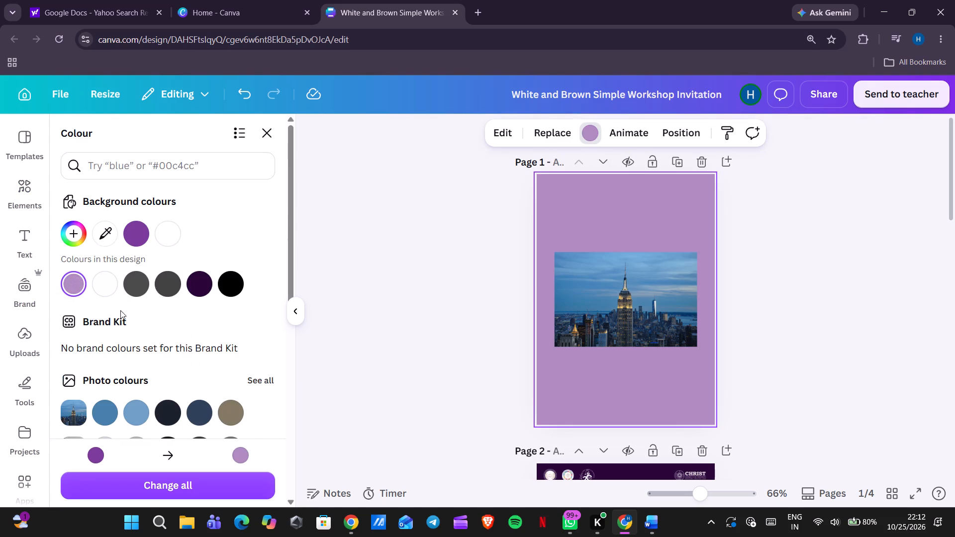
scroll(120, 310, down, 1)
scroll(136, 311, up, 2)
scroll(130, 290, down, 2)
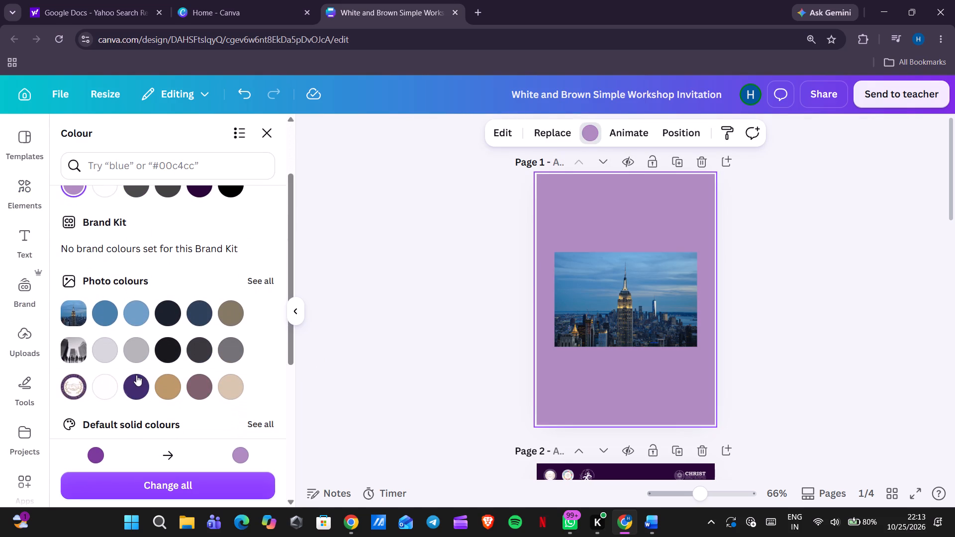
click(136, 377)
click(746, 331)
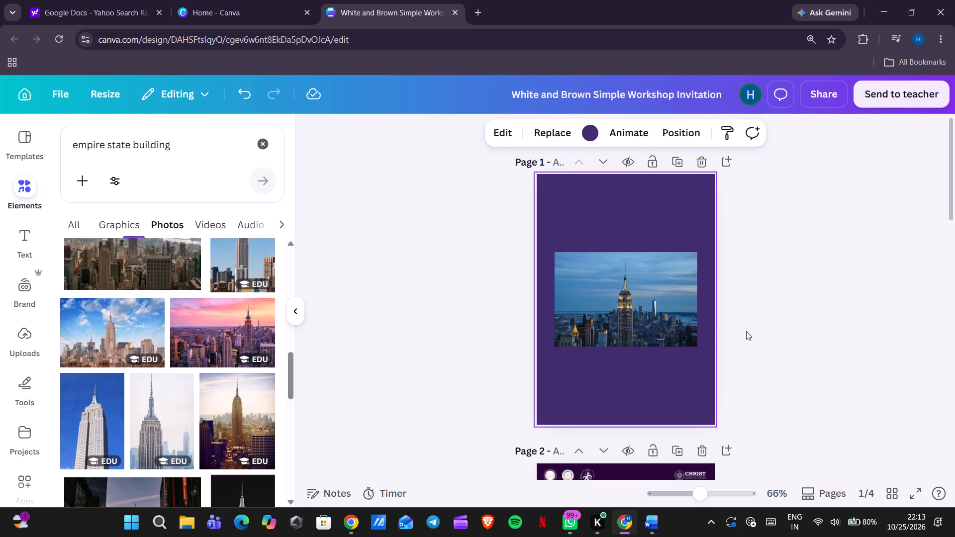
click(746, 331)
Enlarge the skyline photo to about 221.7 by 147.5 mm so it covers all of page 1.
click(663, 321)
drag(699, 347, 825, 408)
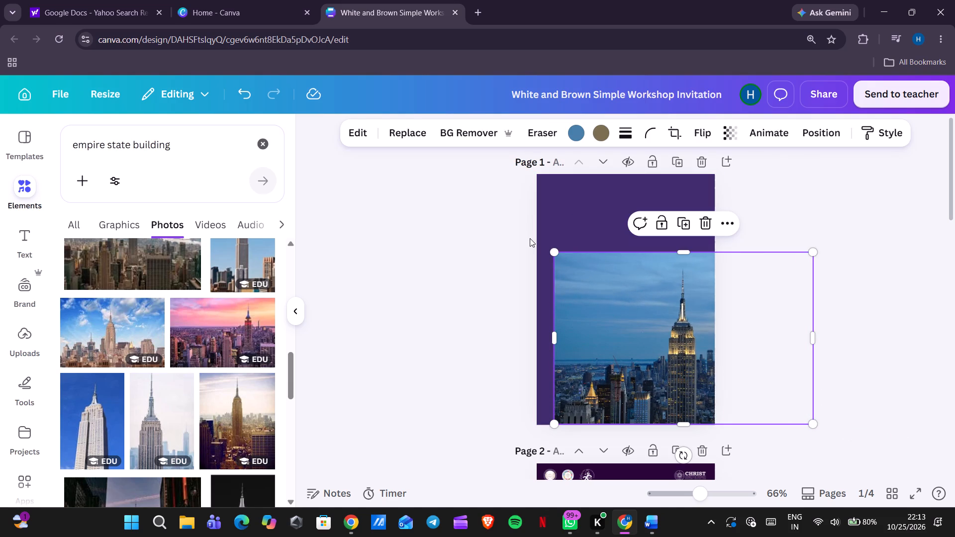
drag(551, 252, 451, 150)
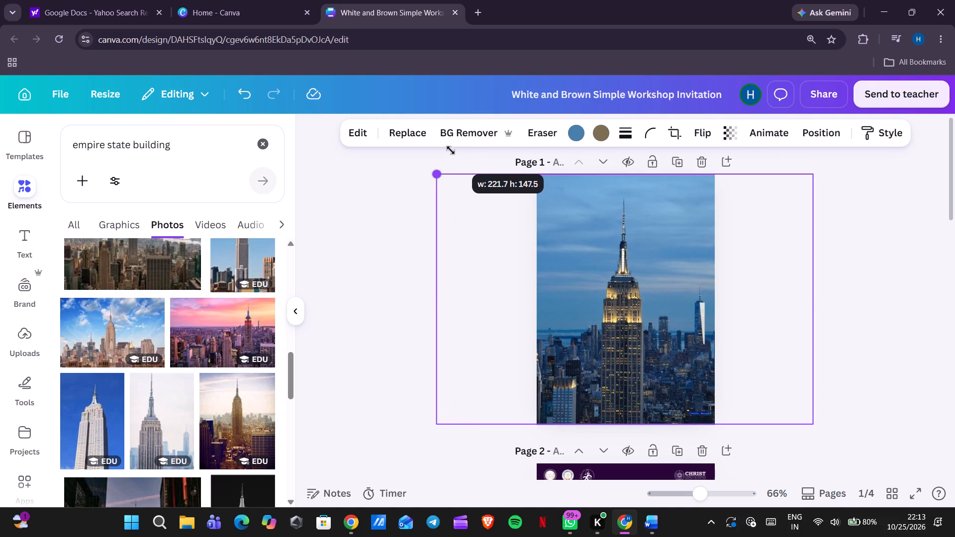
drag(451, 150, 451, 151)
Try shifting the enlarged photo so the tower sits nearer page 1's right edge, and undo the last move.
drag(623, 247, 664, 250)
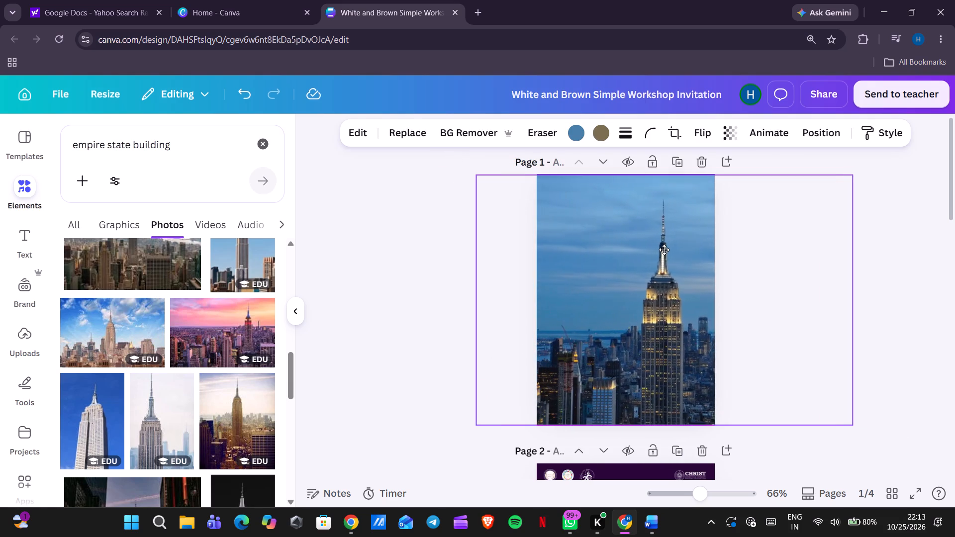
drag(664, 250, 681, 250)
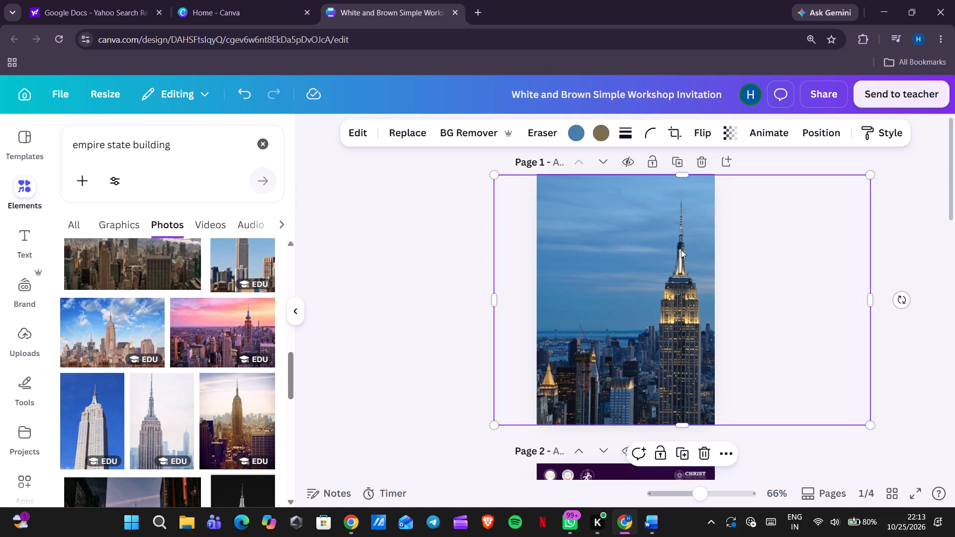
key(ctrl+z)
Replace page 1's skyline photo with the Empire State Building photo framed by dark buildings under pink-streaked clouds.
scroll(181, 358, down, 2)
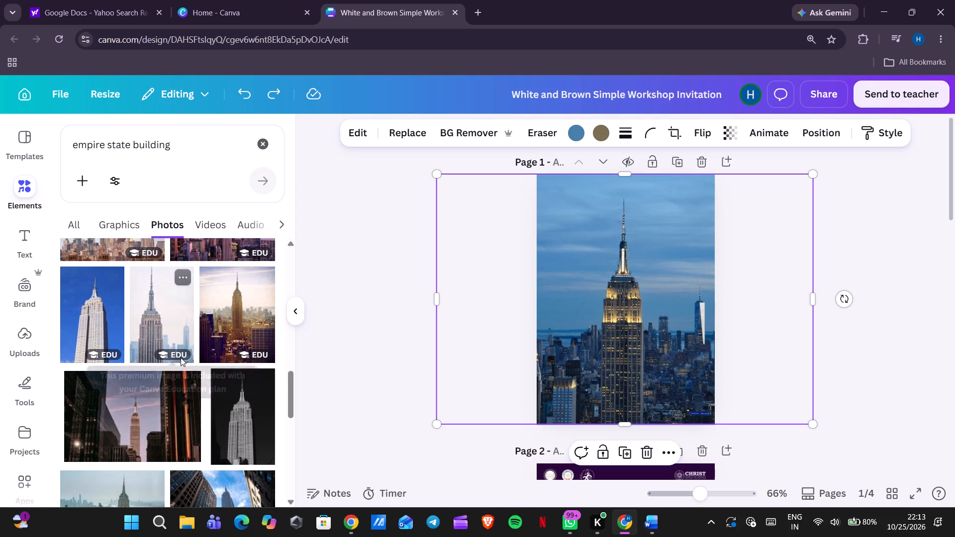
scroll(181, 358, down, 1)
drag(180, 358, 561, 338)
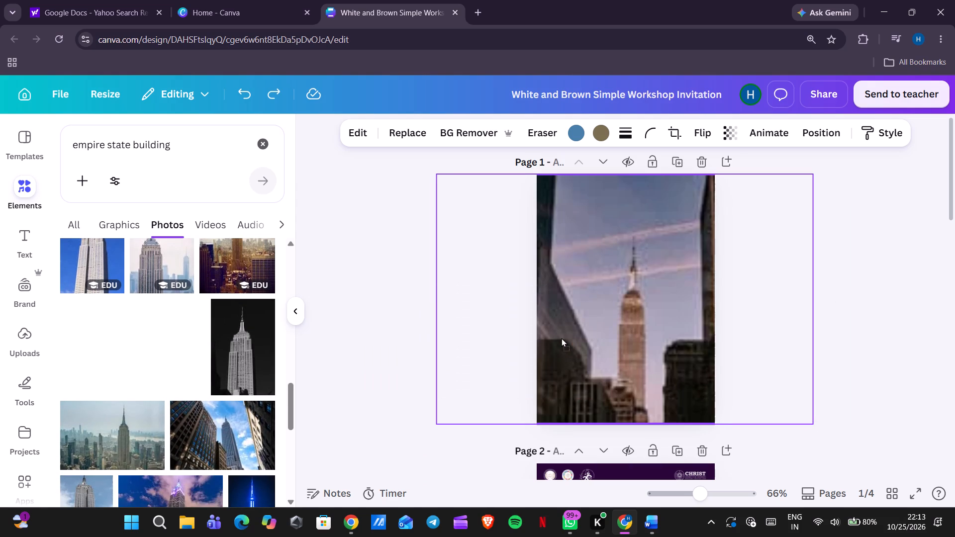
drag(561, 338, 563, 338)
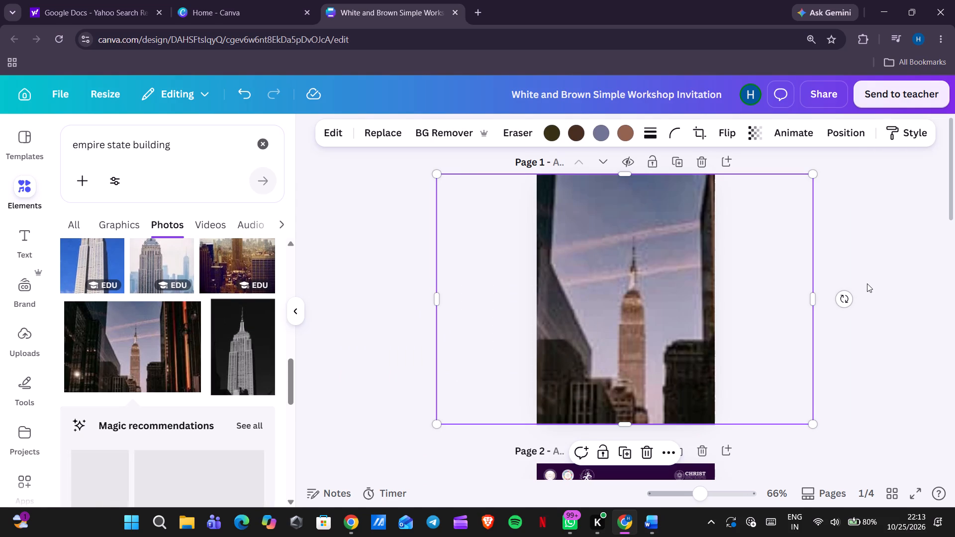
click(867, 283)
scroll(867, 283, up, 1)
scroll(867, 283, down, 1)
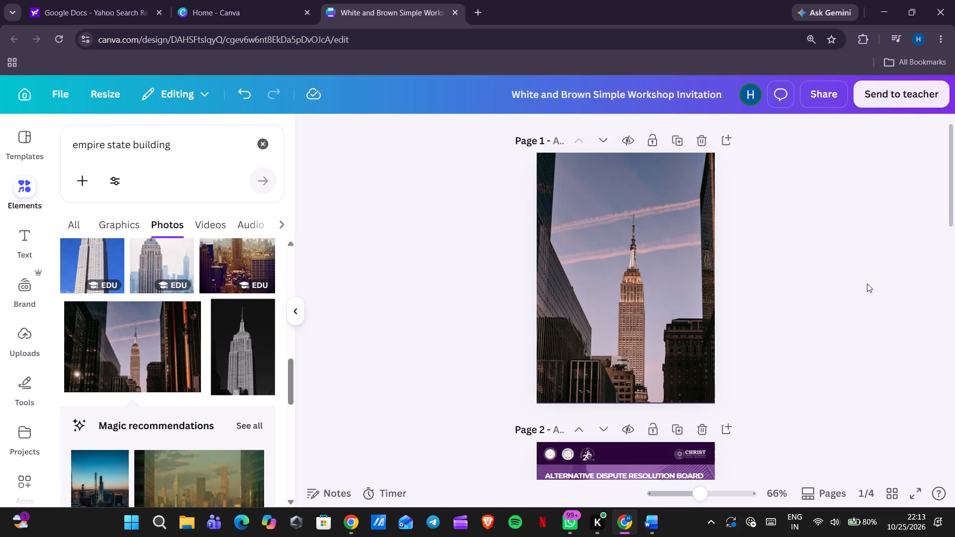
scroll(867, 283, up, 1)
click(460, 234)
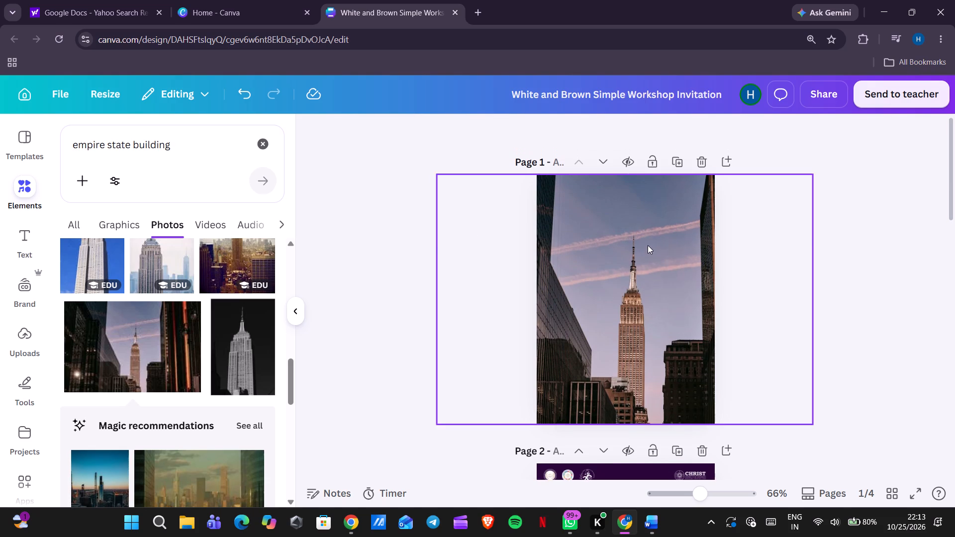
Make the Empire State Building photo semi-transparent so the dark purple background tints it.
click(648, 245)
click(751, 140)
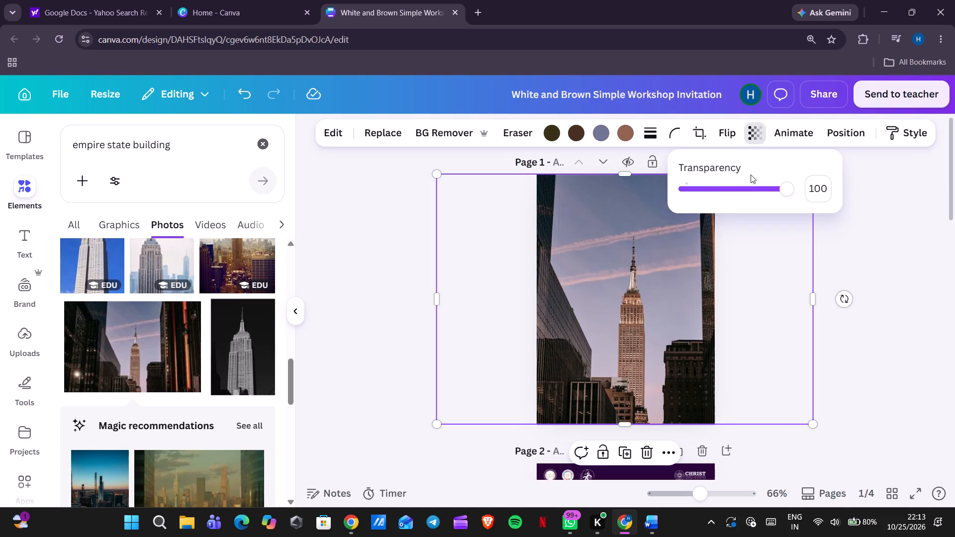
drag(776, 187, 745, 196)
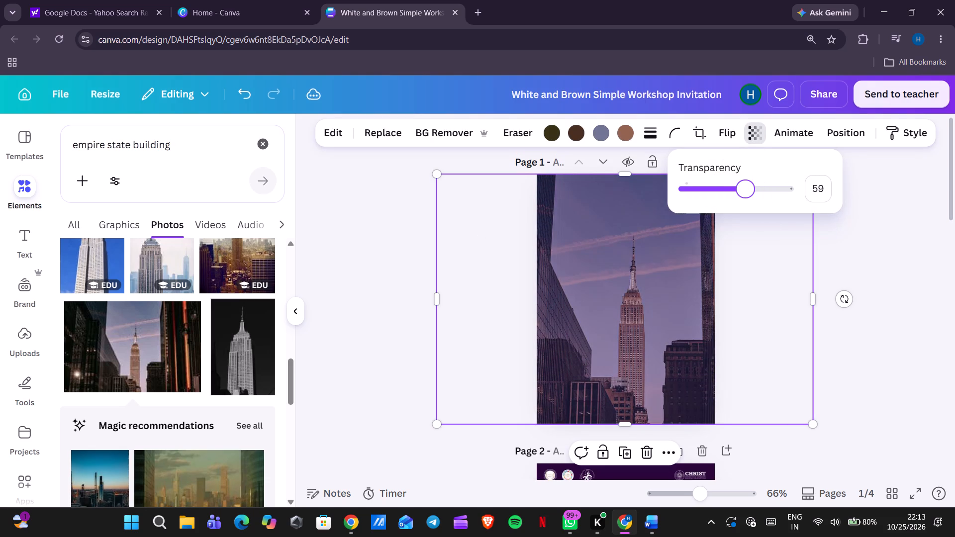
drag(745, 196, 735, 199)
click(908, 216)
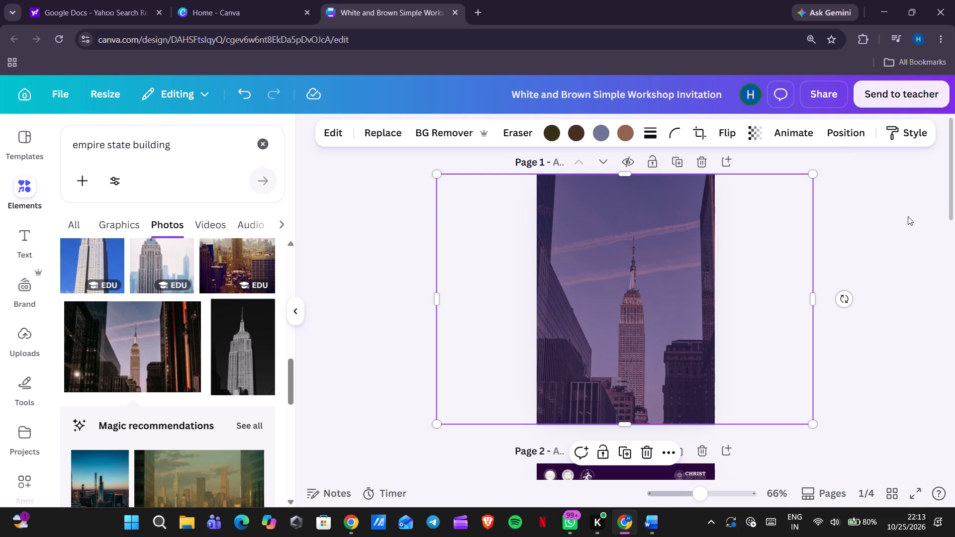
double_click(908, 216)
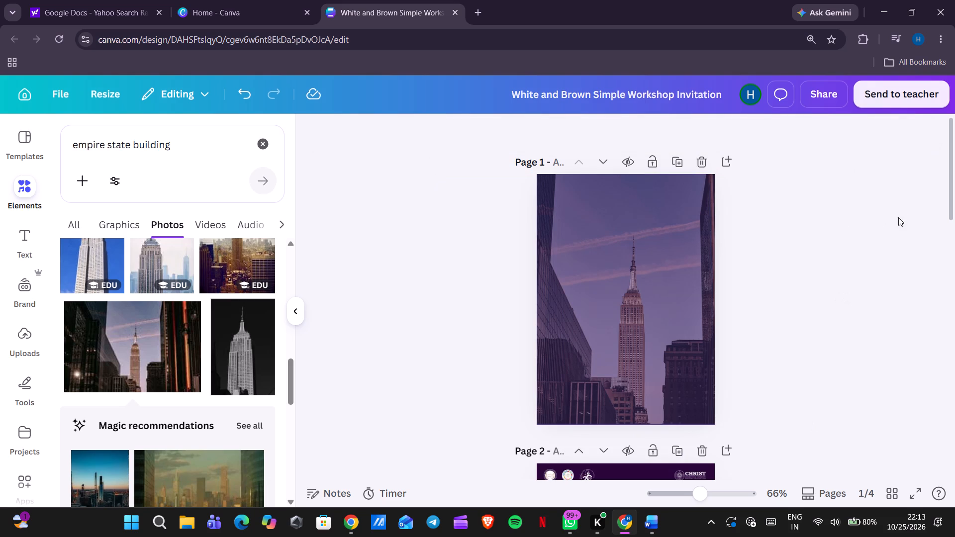
Change page 1's background colour behind the Empire State Building photo to black (#000000).
click(681, 224)
click(838, 132)
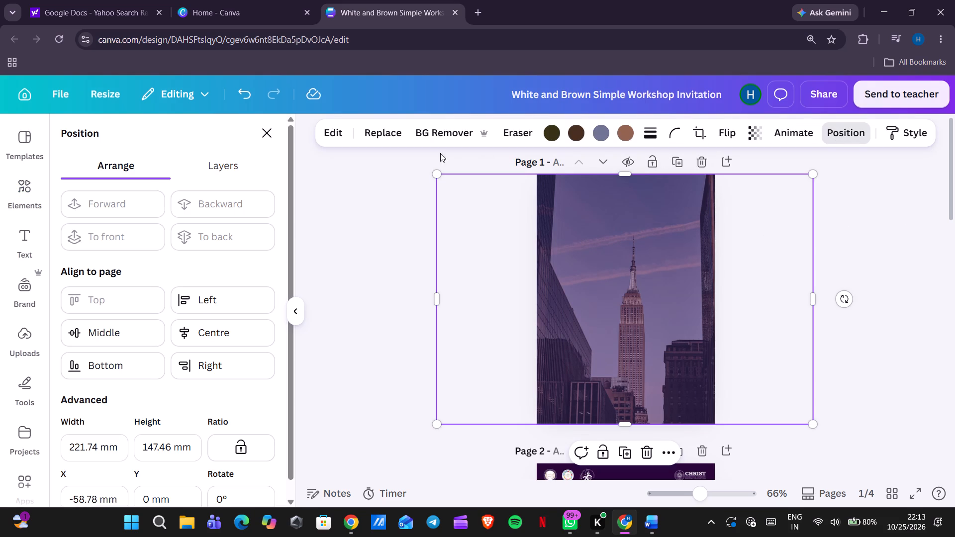
click(237, 176)
click(197, 289)
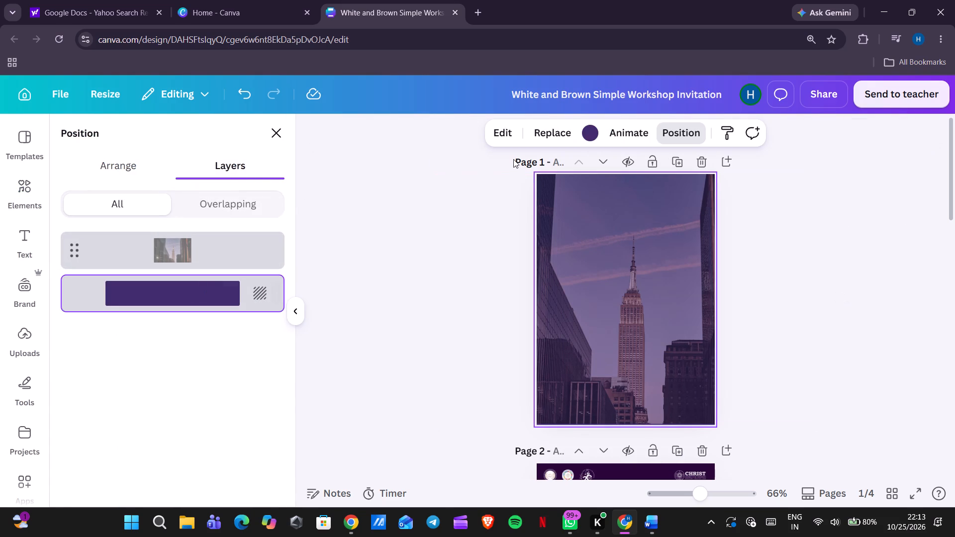
click(593, 139)
click(210, 232)
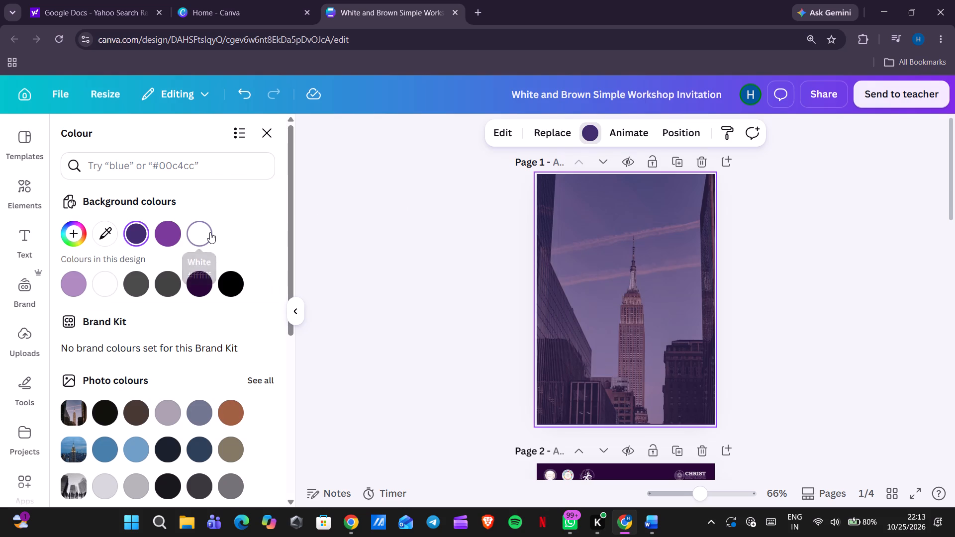
click(233, 292)
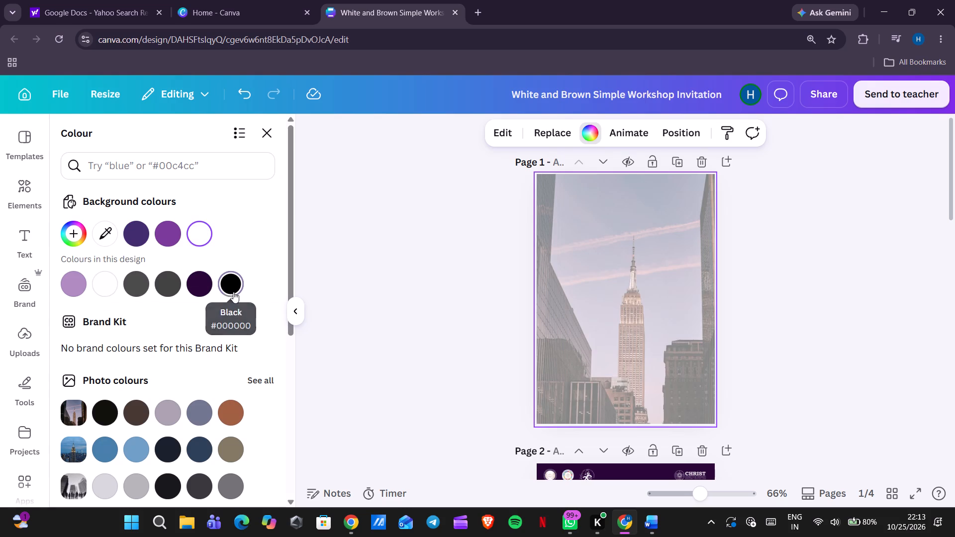
click(767, 248)
click(767, 248)
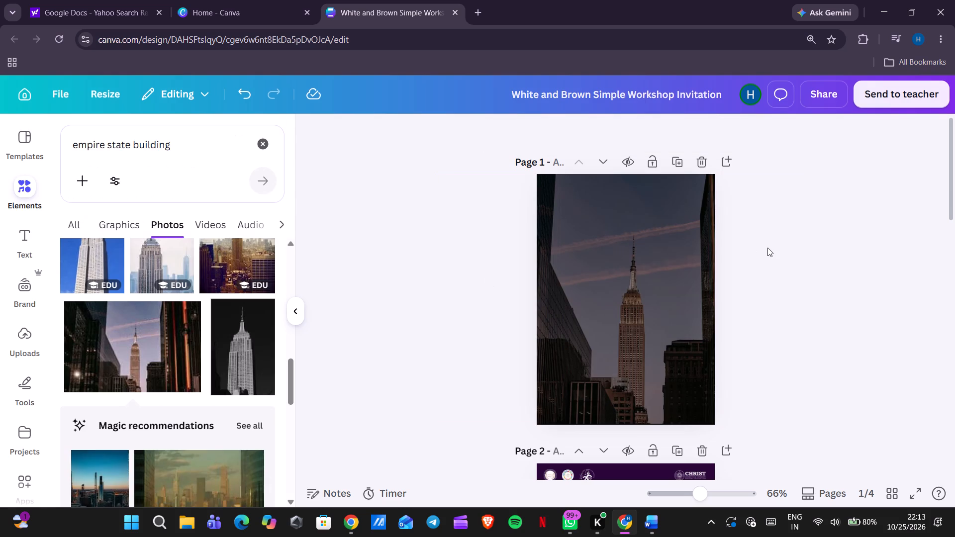
Lock the Empire State Building photo on page 1.
click(578, 203)
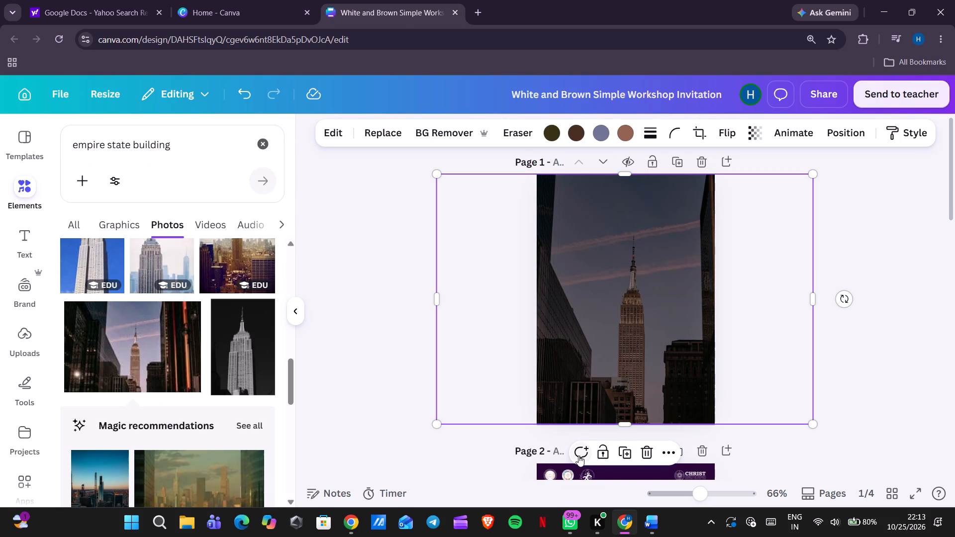
click(598, 450)
click(440, 383)
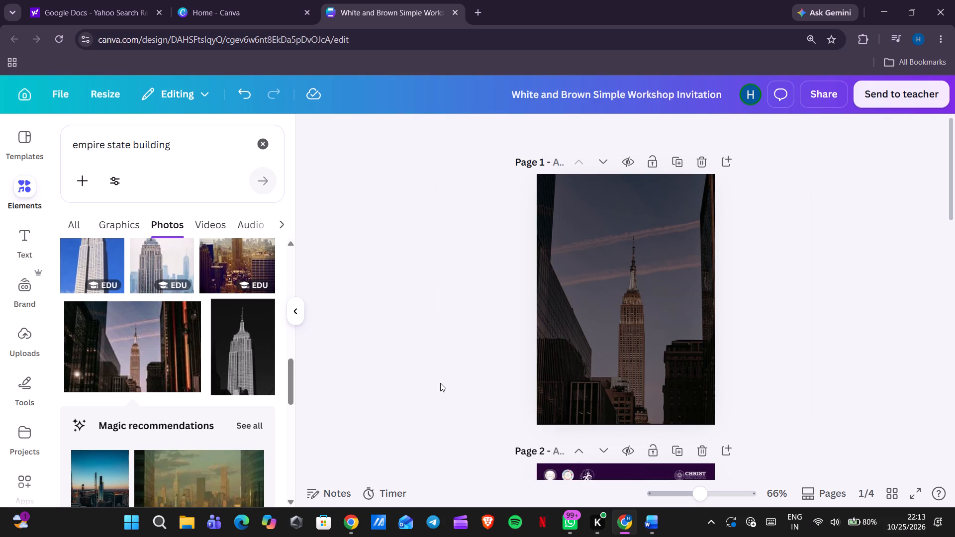
Add a rectangle to page 1 and reshape it into a very thin horizontal strip extending past both sides of the page.
click(201, 142)
key(ctrl+a)
text(rec)
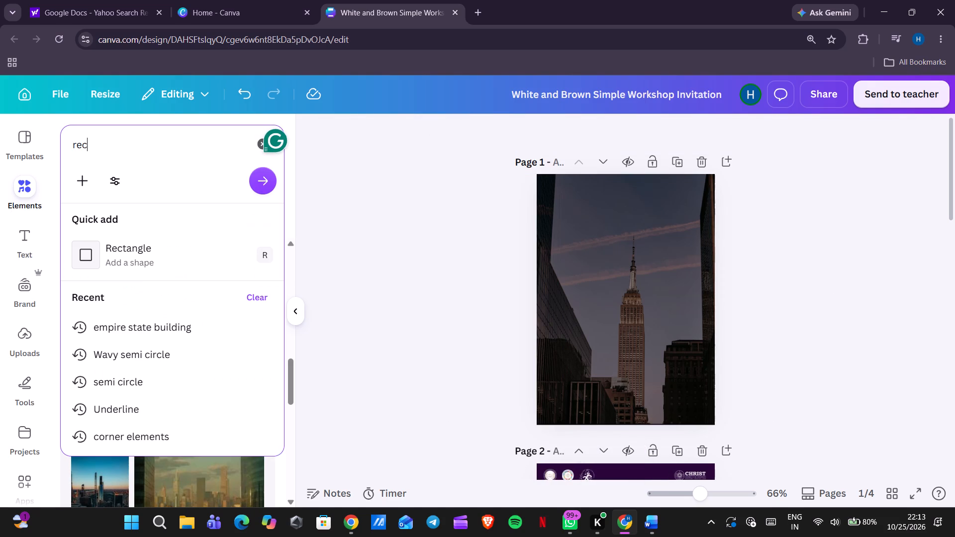
click(152, 262)
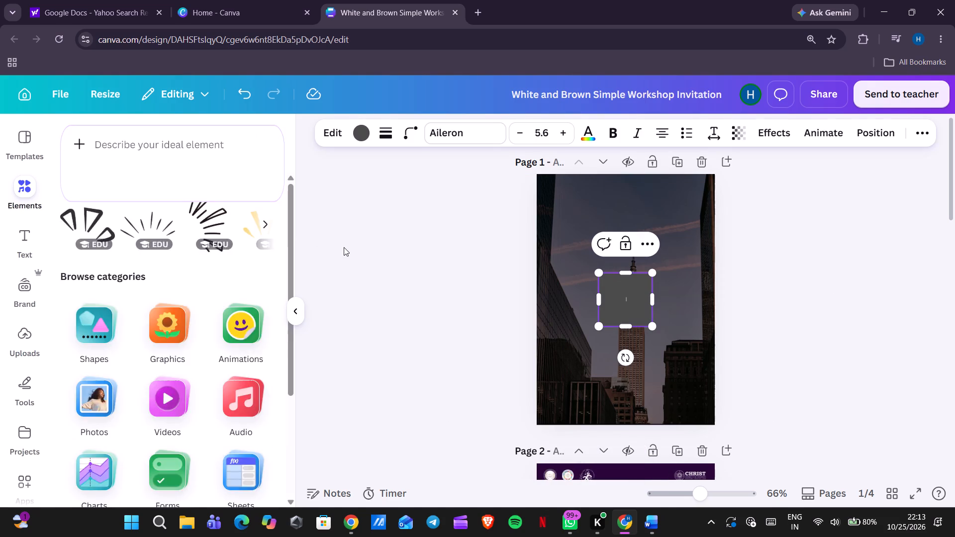
drag(655, 300, 747, 304)
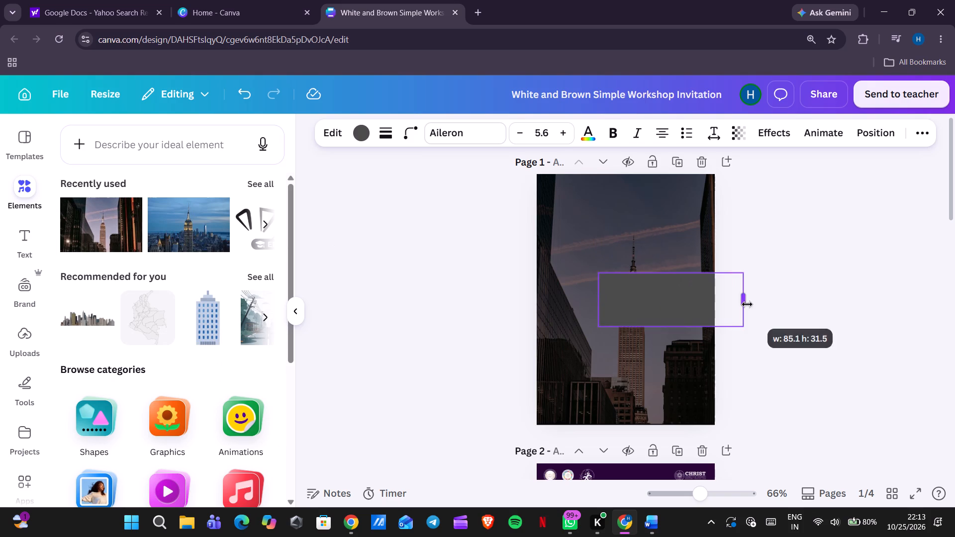
drag(747, 304, 748, 304)
drag(601, 302, 524, 307)
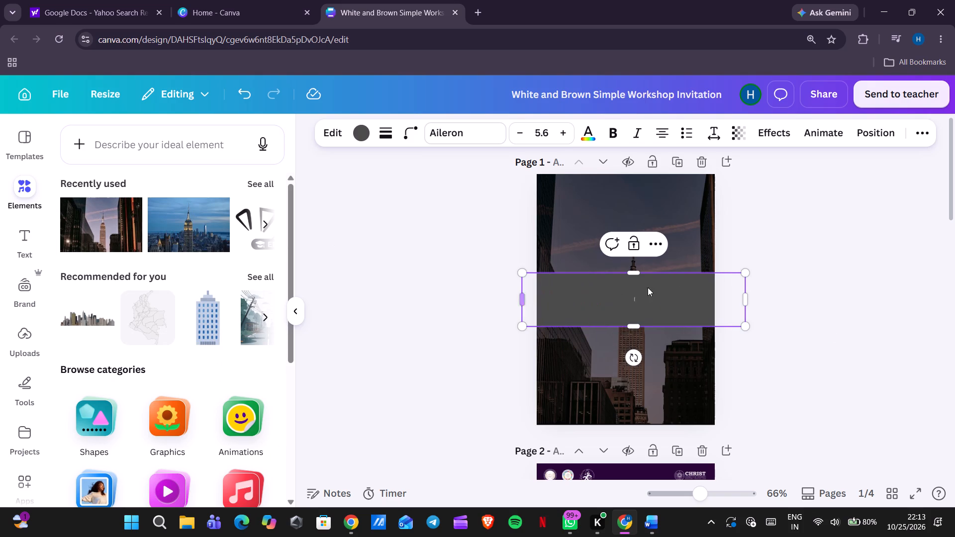
drag(637, 274, 647, 323)
drag(524, 330, 450, 338)
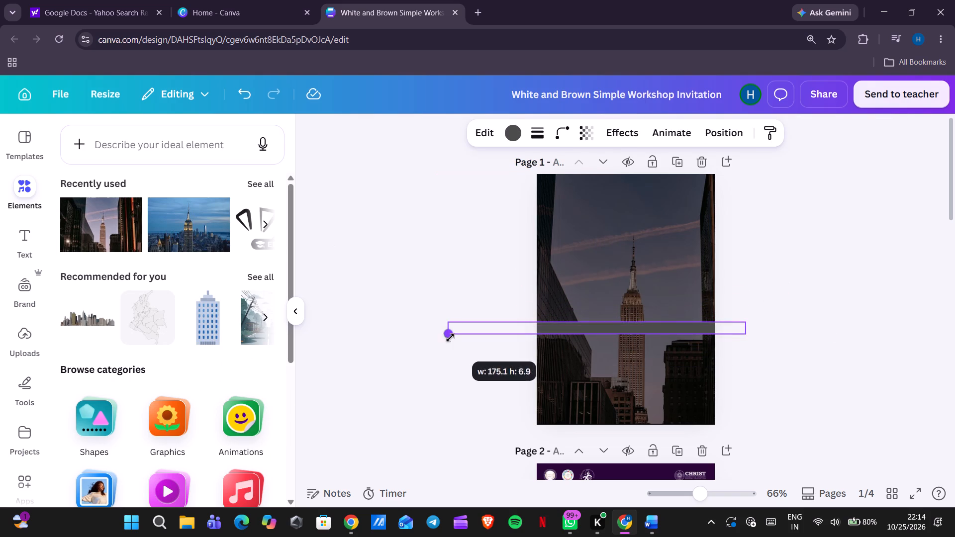
drag(450, 338, 340, 326)
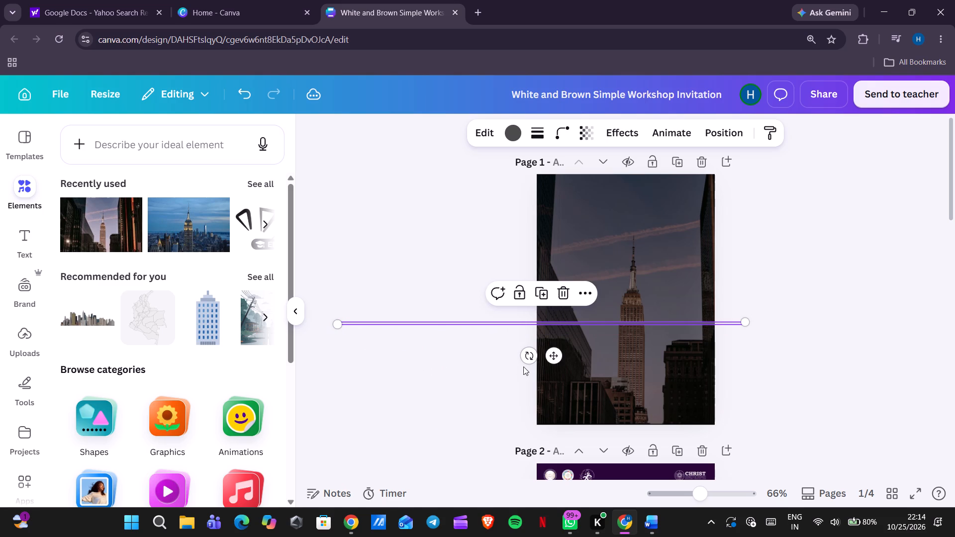
Move the thin horizontal strip onto page 1's top edge.
drag(554, 361, 628, 219)
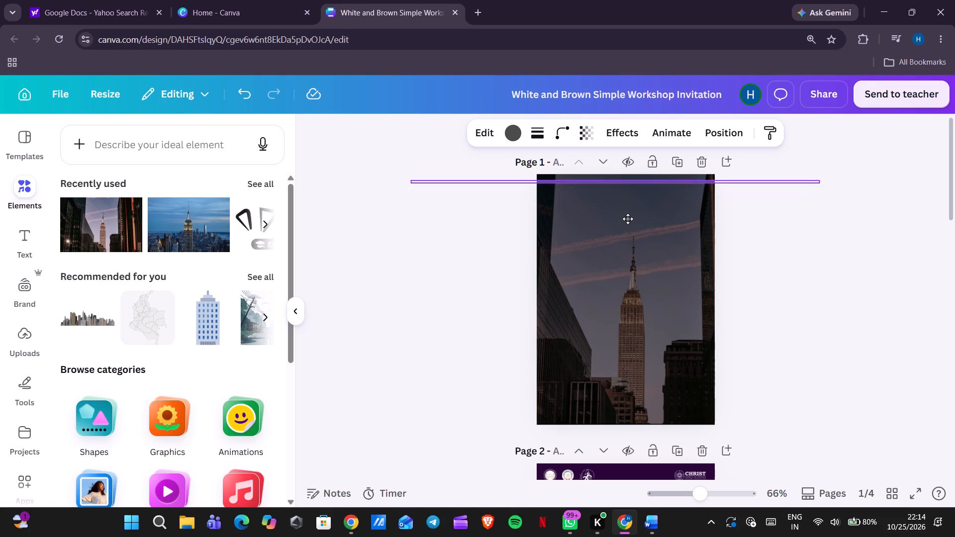
drag(628, 219, 629, 216)
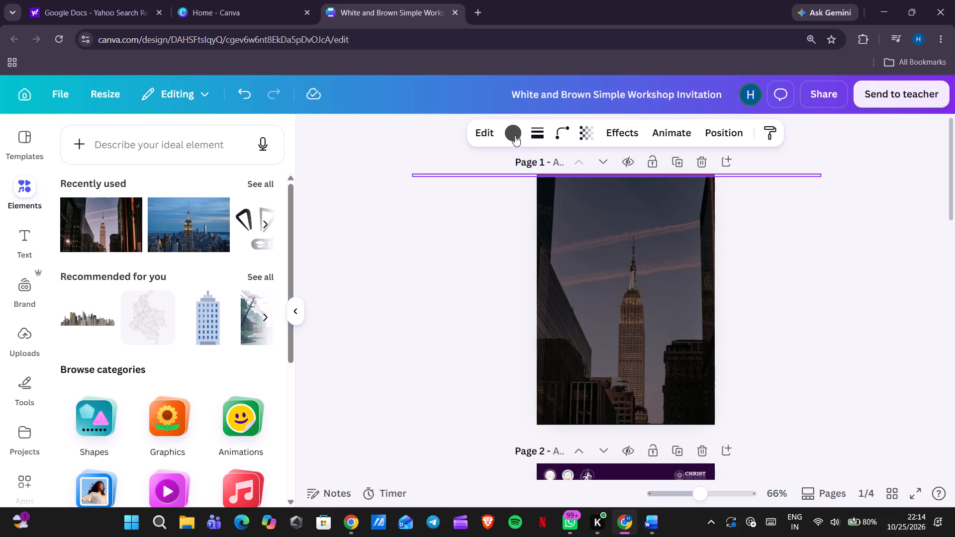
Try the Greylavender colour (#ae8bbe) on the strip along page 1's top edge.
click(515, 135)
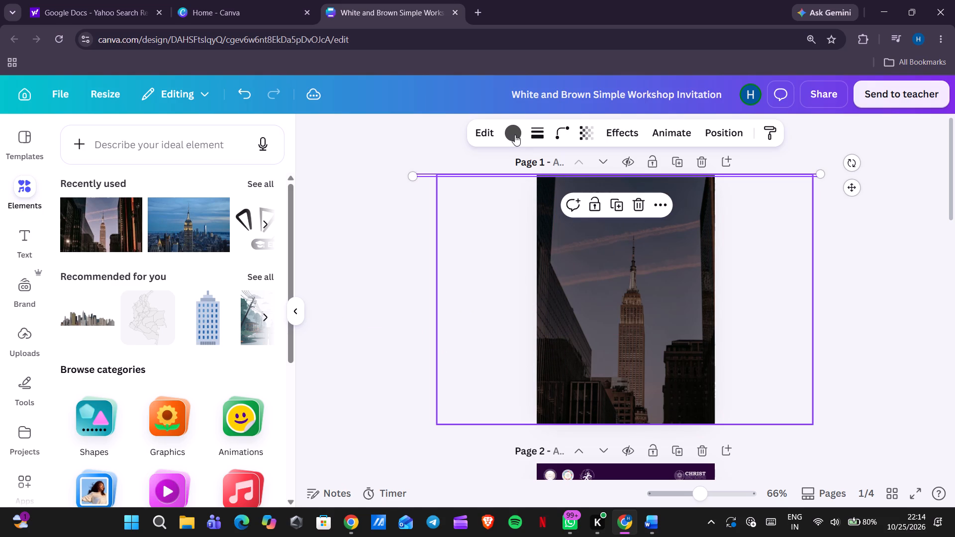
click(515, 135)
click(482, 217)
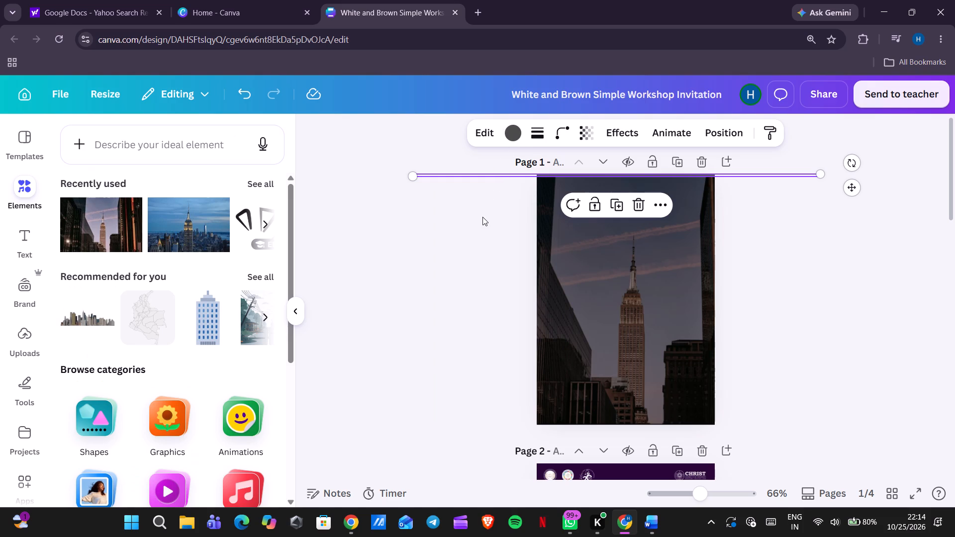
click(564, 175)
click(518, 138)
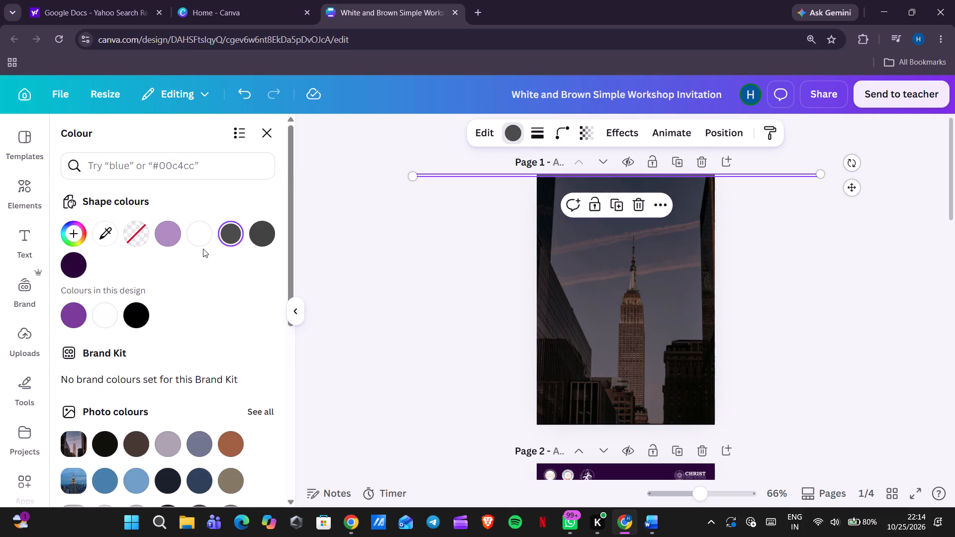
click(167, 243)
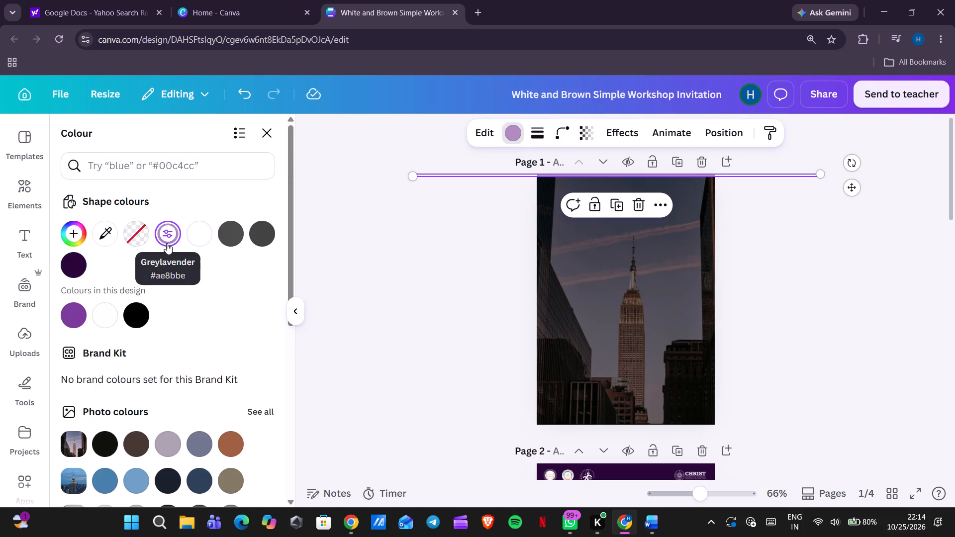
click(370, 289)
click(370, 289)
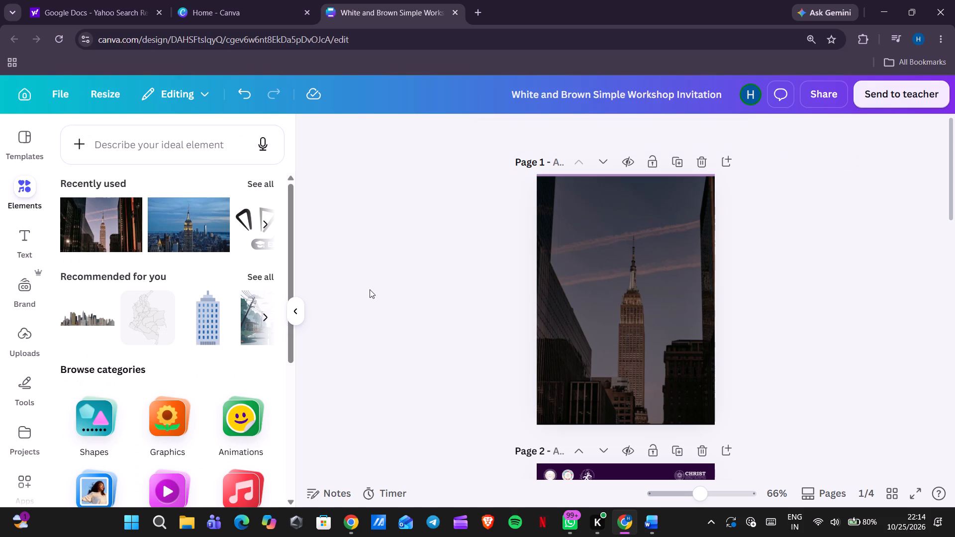
Recolour the top-edge strip with the light beige photo colour taken from the round logo image.
click(591, 176)
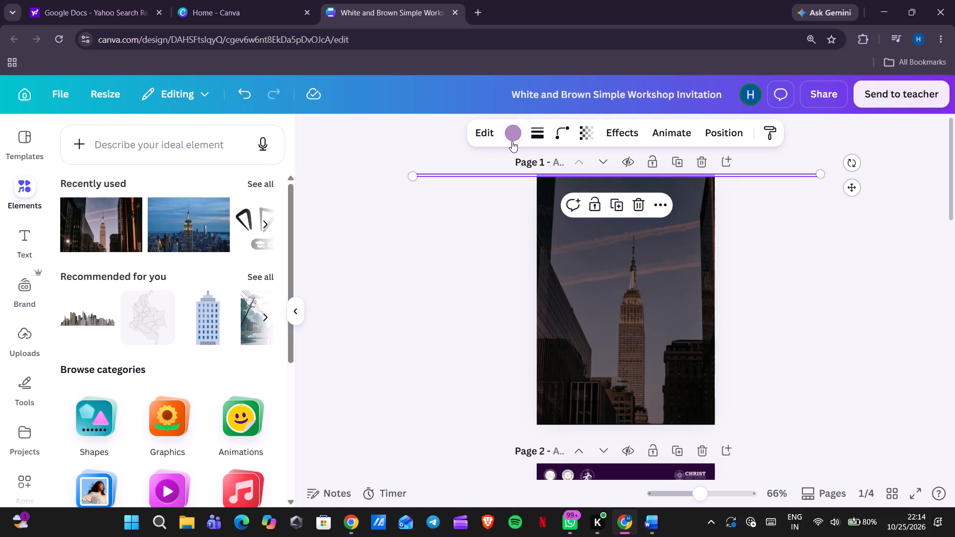
click(508, 137)
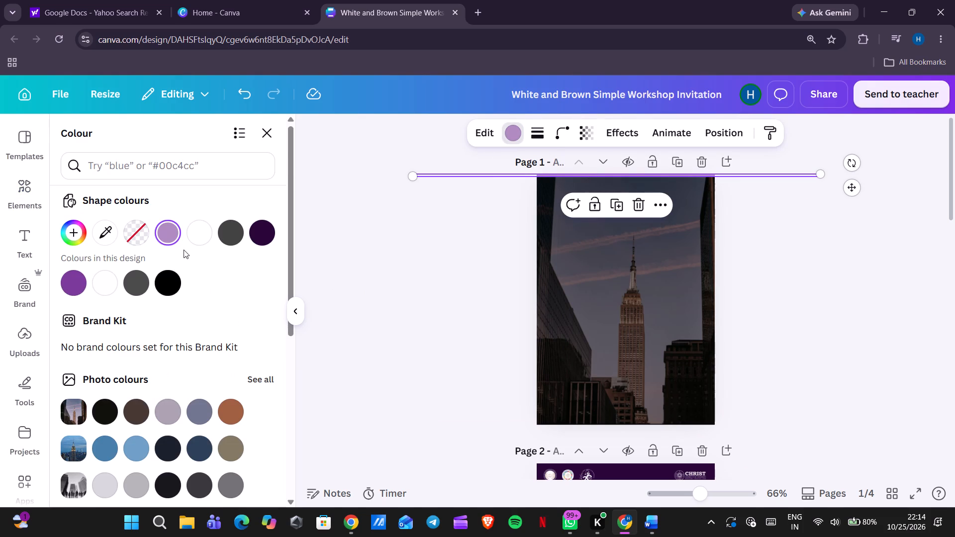
scroll(218, 359, down, 2)
click(260, 303)
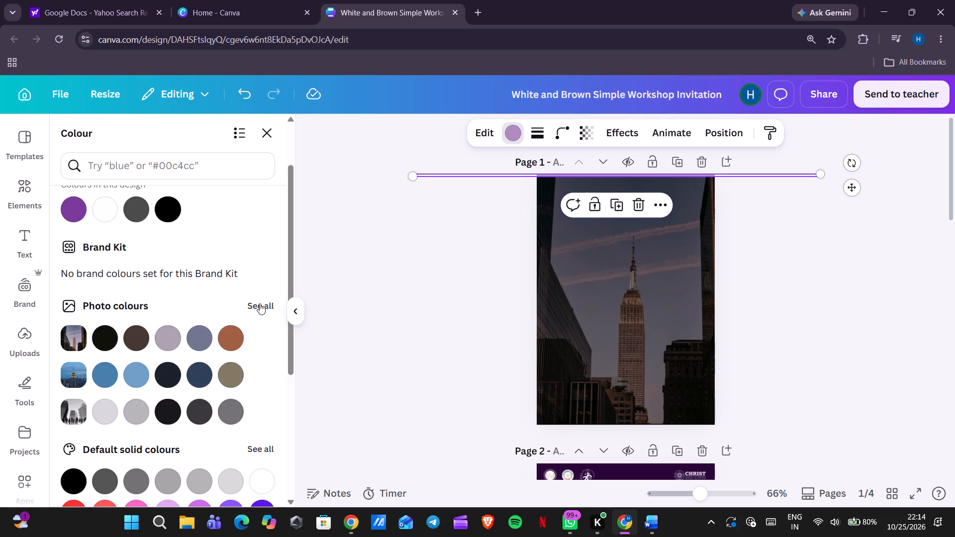
scroll(239, 336, down, 1)
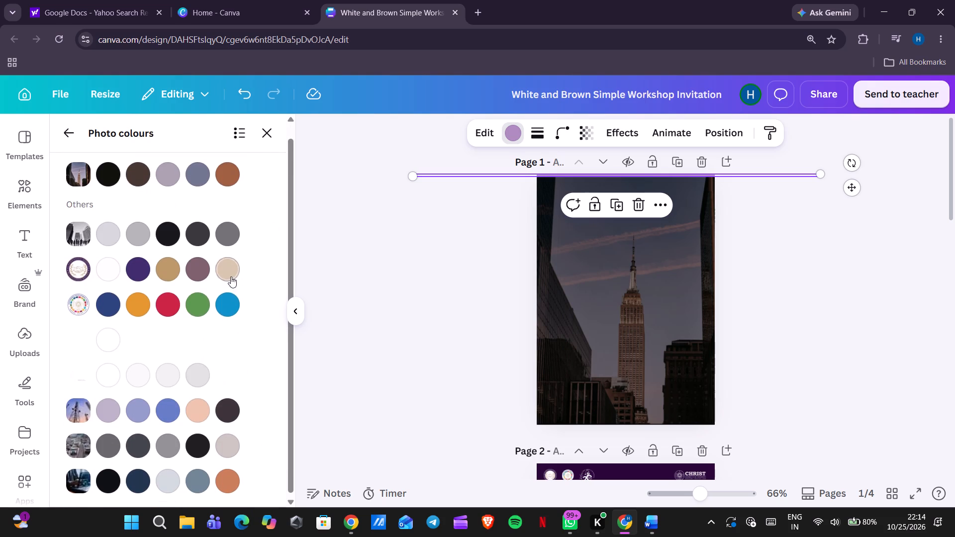
click(231, 276)
click(755, 238)
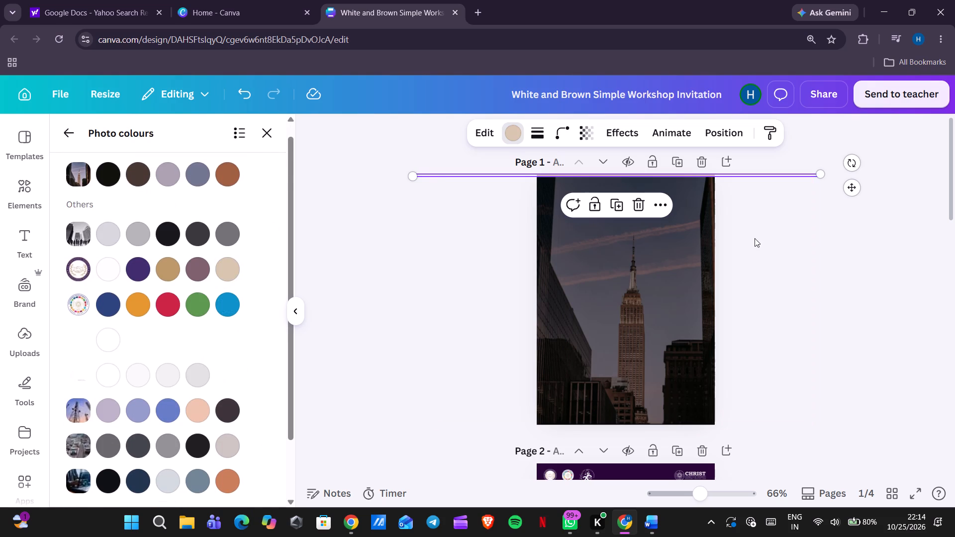
click(755, 238)
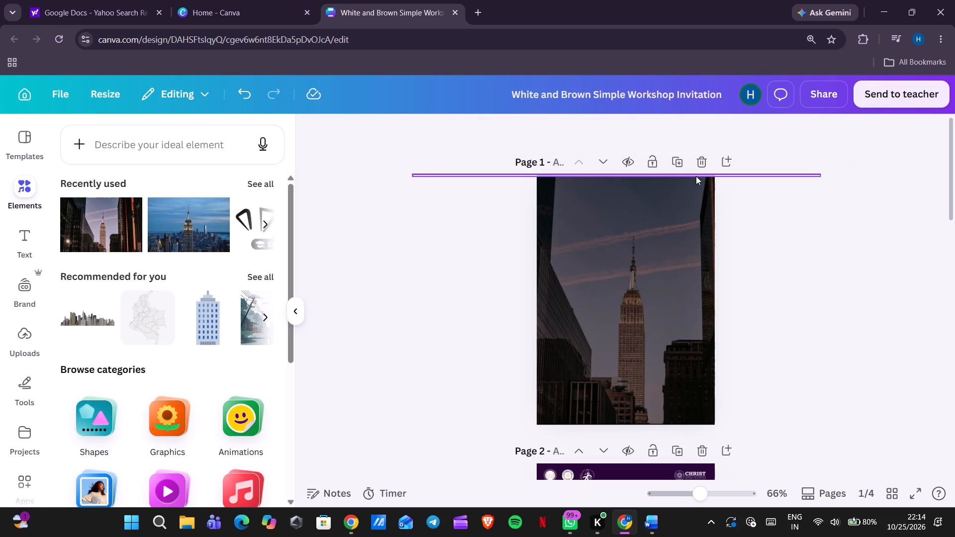
Duplicate the beige top-edge strip and place the copy along page 1's bottom edge.
click(696, 176)
key(ctrl+d)
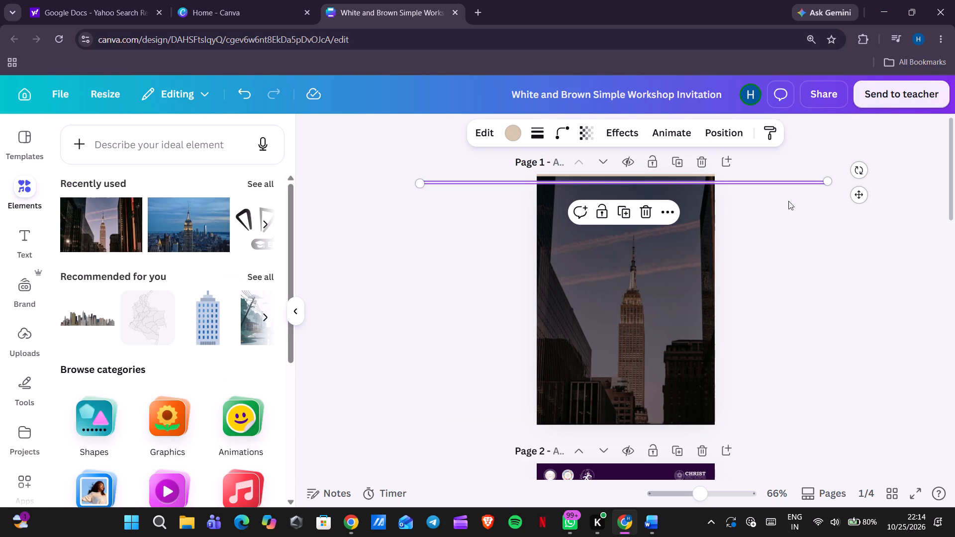
drag(862, 222, 855, 297)
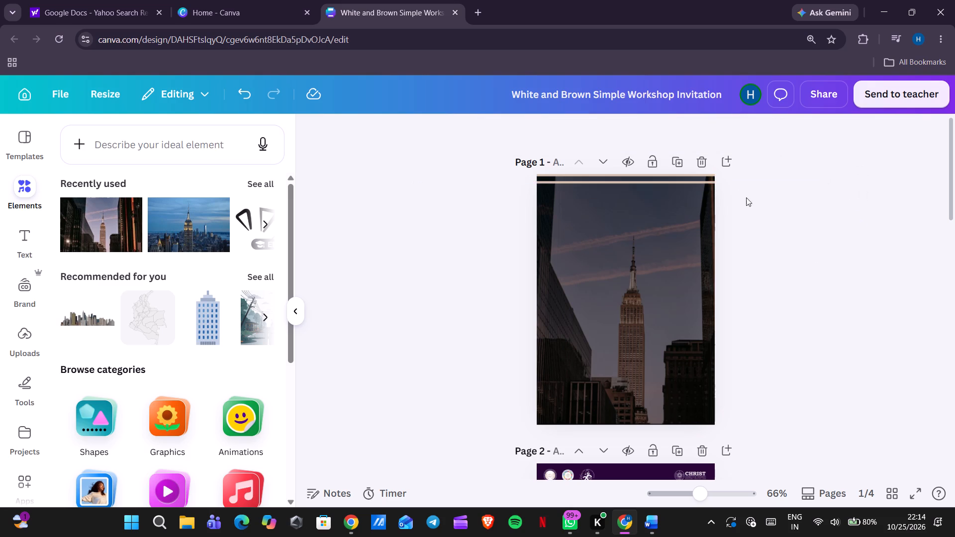
click(701, 182)
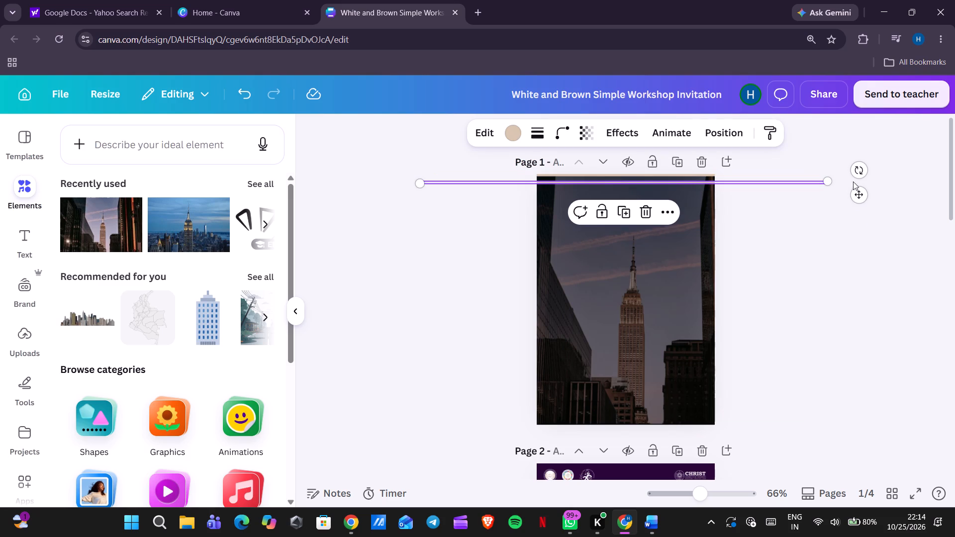
drag(862, 193, 876, 425)
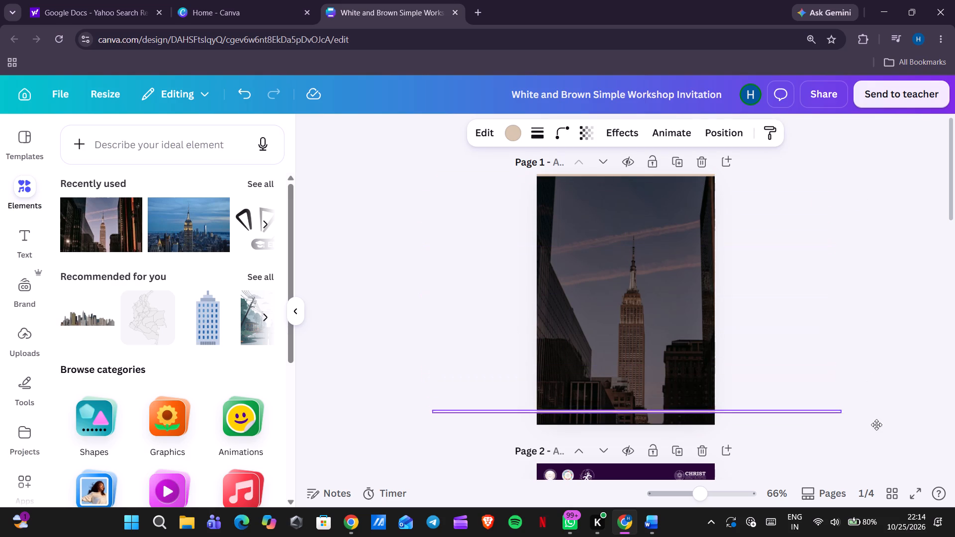
drag(876, 425, 879, 435)
Duplicate the beige bottom-edge strip, rotate the copy to vertical and align it with page 1's right edge.
key(ctrl+d)
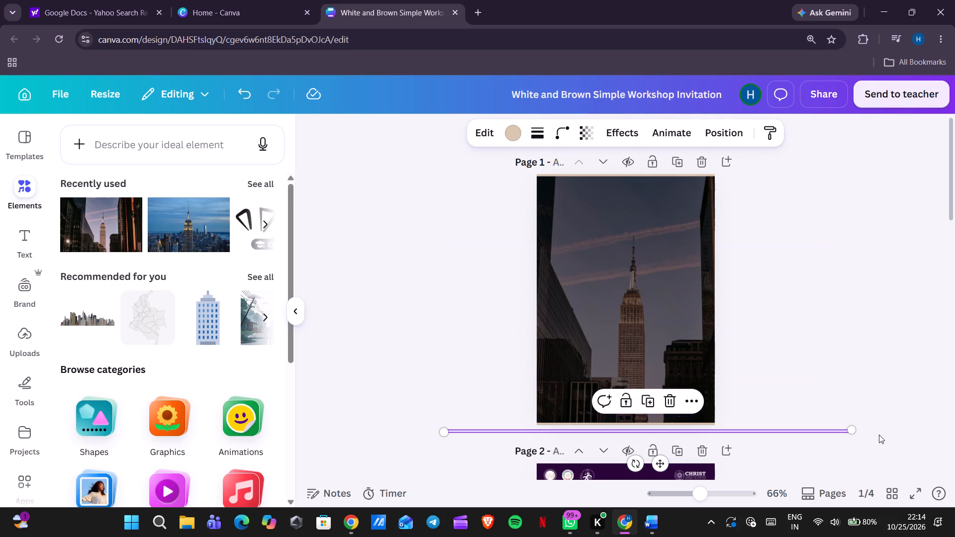
drag(660, 466, 671, 357)
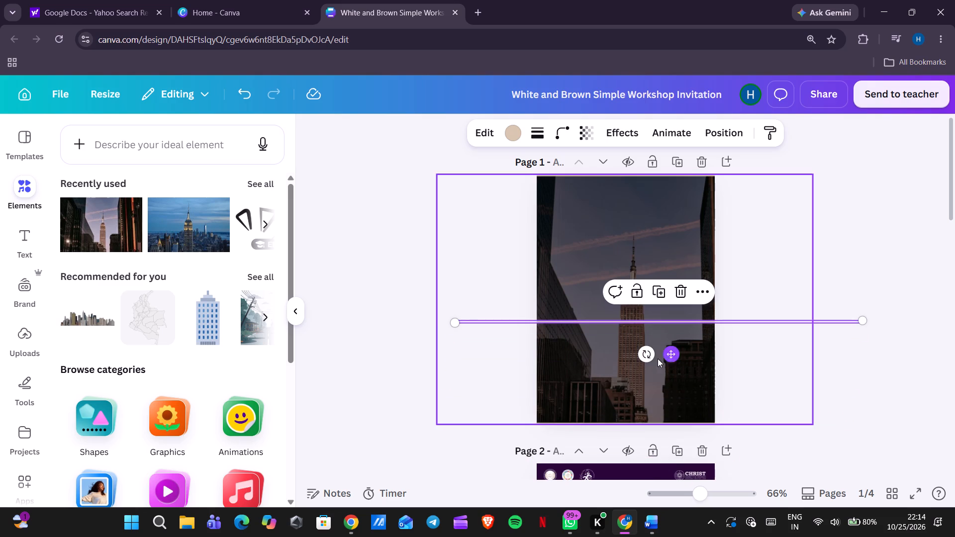
drag(652, 359, 782, 335)
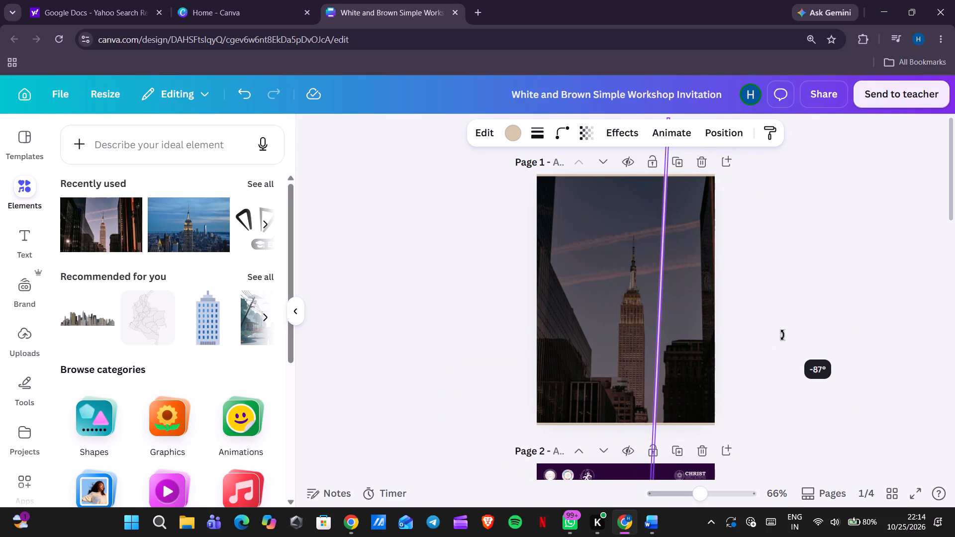
drag(782, 335, 788, 330)
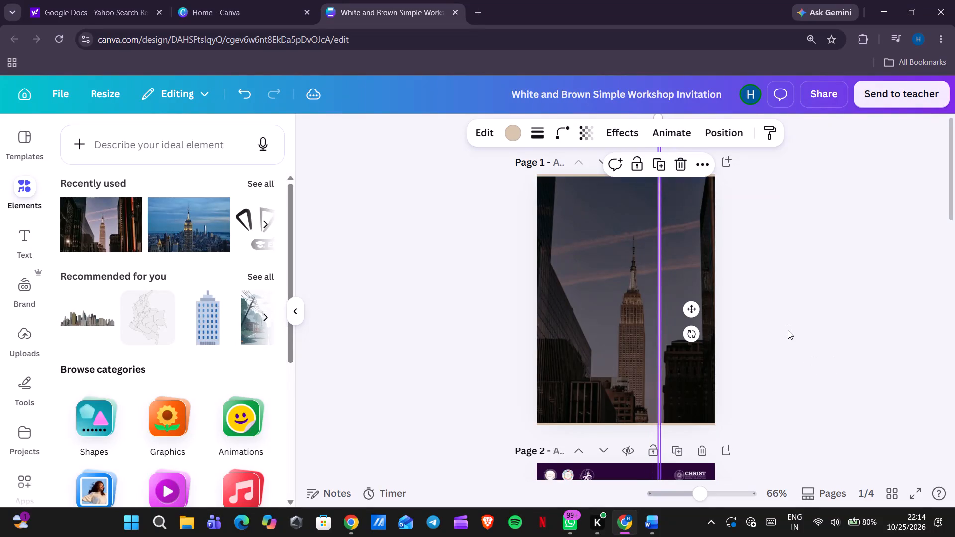
drag(687, 313, 739, 294)
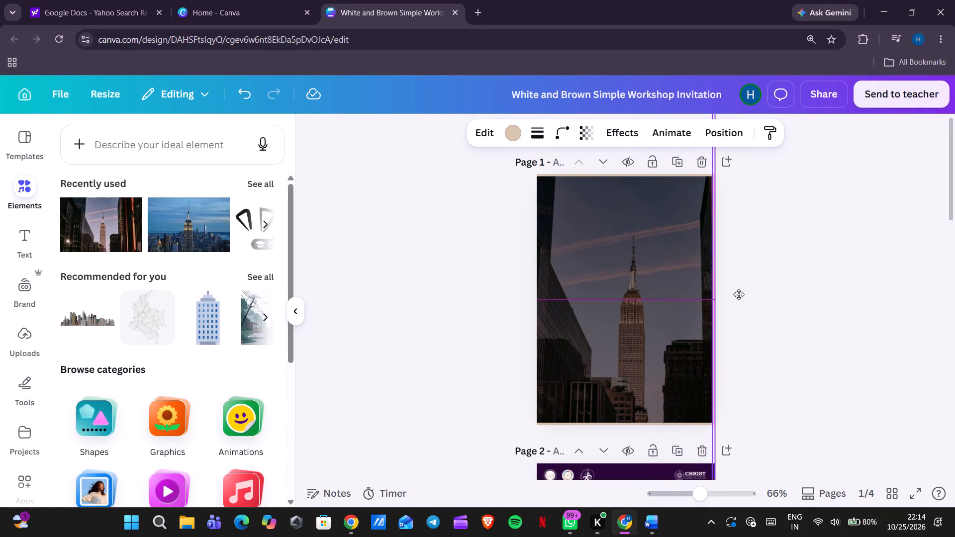
Duplicate the vertical beige strip on page 1's right edge and align the copy with the page's left edge.
drag(739, 294, 740, 294)
key(ctrl+d)
drag(749, 296, 564, 300)
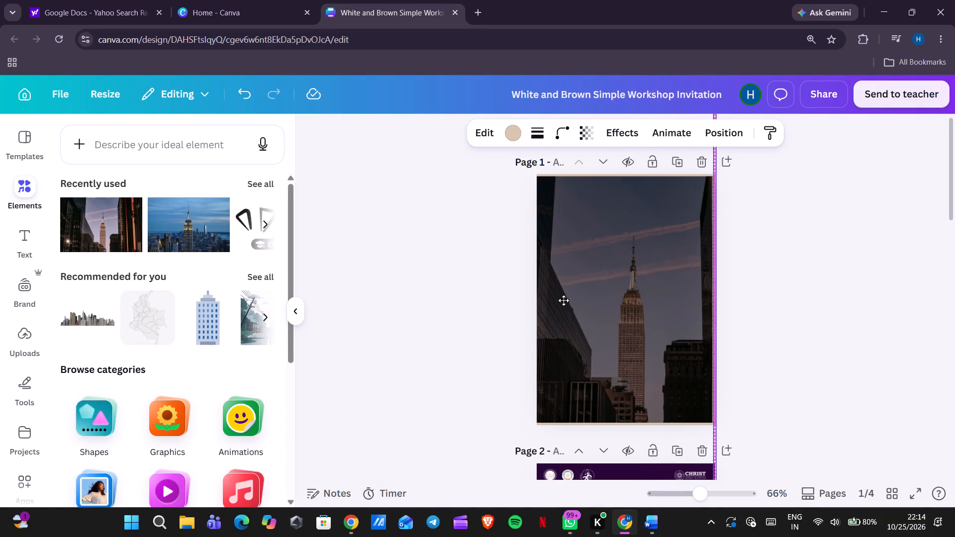
drag(564, 300, 568, 302)
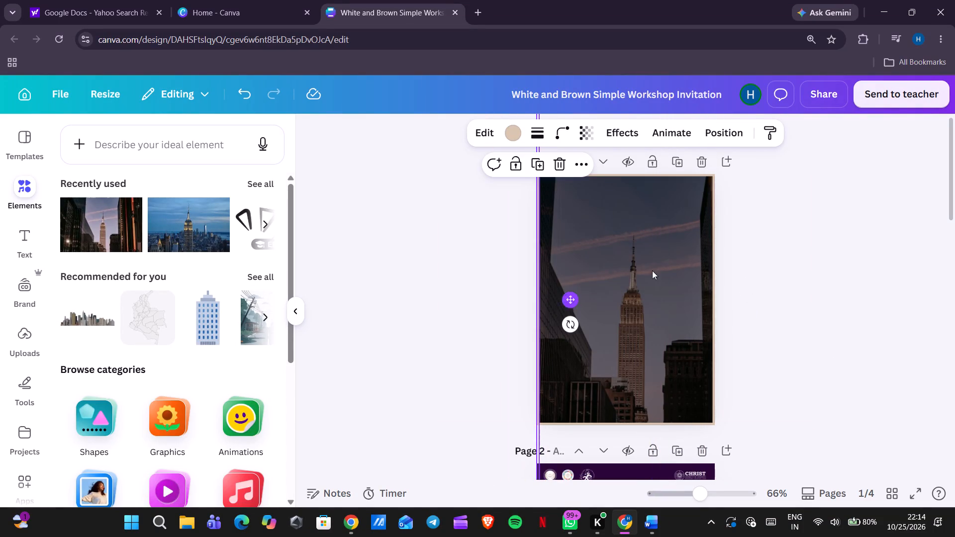
click(739, 250)
click(739, 250)
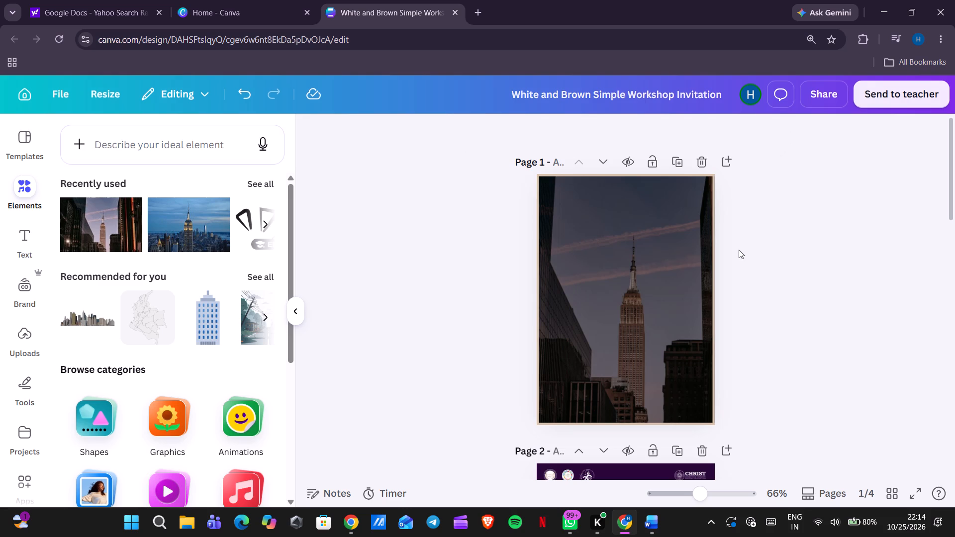
Group the four beige border strips around page 1 into one frame.
drag(480, 150, 759, 434)
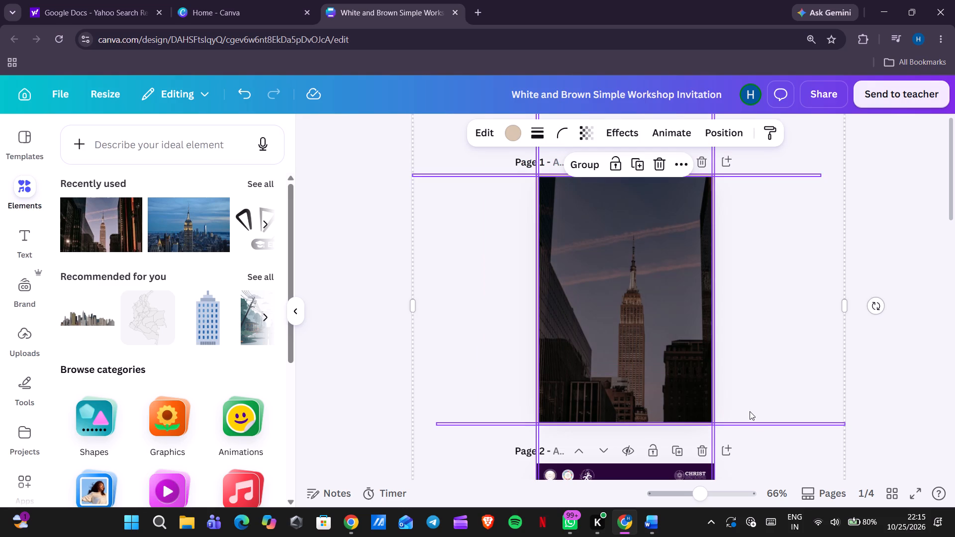
click(619, 163)
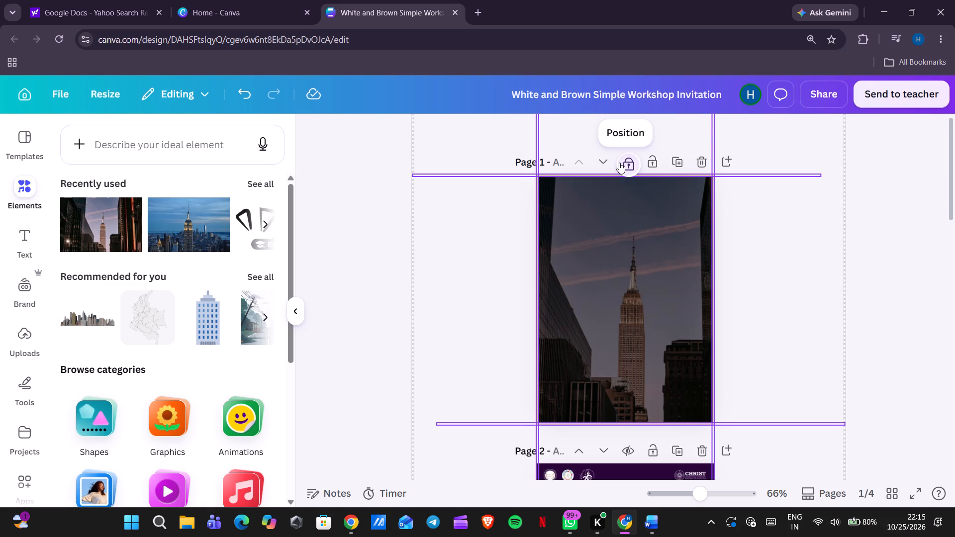
click(624, 159)
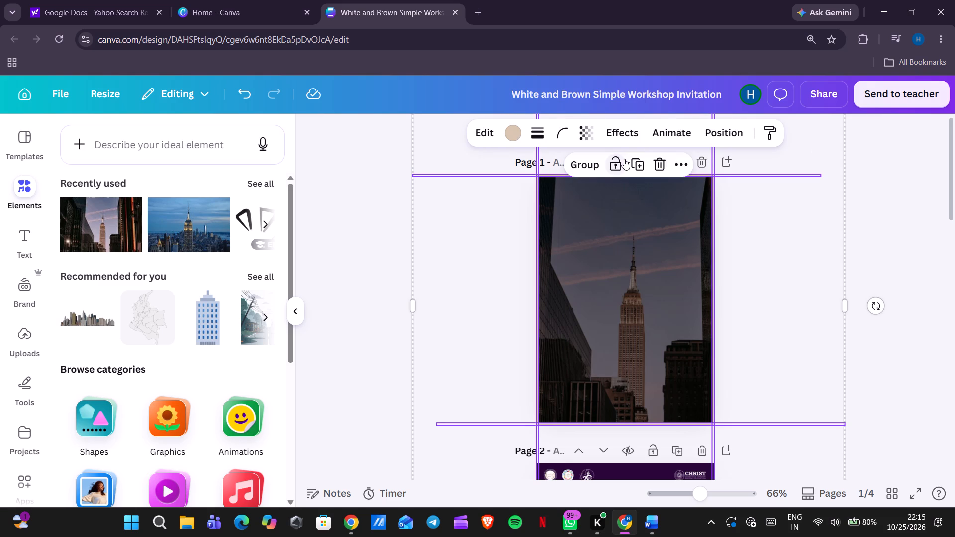
click(578, 167)
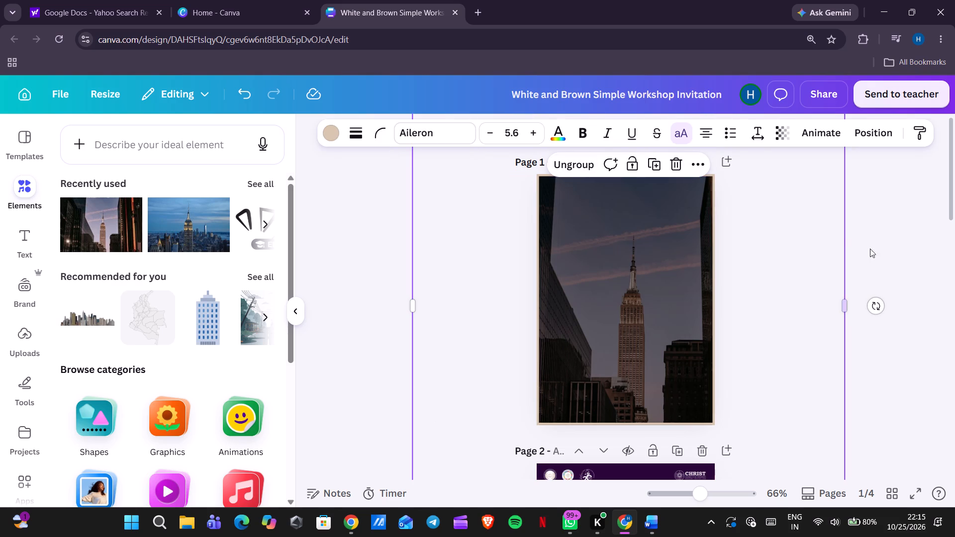
click(886, 255)
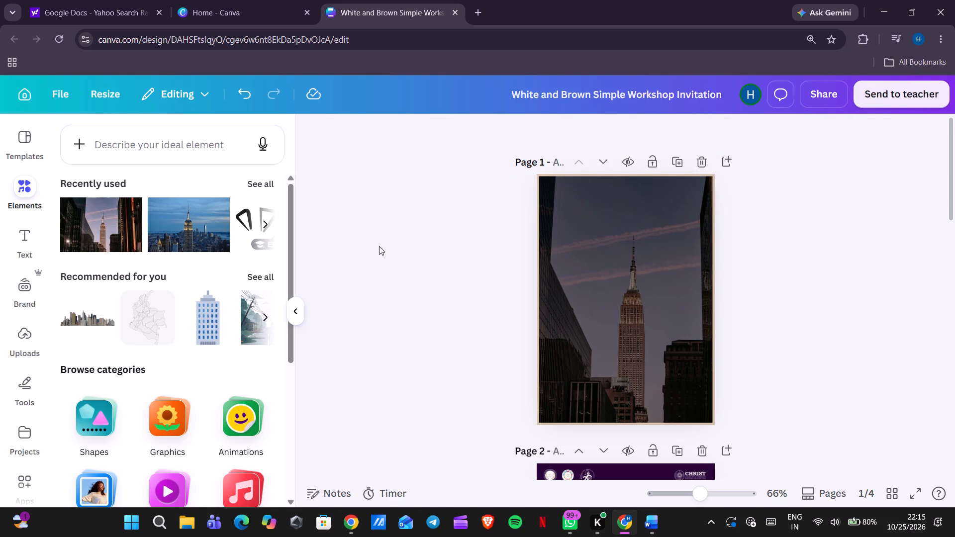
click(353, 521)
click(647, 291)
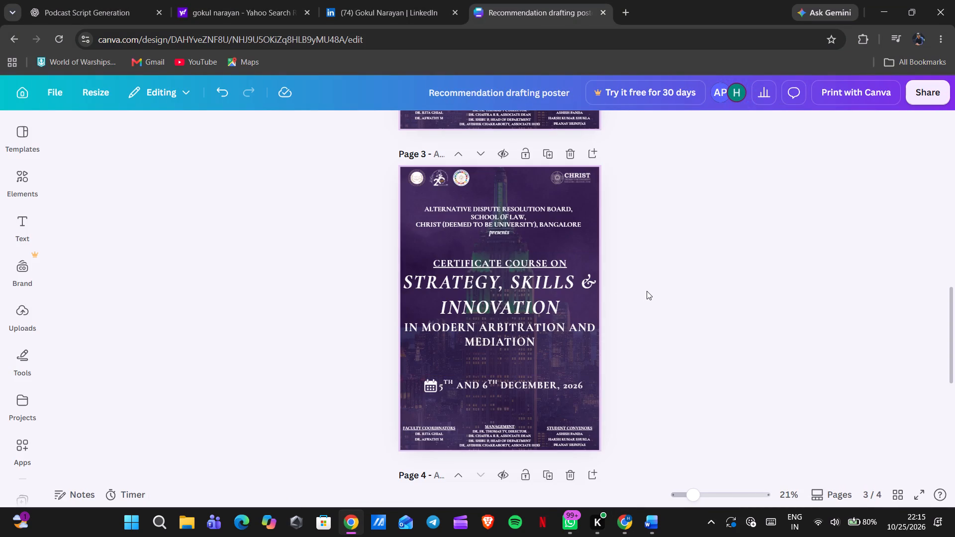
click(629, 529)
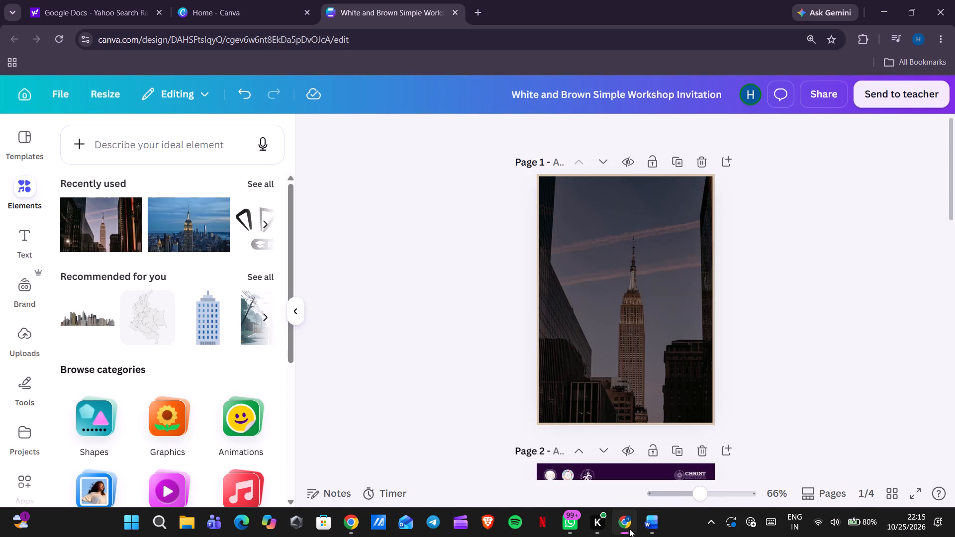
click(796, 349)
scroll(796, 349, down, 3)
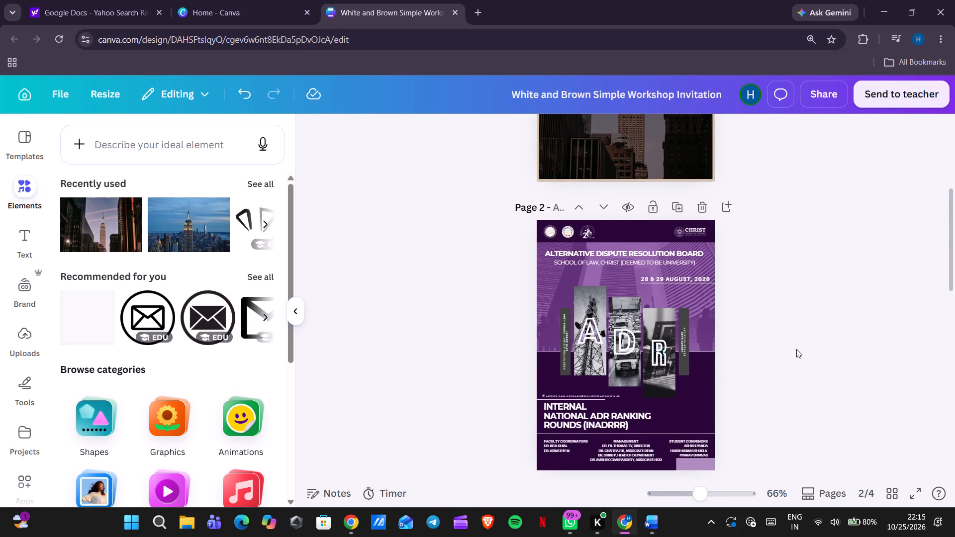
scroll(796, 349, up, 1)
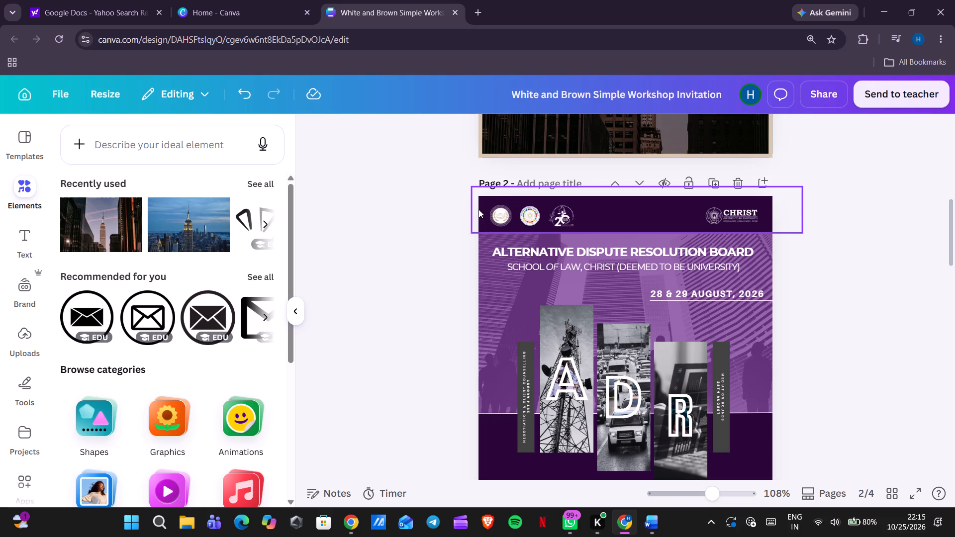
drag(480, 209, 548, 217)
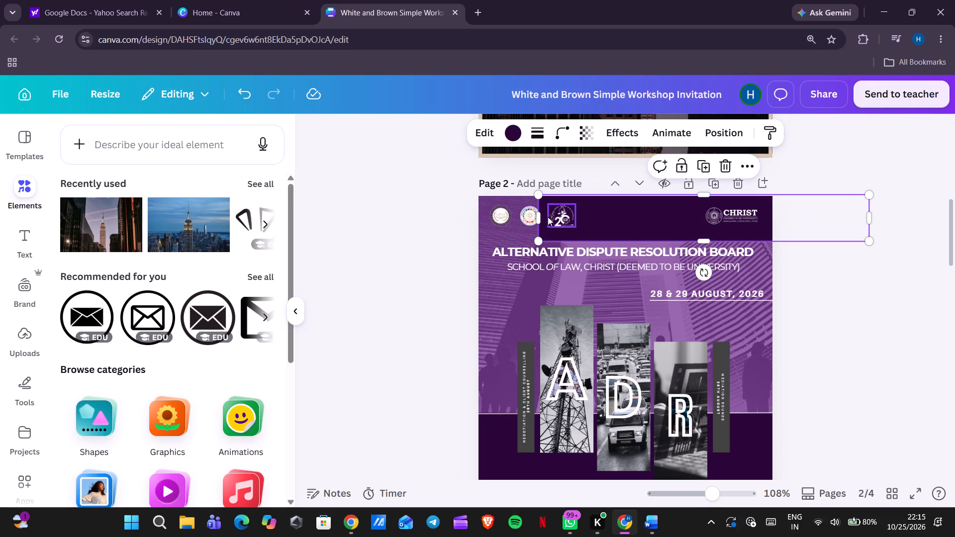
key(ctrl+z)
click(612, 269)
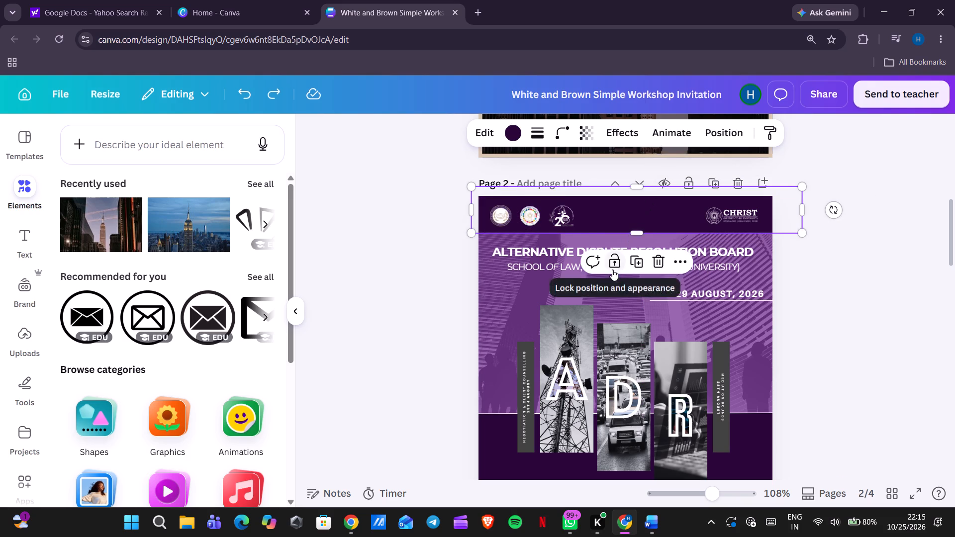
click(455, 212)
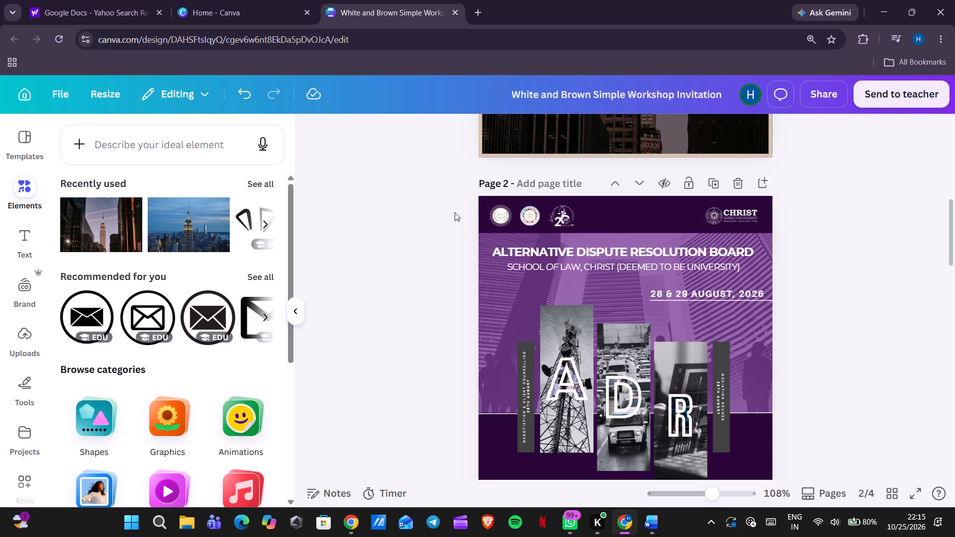
Copy the three round logos and the CHRIST logo from page 2's header to page 1, placing them slightly below the top border.
drag(455, 212, 752, 222)
key(ctrl+c)
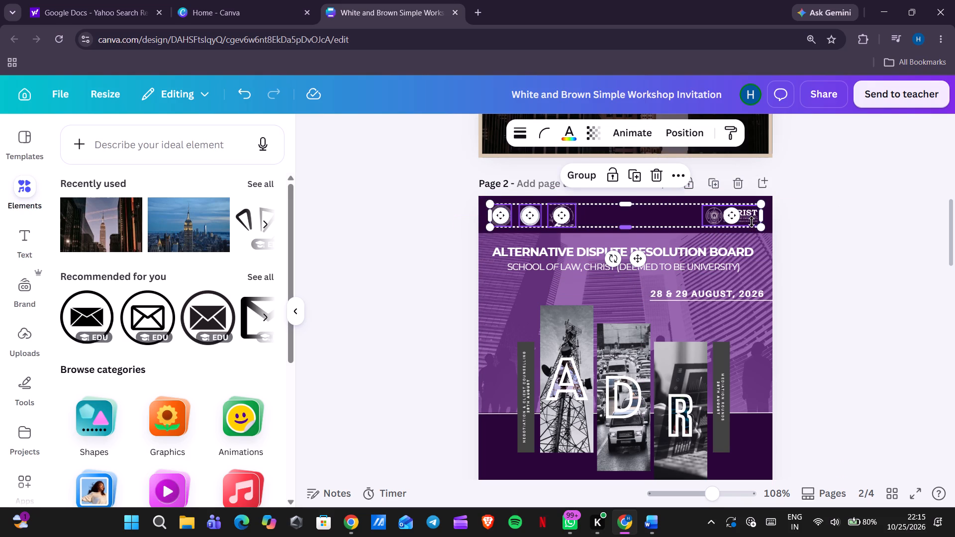
scroll(752, 222, up, 5)
click(712, 252)
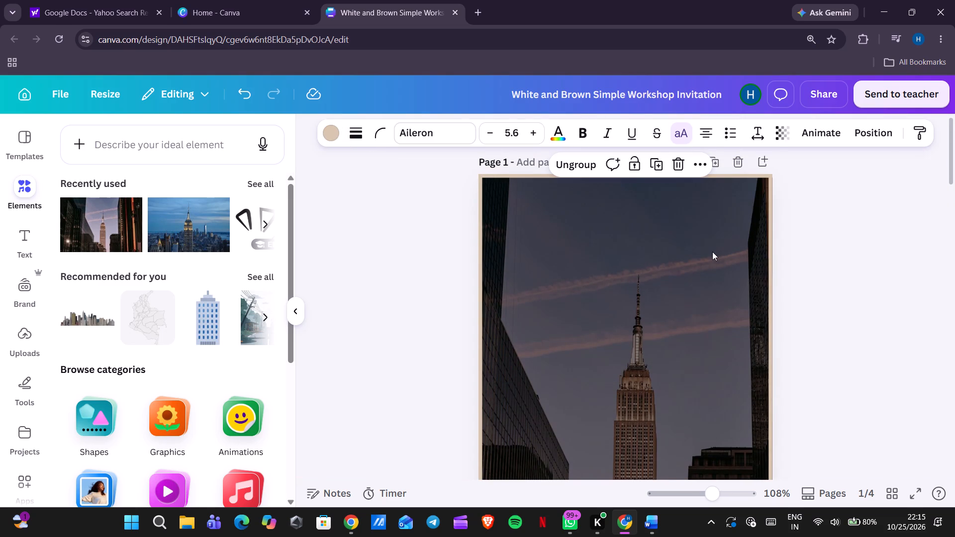
key(ctrl+v)
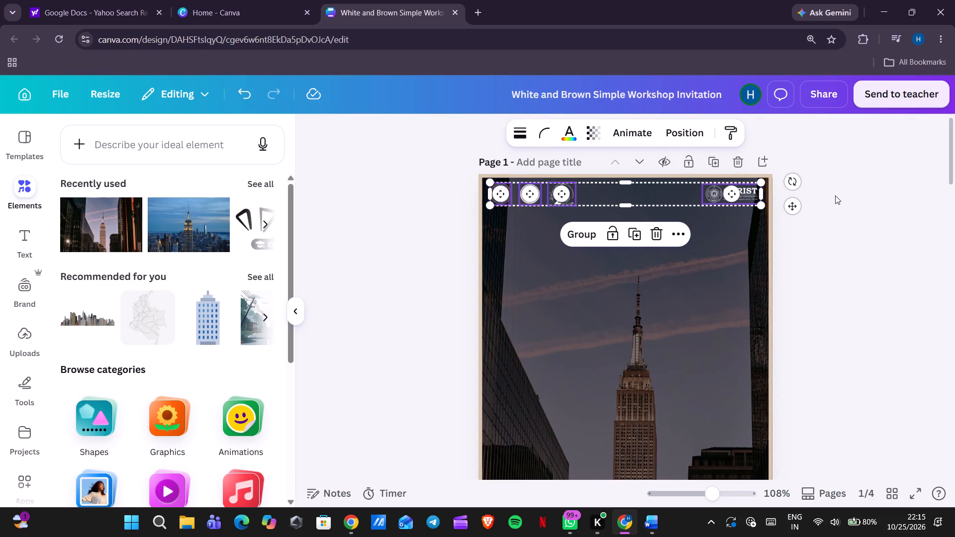
click(835, 196)
key(ctrl+z)
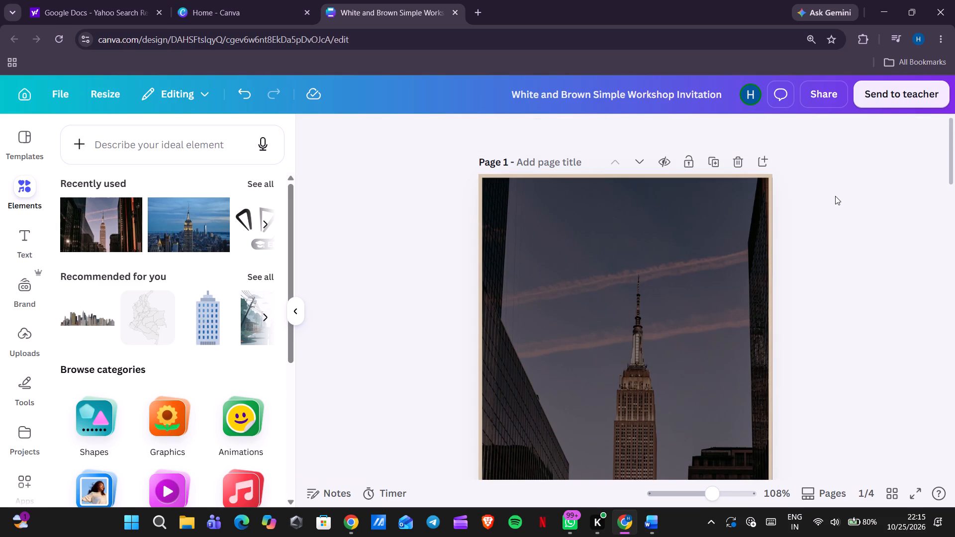
key(ctrl+v)
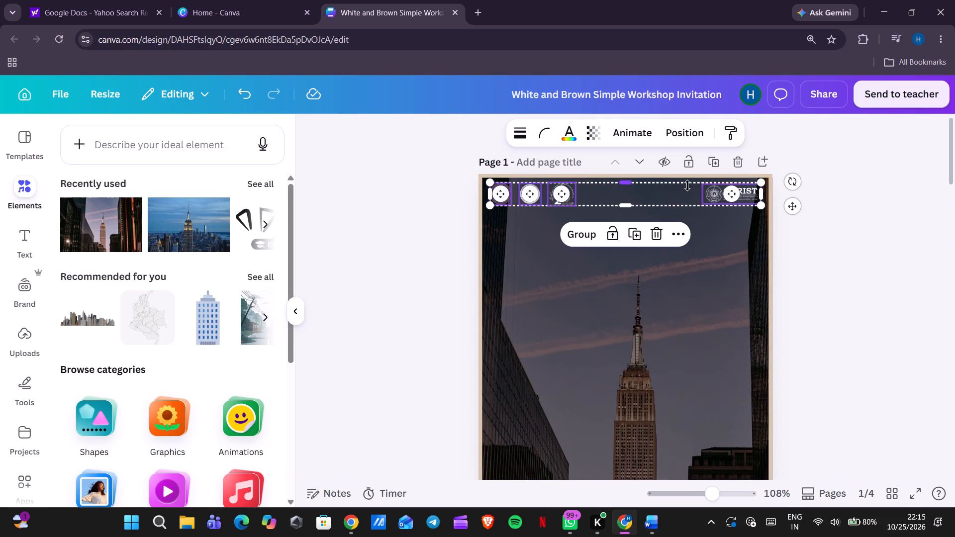
drag(687, 192, 687, 197)
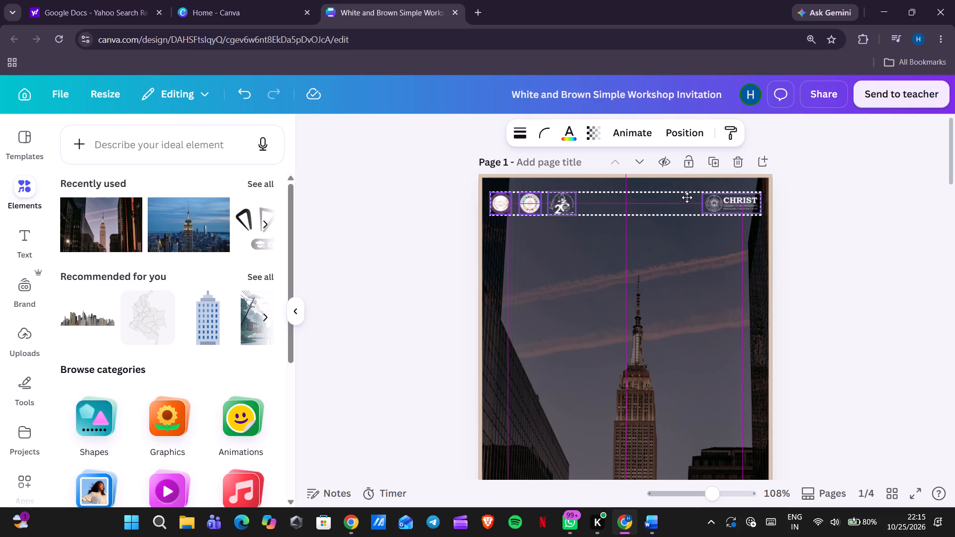
drag(687, 197, 687, 196)
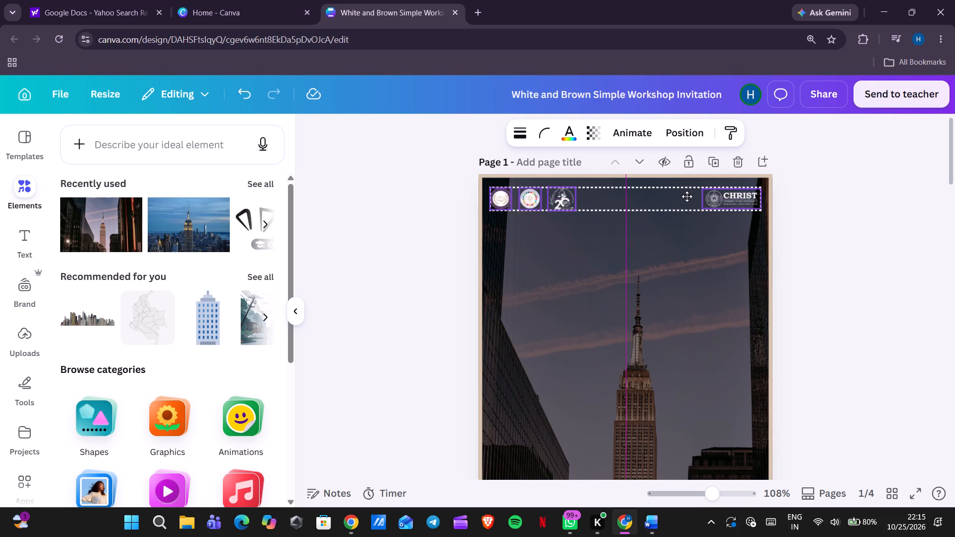
drag(687, 196, 687, 197)
click(821, 200)
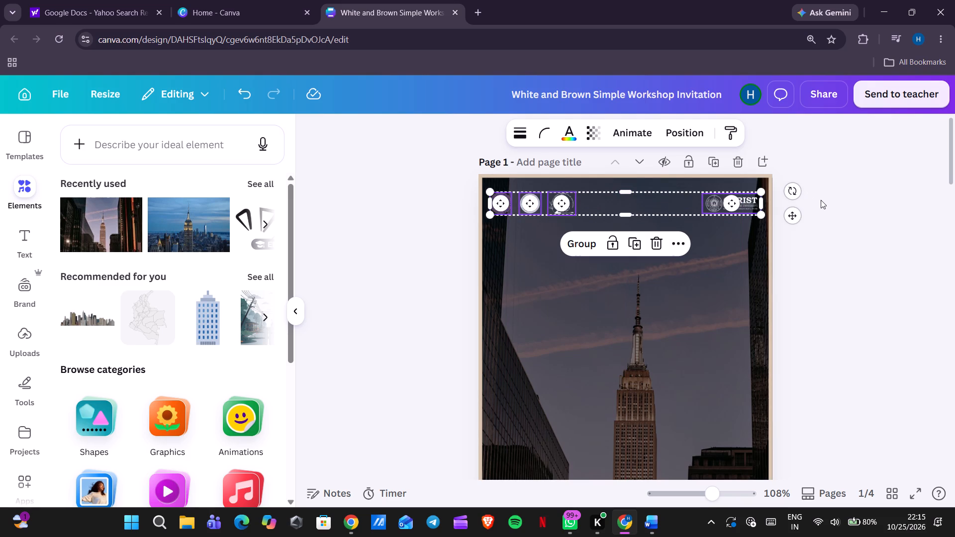
Examine the poster pages of the Recommendation drafting poster design in the other browser window, then return to the workshop invitation.
scroll(821, 200, down, 1)
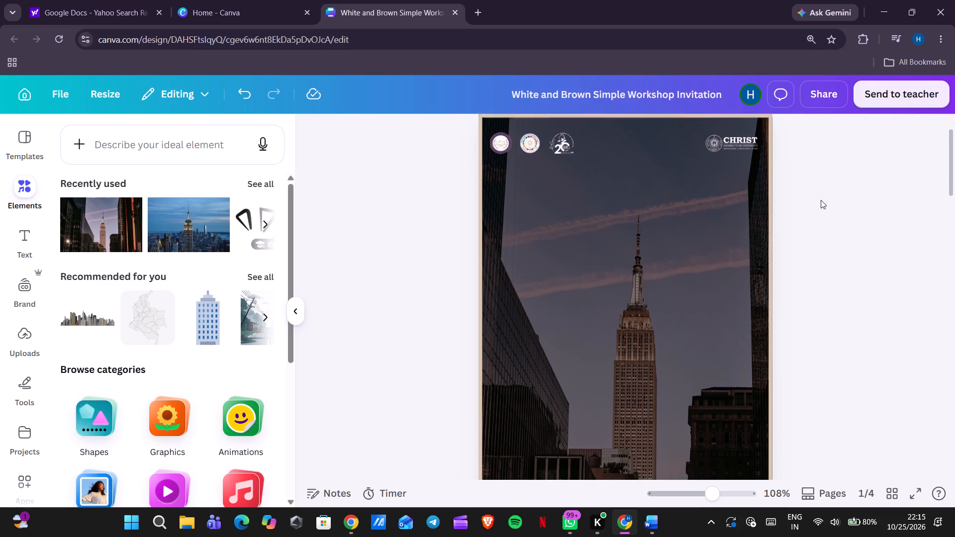
scroll(821, 200, down, 1)
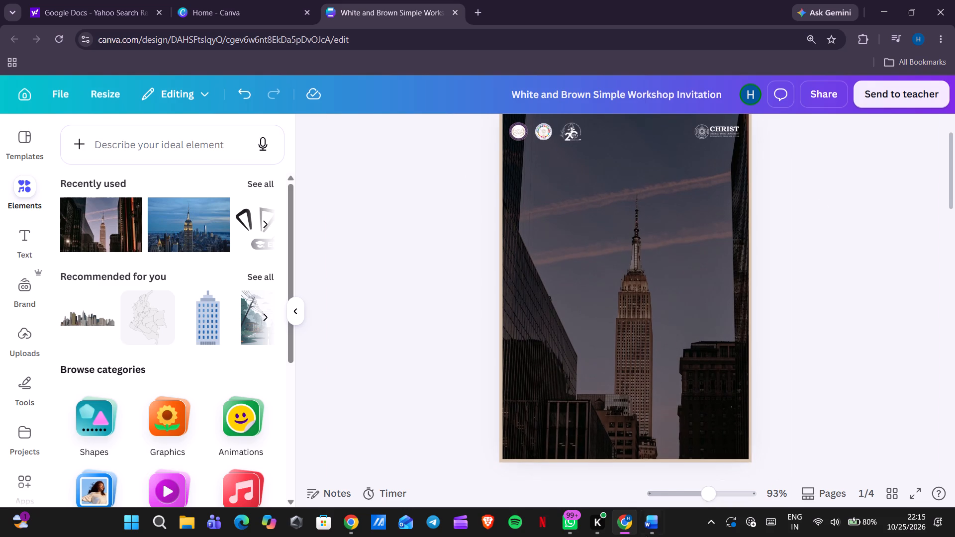
click(646, 536)
click(625, 520)
click(358, 519)
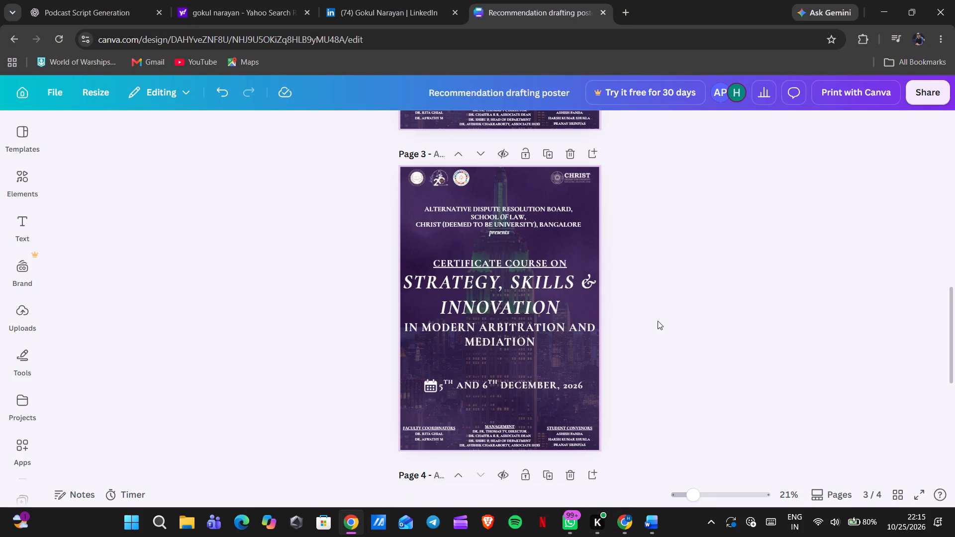
click(658, 321)
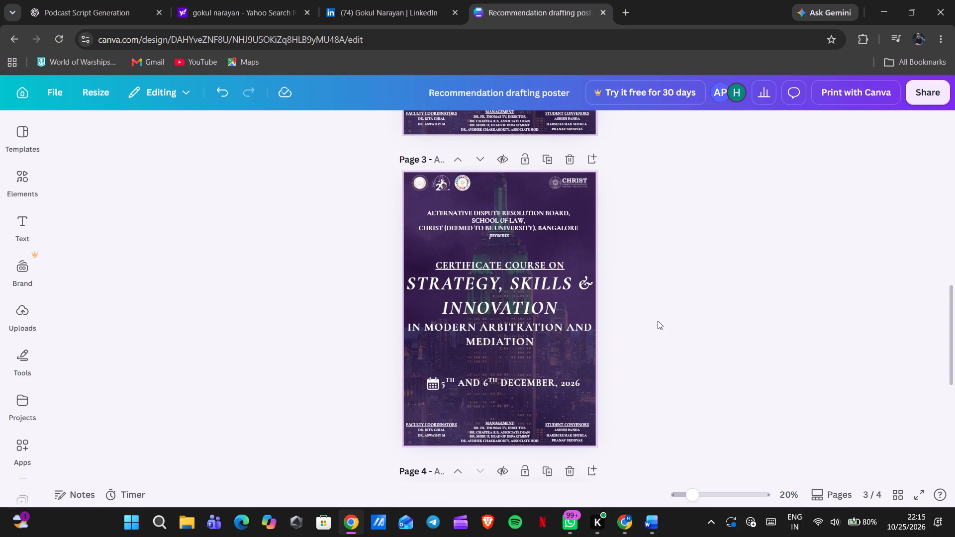
scroll(658, 321, up, 2)
scroll(658, 321, down, 2)
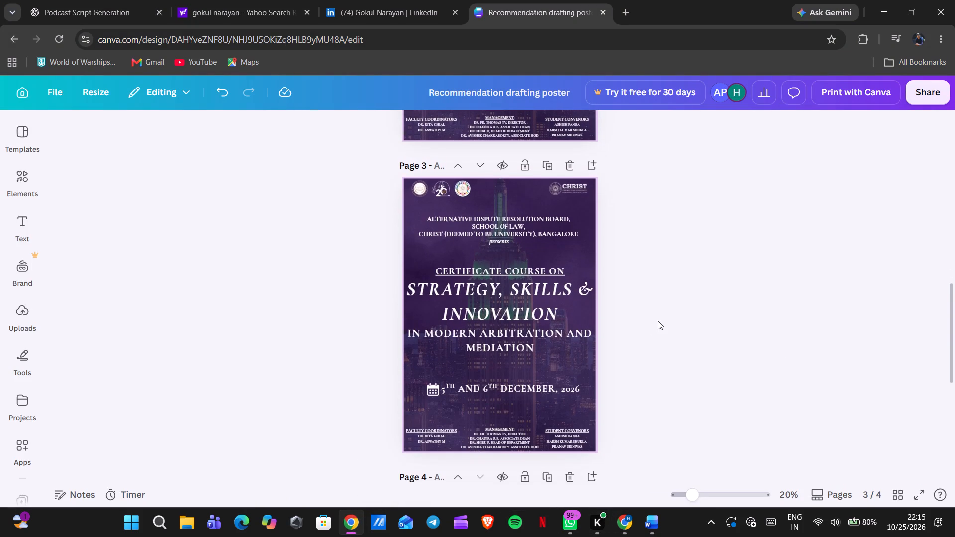
scroll(664, 379, down, 2)
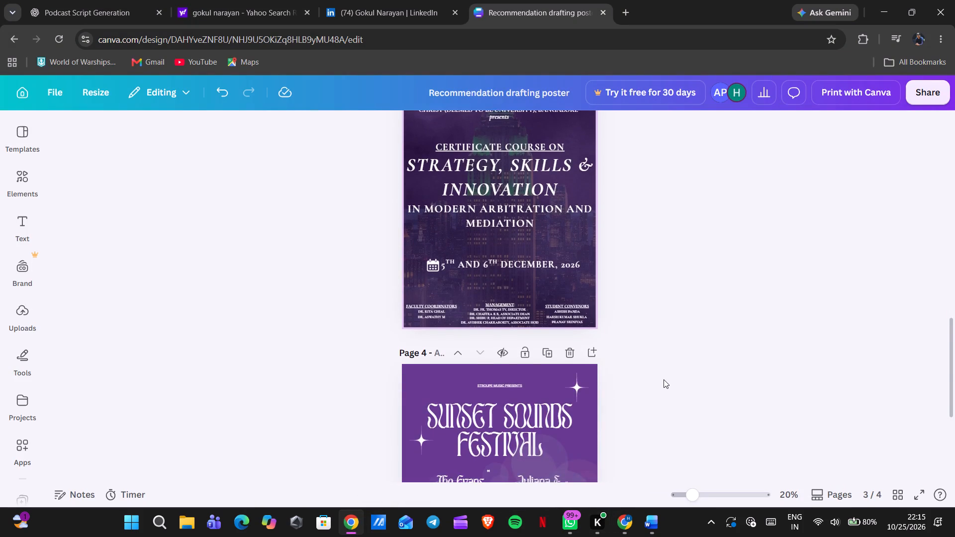
scroll(664, 379, down, 2)
scroll(664, 379, up, 5)
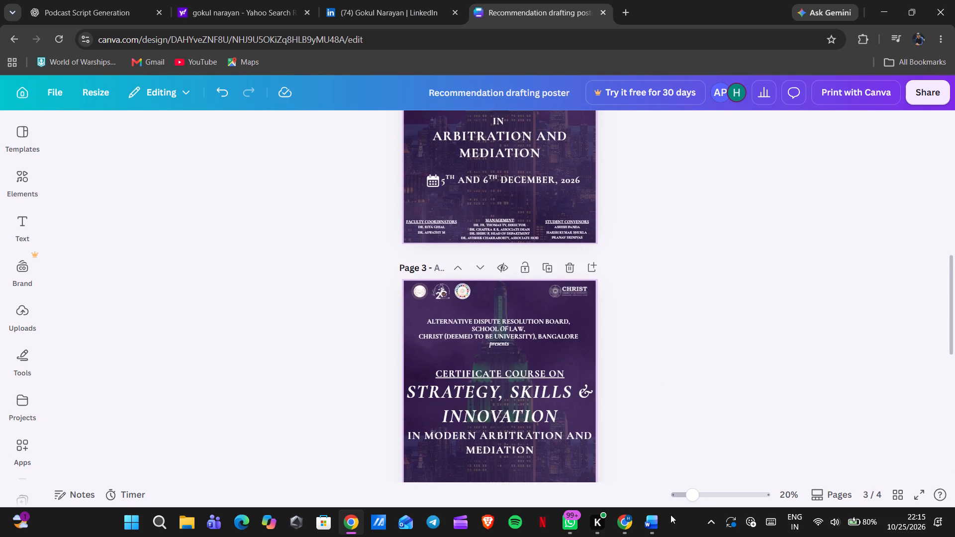
scroll(665, 416, up, 5)
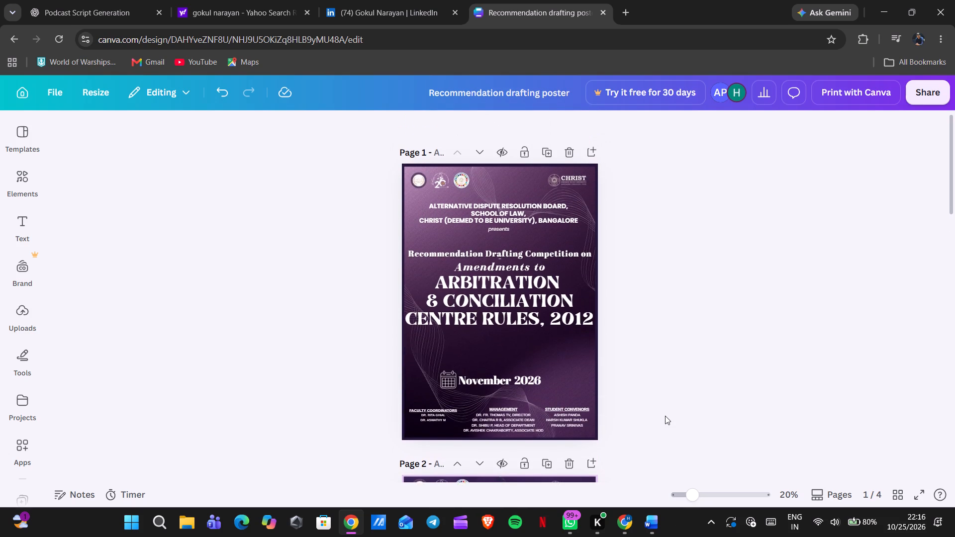
click(626, 528)
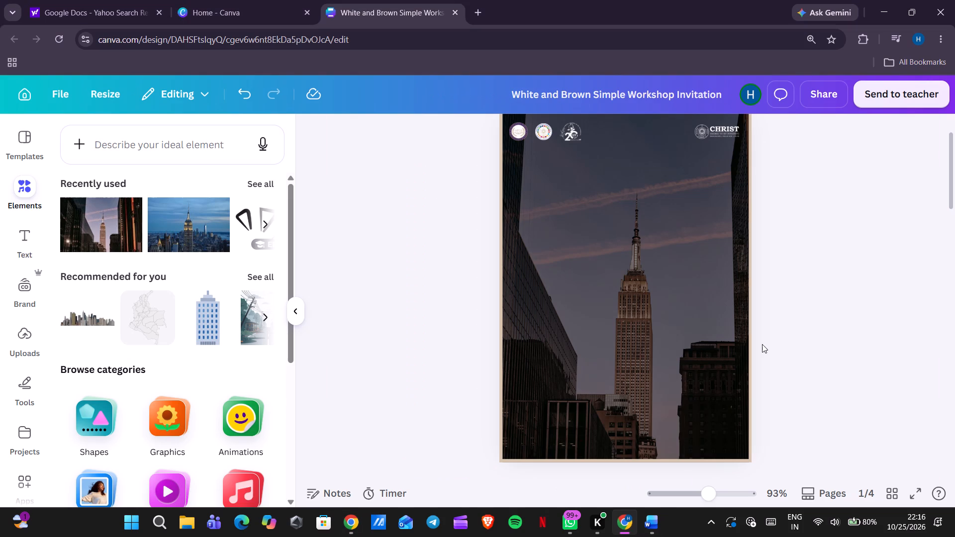
Copy the faculty coordinators, management and student convenors credits from the bottom of page 2 to the bottom of page 1.
click(762, 344)
scroll(762, 344, down, 7)
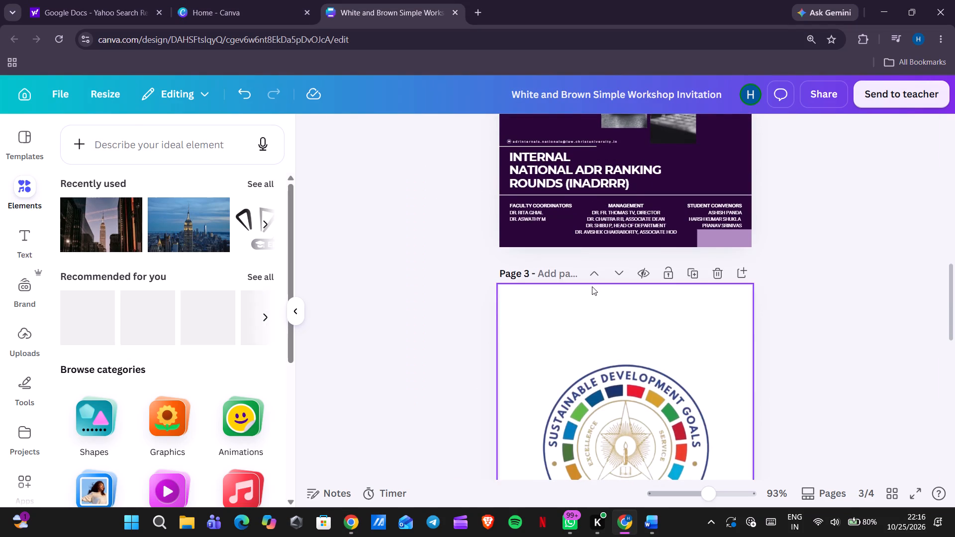
drag(477, 213, 696, 212)
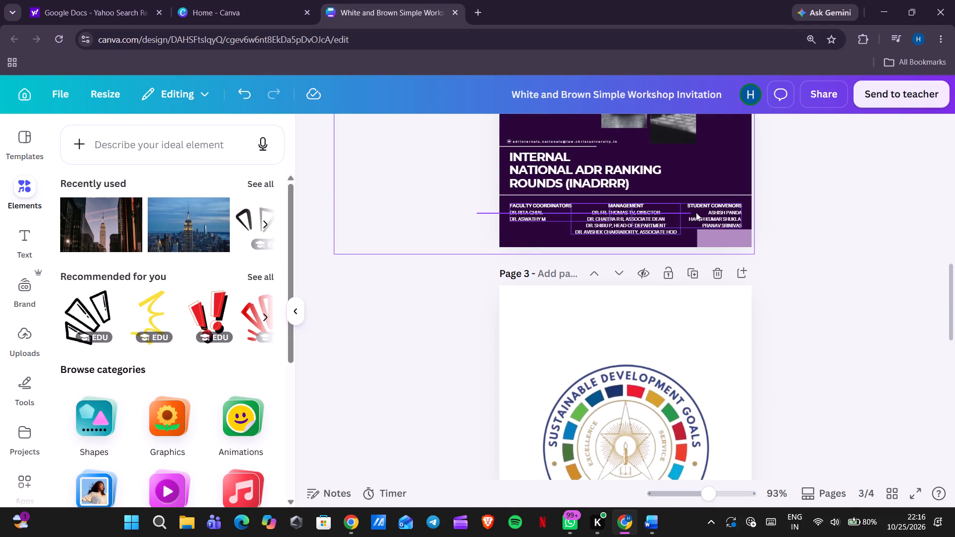
drag(696, 212, 708, 212)
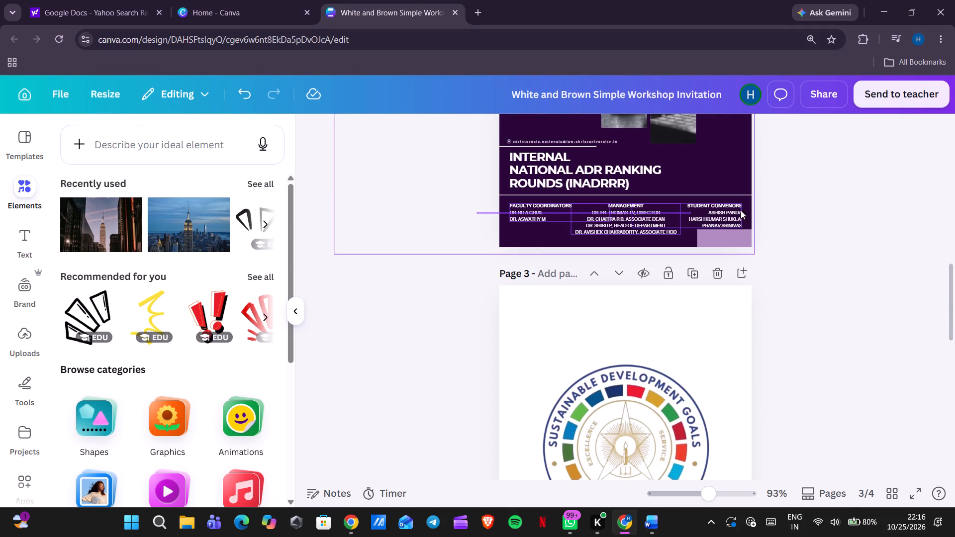
scroll(754, 211, up, 1)
key(ctrl+c)
scroll(754, 211, up, 2)
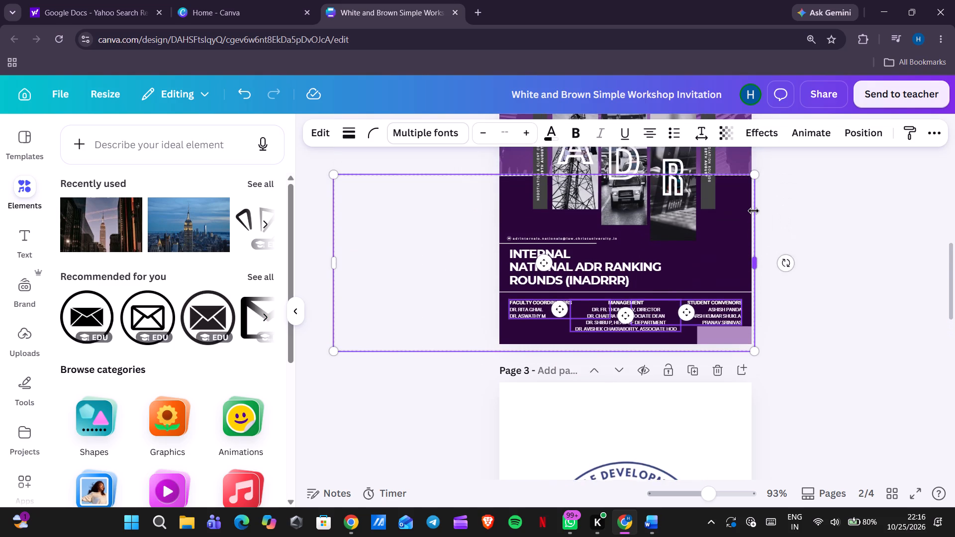
scroll(754, 211, up, 5)
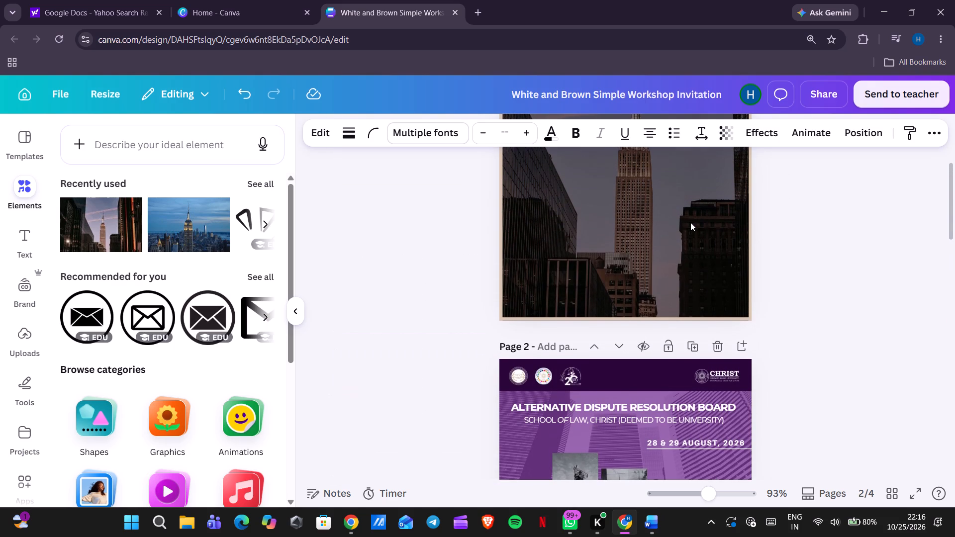
click(690, 222)
scroll(690, 222, up, 1)
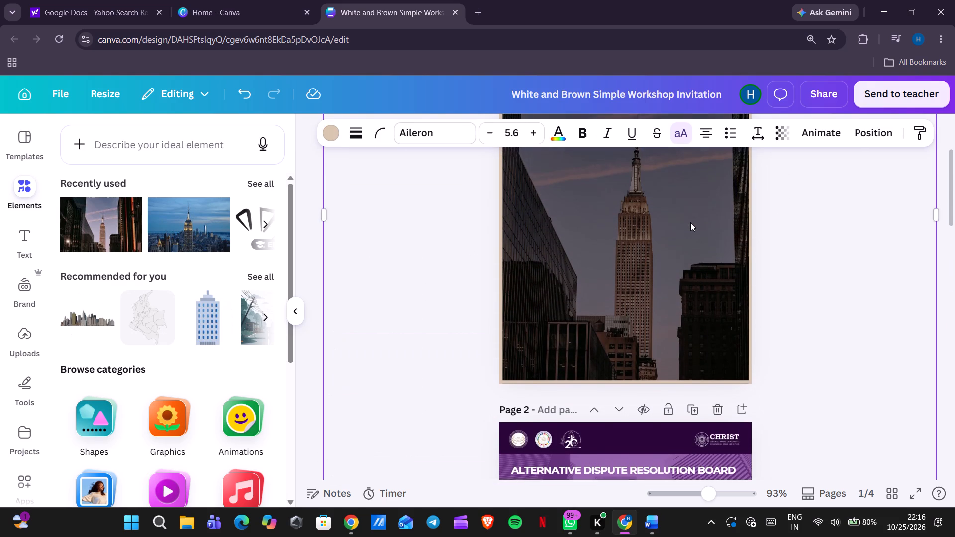
scroll(690, 222, up, 1)
key(ctrl+v)
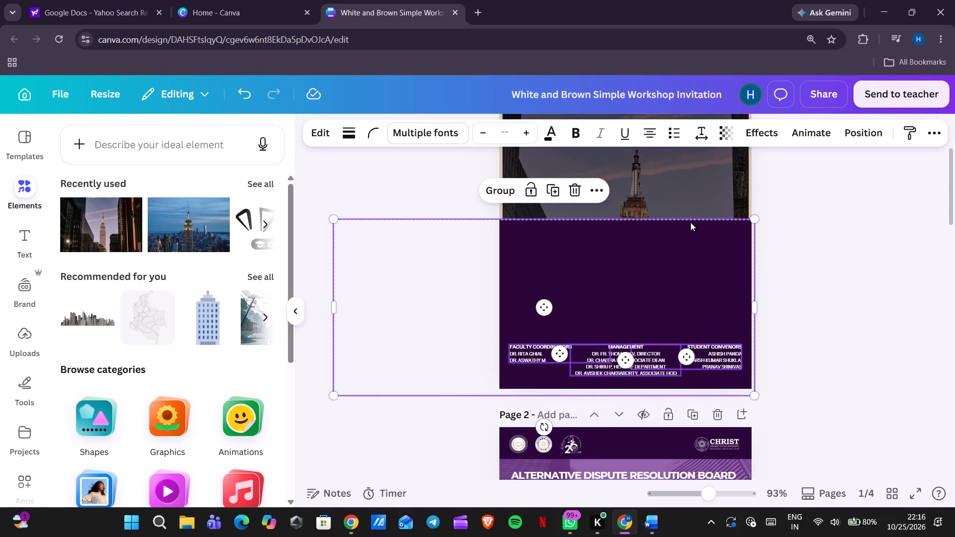
Delete the dark purple rectangle that was copied to page 1 behind the credits.
click(778, 250)
click(698, 268)
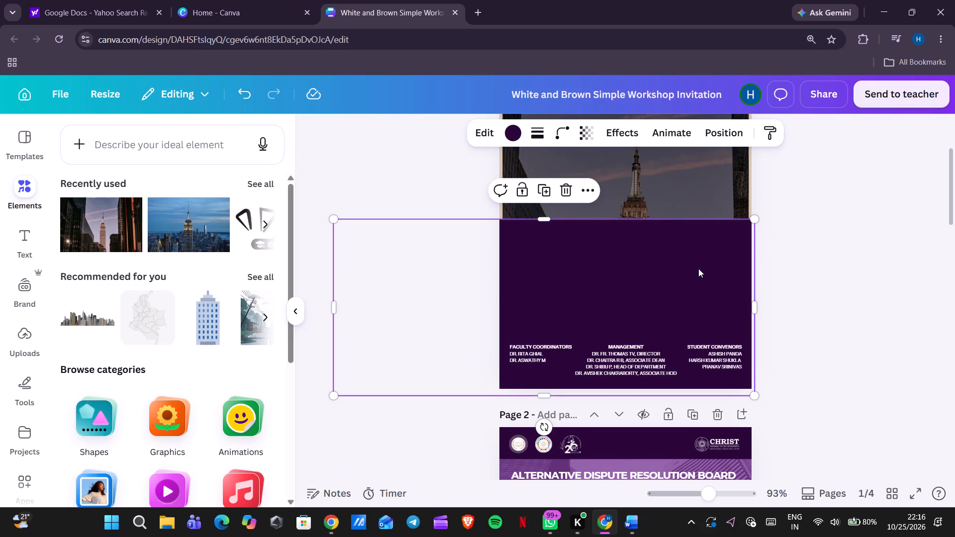
click(527, 191)
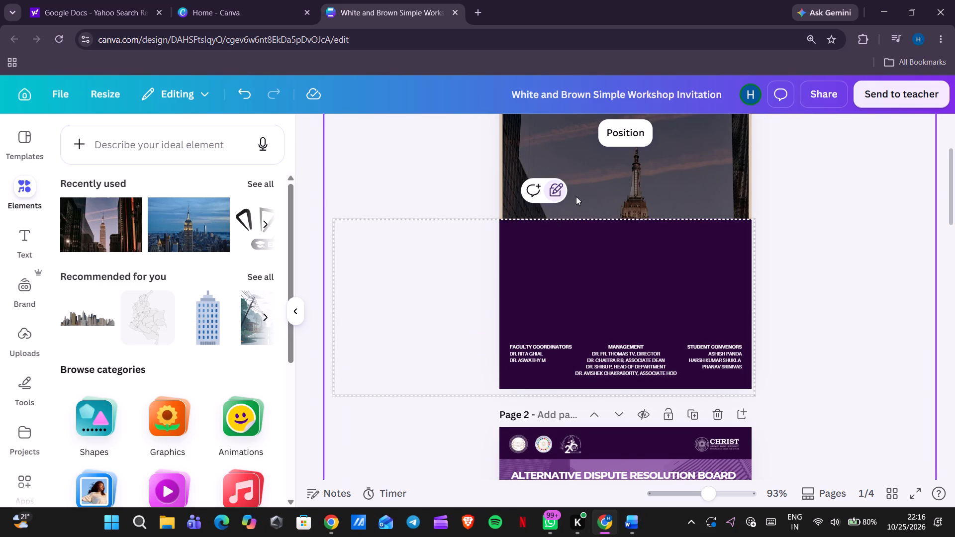
click(560, 186)
click(558, 187)
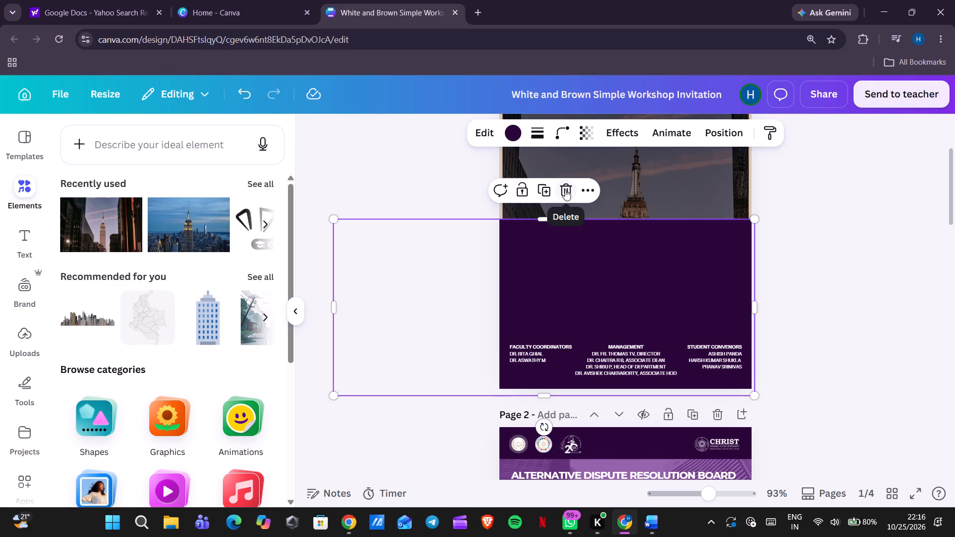
click(565, 189)
click(777, 256)
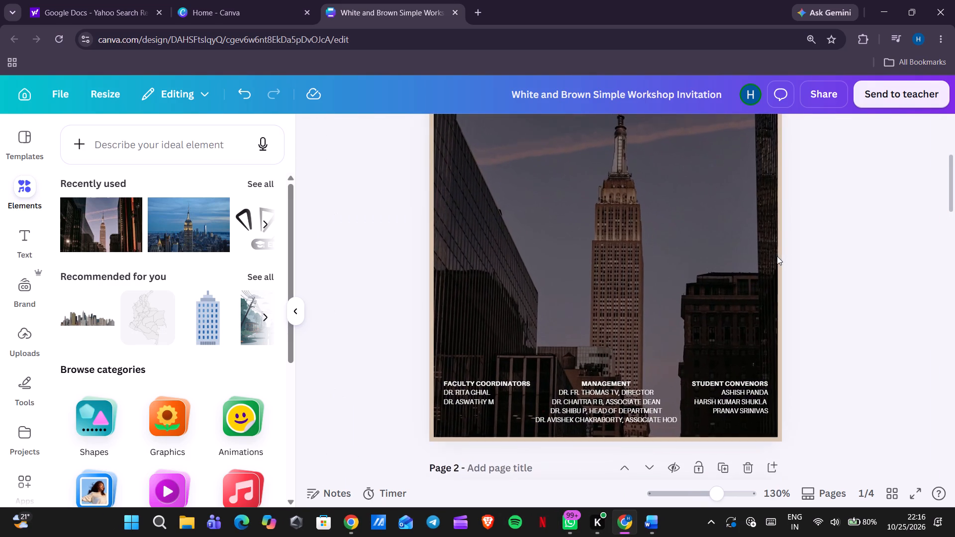
Reorder the student convenors on page 1 by moving the first-listed name to the second line.
scroll(777, 256, down, 1)
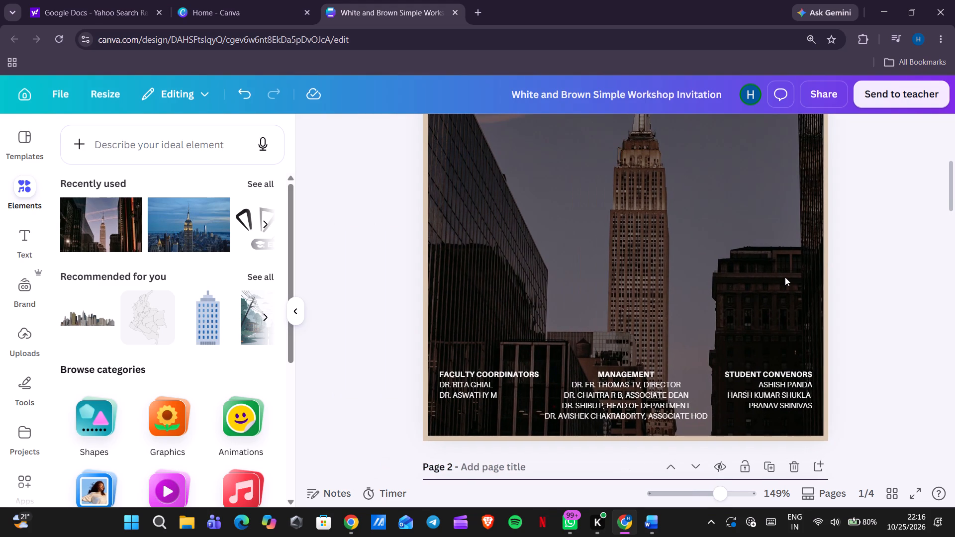
scroll(787, 305, down, 1)
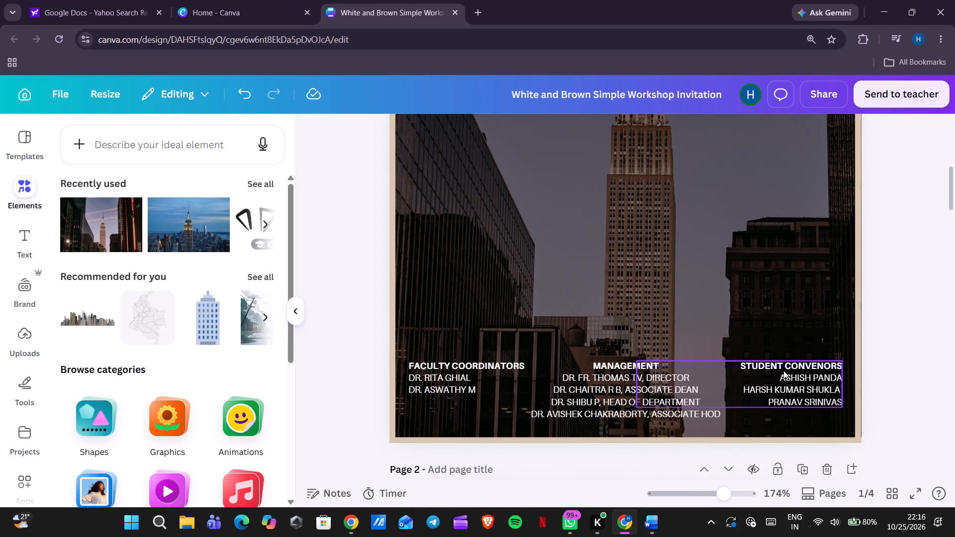
double_click(782, 379)
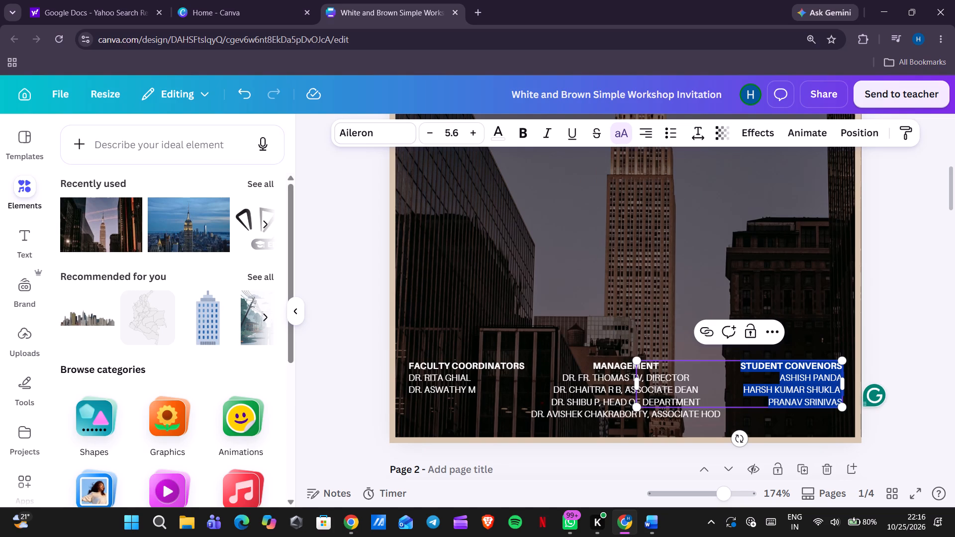
click(780, 378)
drag(780, 375, 839, 386)
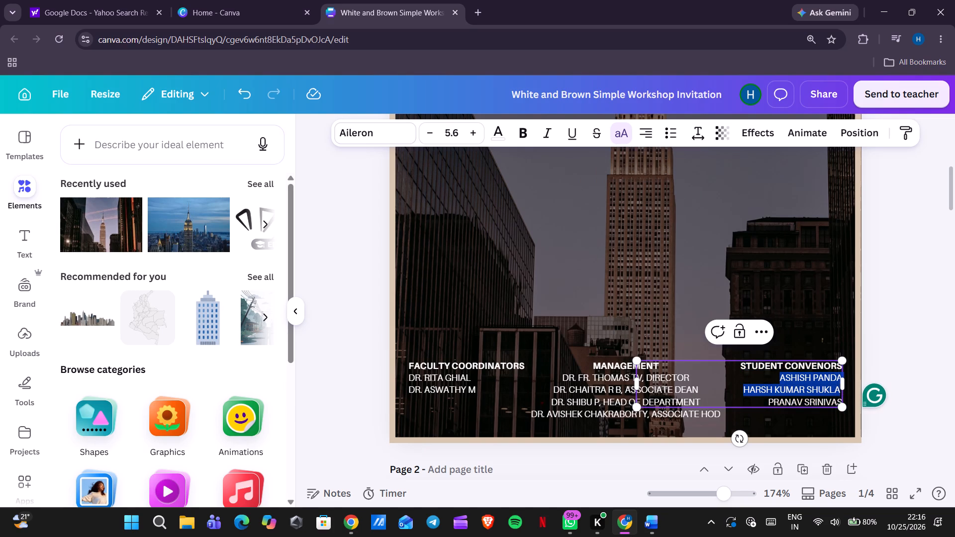
drag(839, 386, 841, 378)
key(ctrl+x)
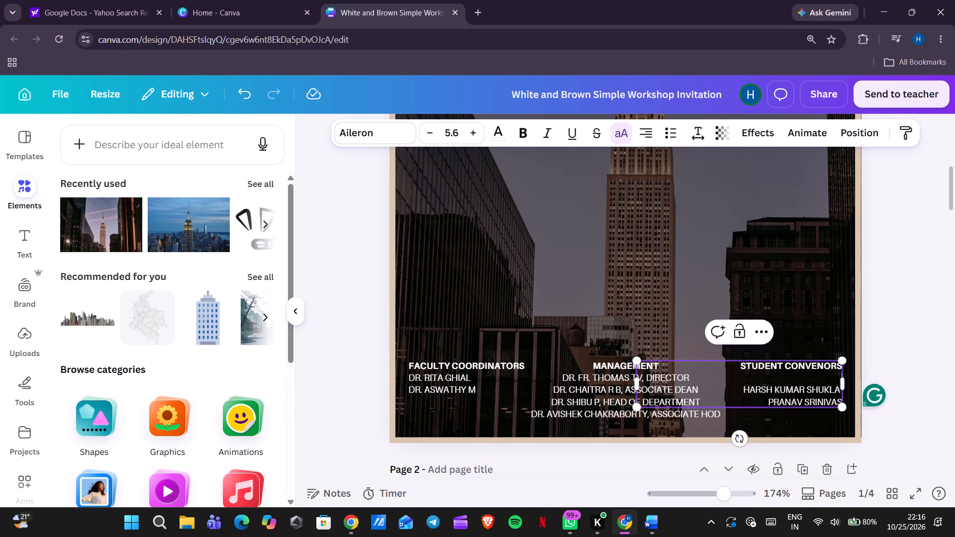
key(BackSpace)
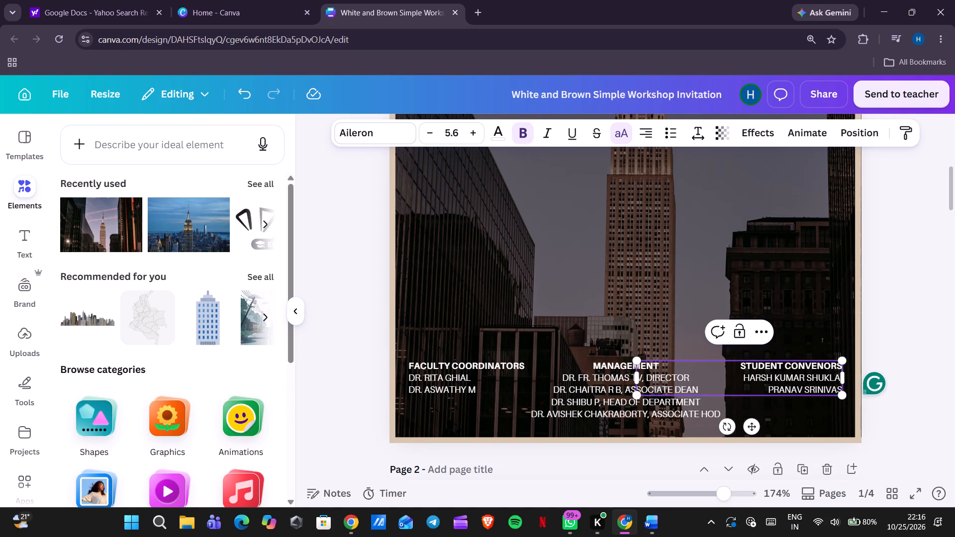
click(839, 377)
key(Return)
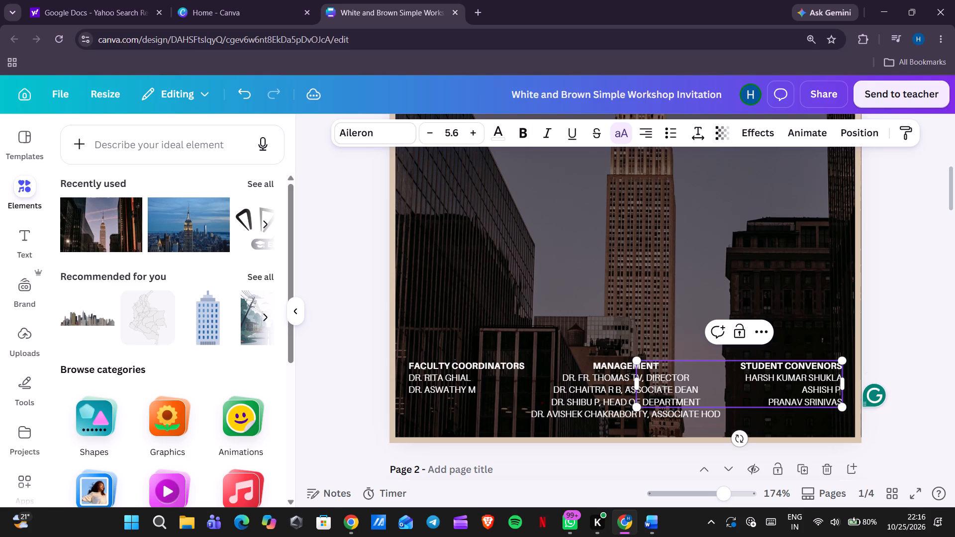
text(anfda)
key(BackSpace)
key(BackSpace)
key(BackSpace)
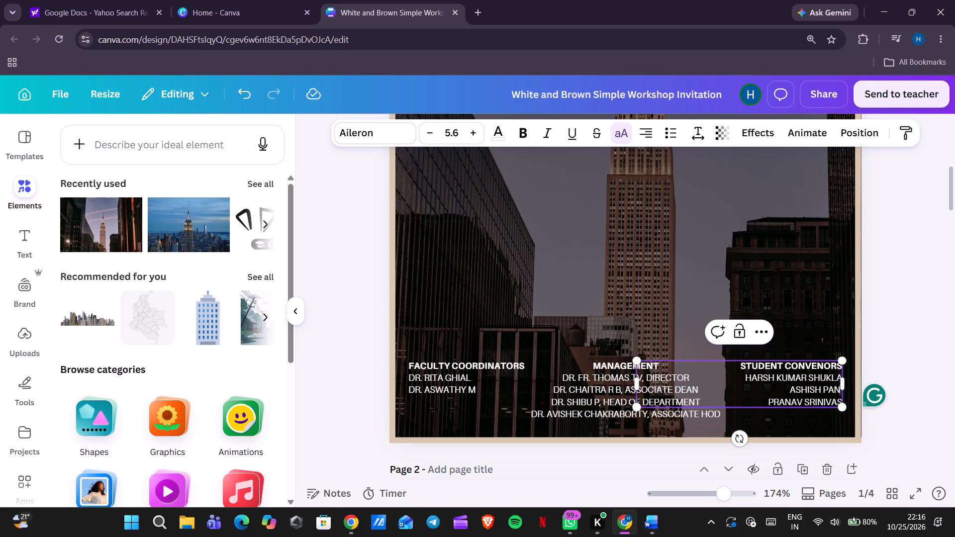
text(da)
click(903, 338)
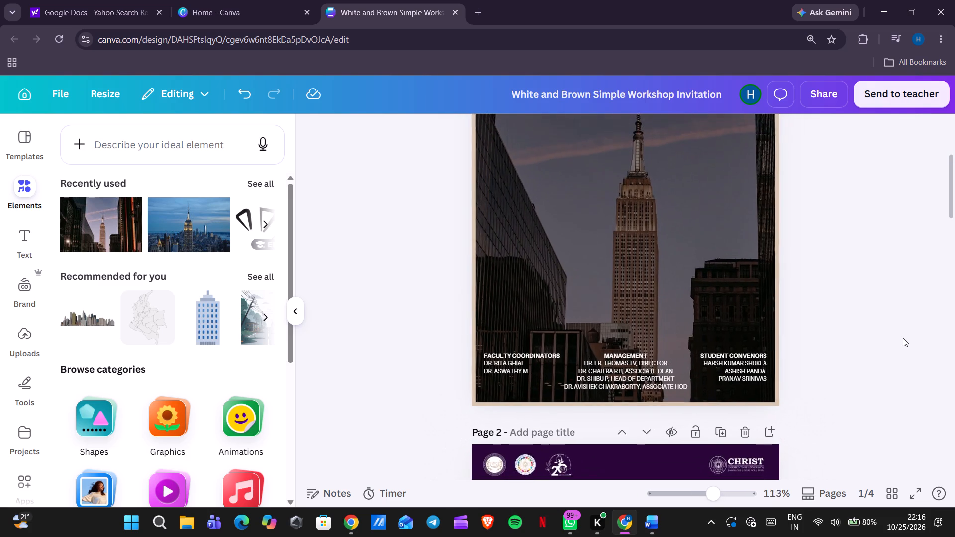
Copy the heading ALTERNATIVE DISPUTE RESOLUTION BOARD from page 2 to page 1, below the logos.
scroll(903, 338, down, 4)
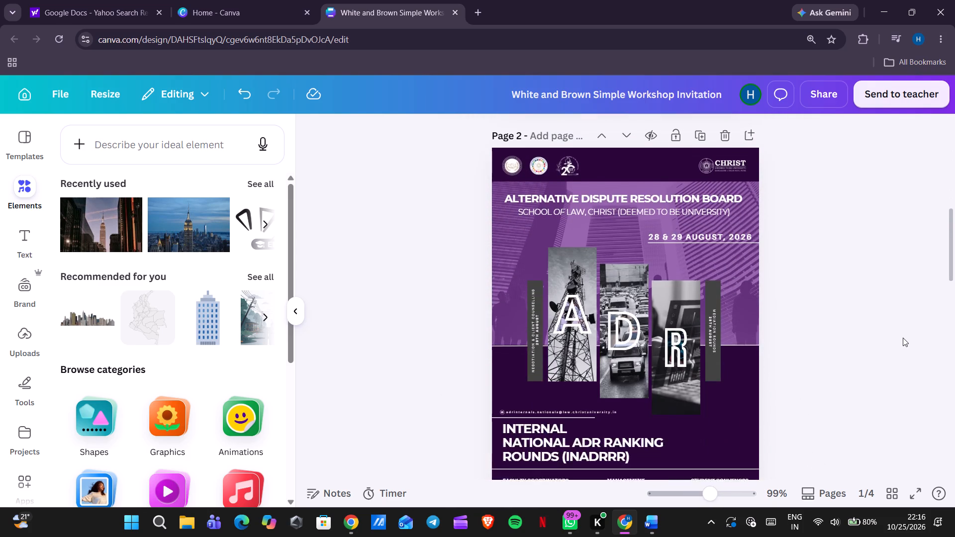
scroll(903, 338, up, 3)
scroll(903, 338, down, 1)
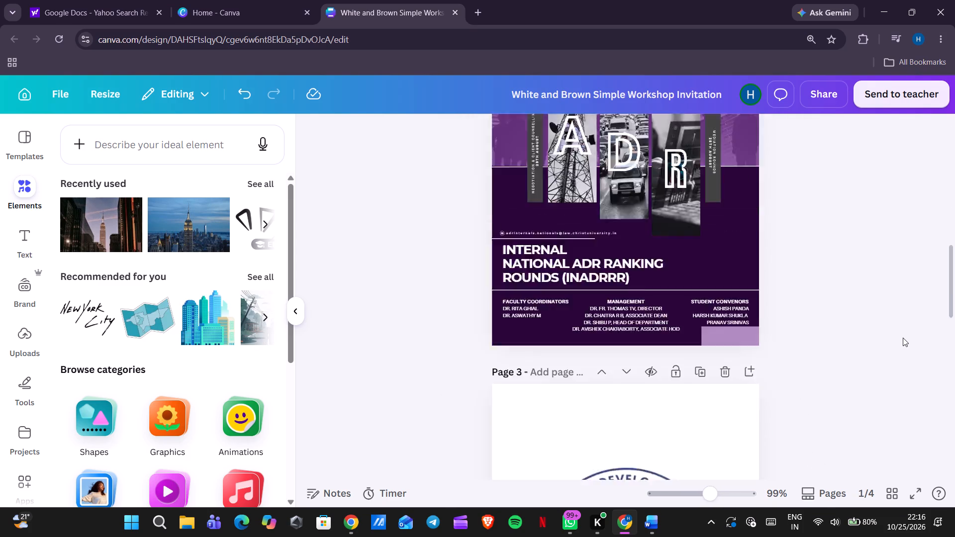
scroll(903, 338, down, 1)
scroll(903, 338, up, 4)
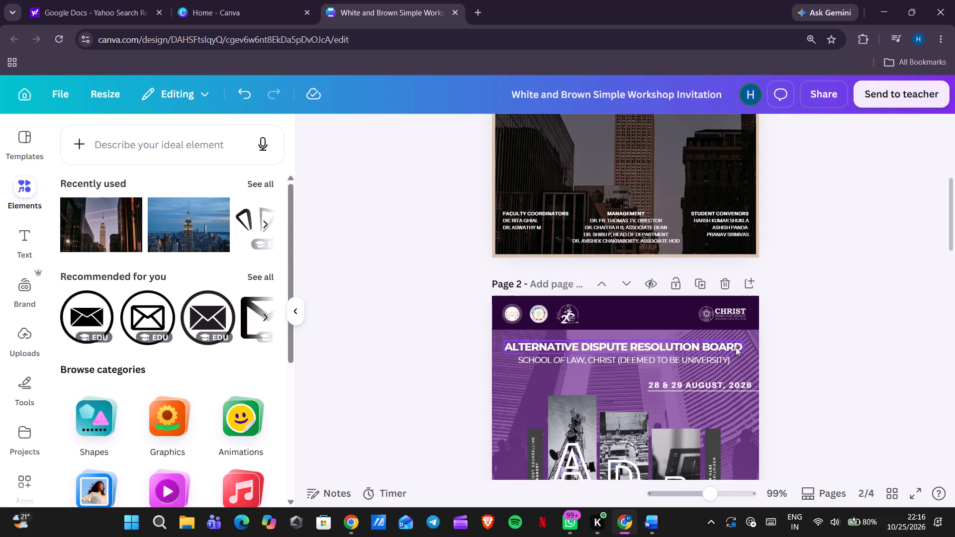
click(721, 352)
key(ctrl+c)
scroll(721, 352, up, 3)
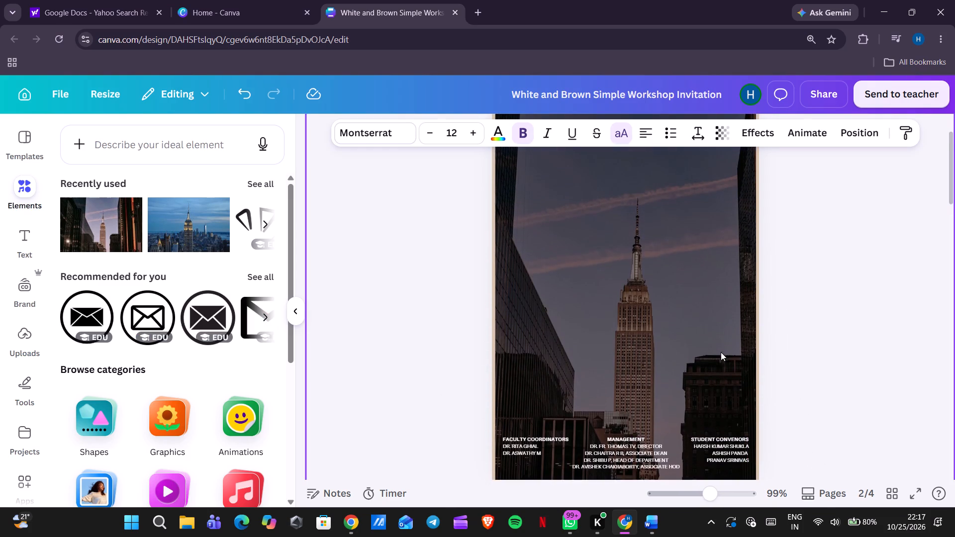
scroll(705, 296, up, 1)
click(692, 307)
key(ctrl+v)
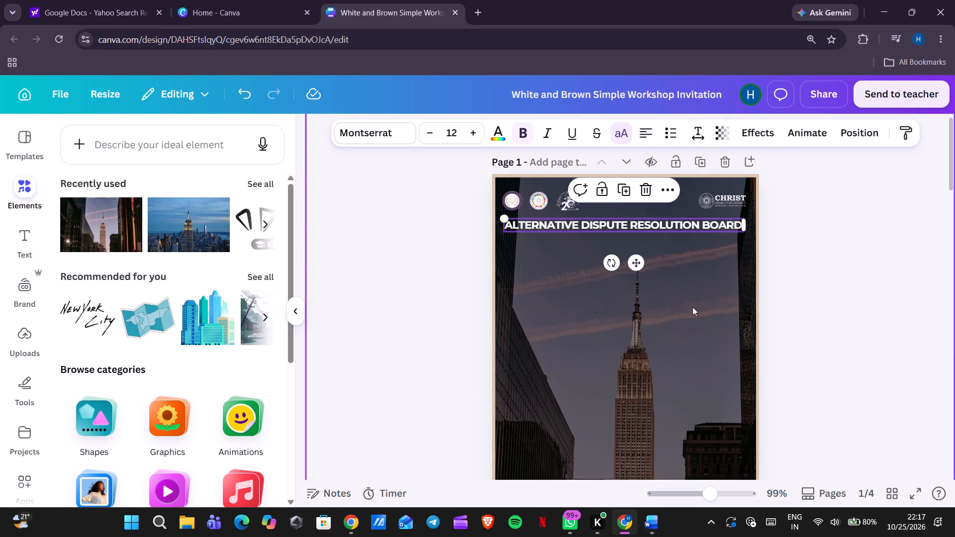
click(826, 279)
Set page 1's ALTERNATIVE DISPUTE RESOLUTION BOARD heading to font size 10 and centre-align it.
click(681, 226)
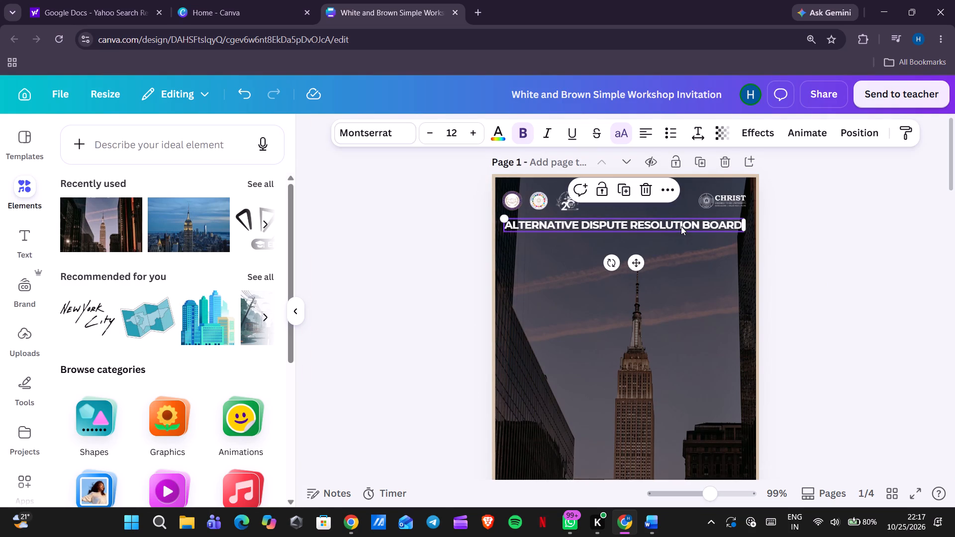
double_click(430, 137)
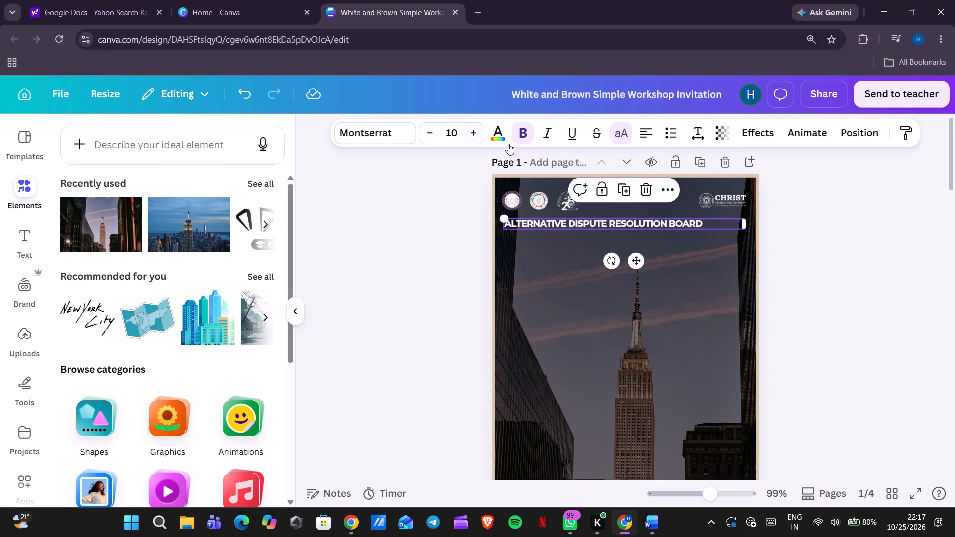
click(648, 130)
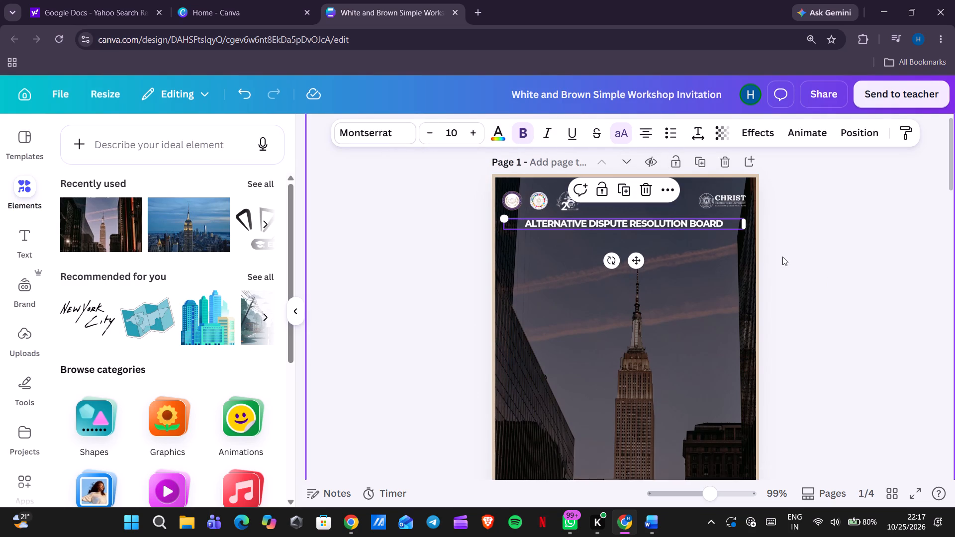
click(782, 257)
Nudge page 1's ALTERNATIVE DISPUTE RESOLUTION BOARD heading slightly down, leaving more space below the logos.
click(665, 218)
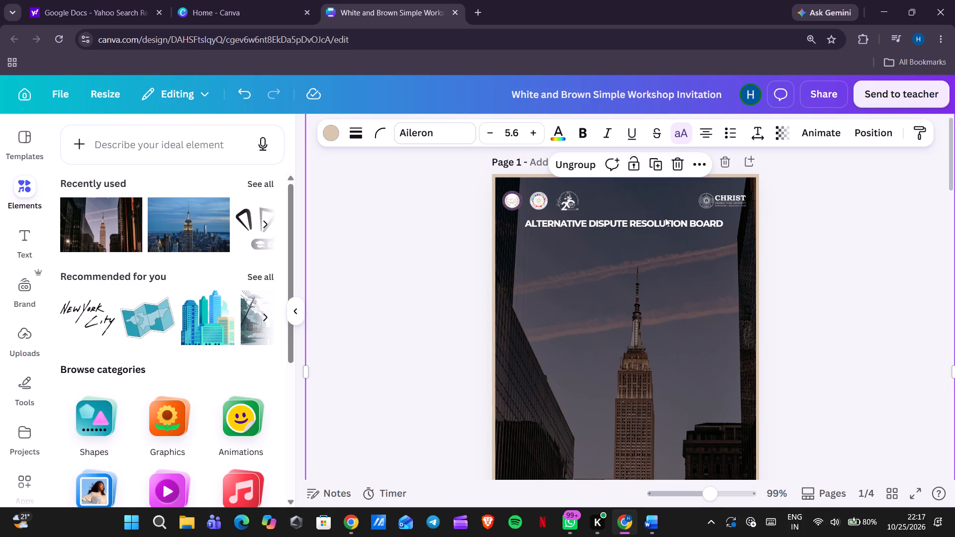
click(660, 227)
key(Down)
key(Down)
key(Down)
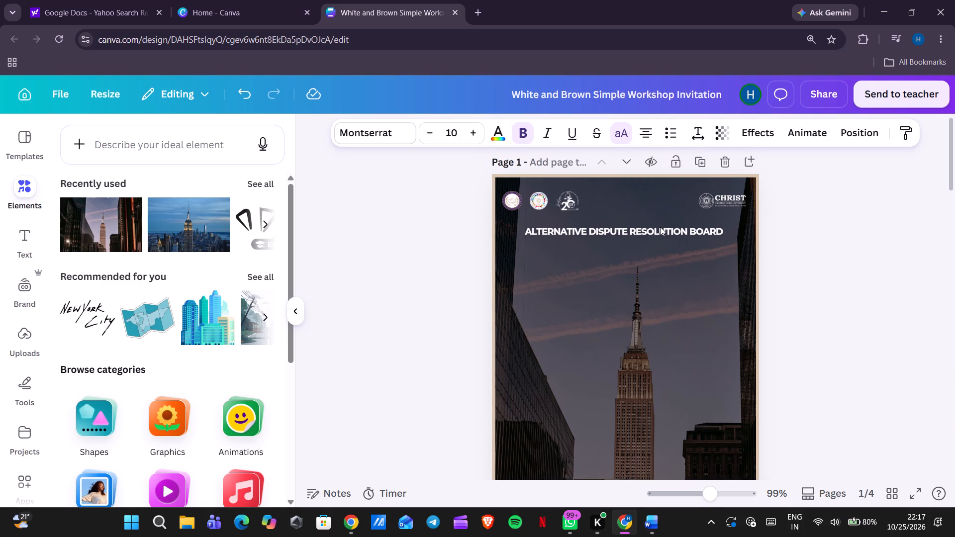
key(Down)
click(838, 233)
Copy the line SCHOOL OF LAW, CHRIST (DEEMED TO BE UNIVERSITY) from page 2 to page 1, closely below the ALTERNATIVE DISPUTE RESOLUTION BOARD heading.
scroll(838, 233, down, 2)
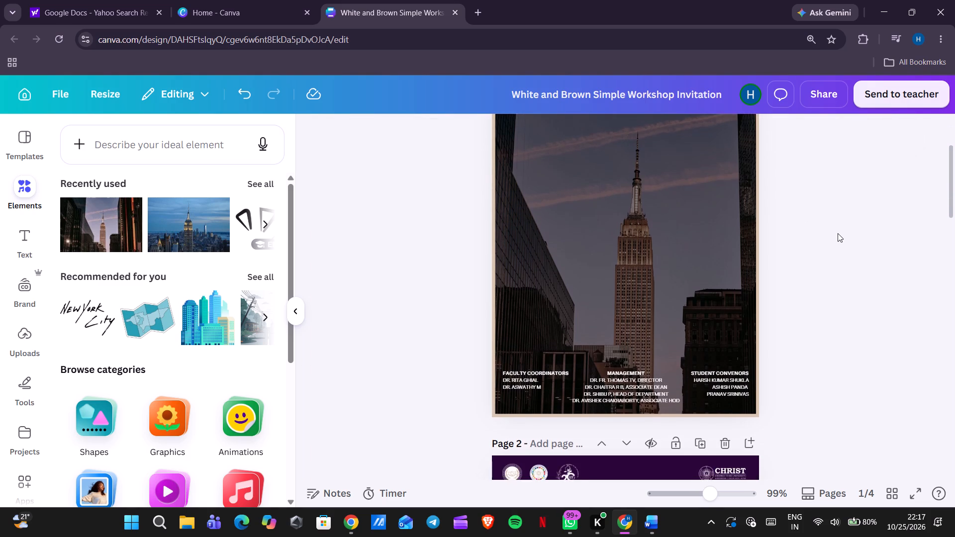
scroll(728, 368, down, 1)
click(643, 430)
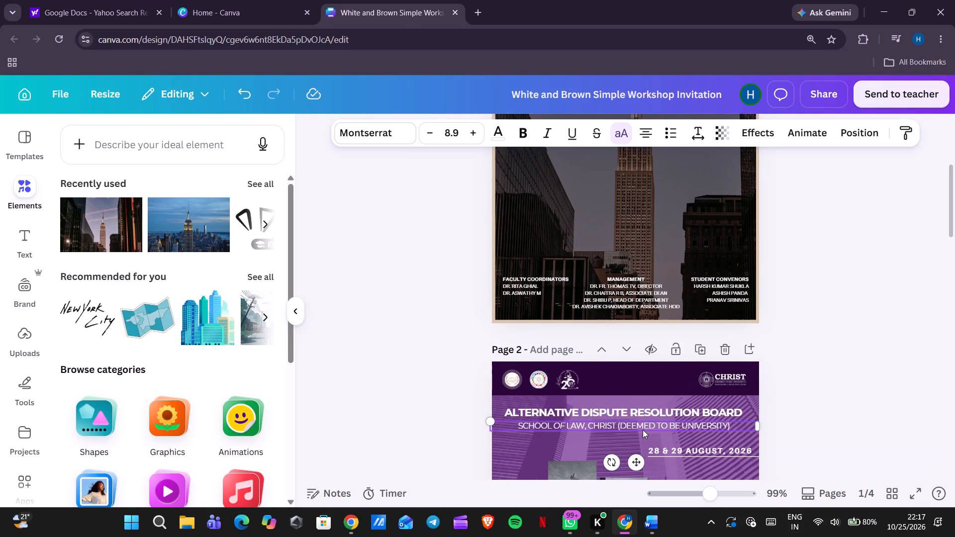
key(ctrl+c)
scroll(643, 430, up, 3)
click(639, 350)
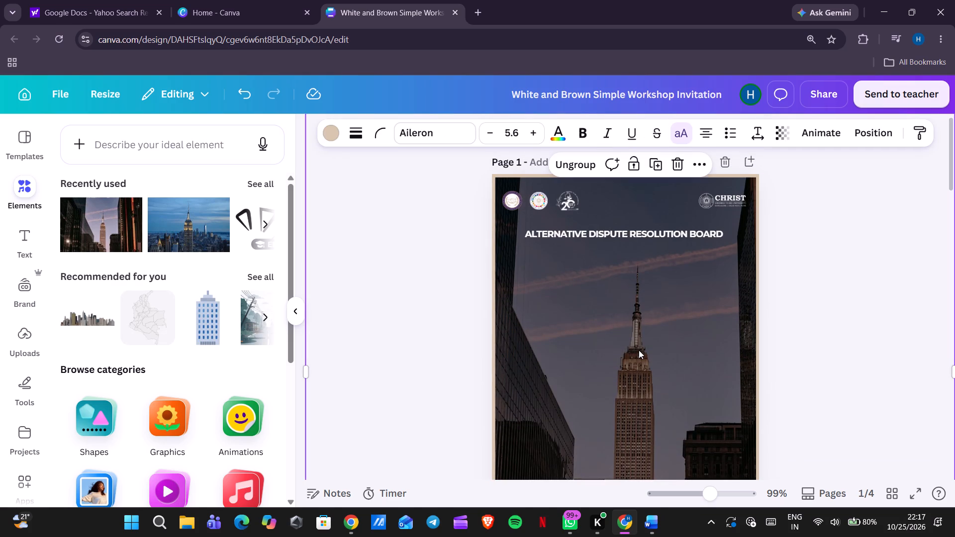
key(ctrl+v)
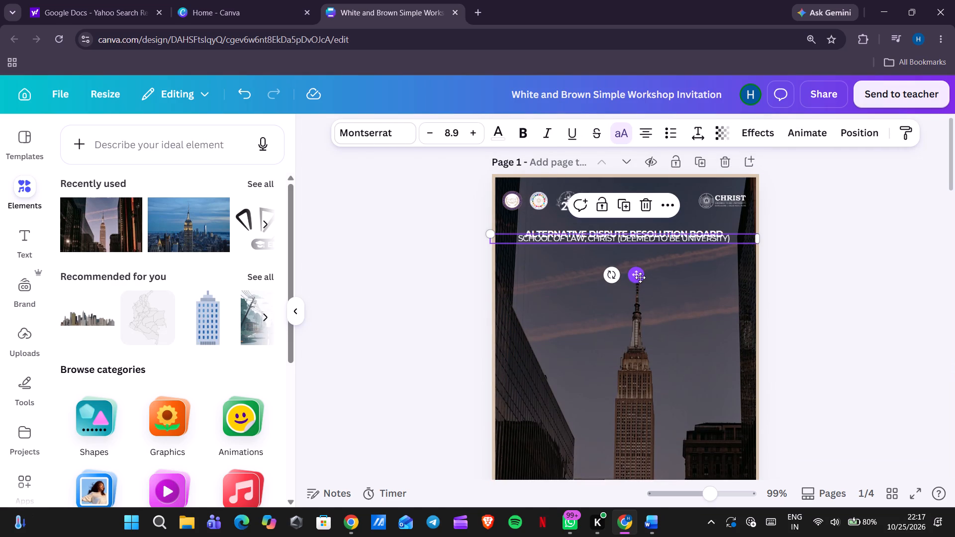
drag(640, 277, 640, 288)
key(Up)
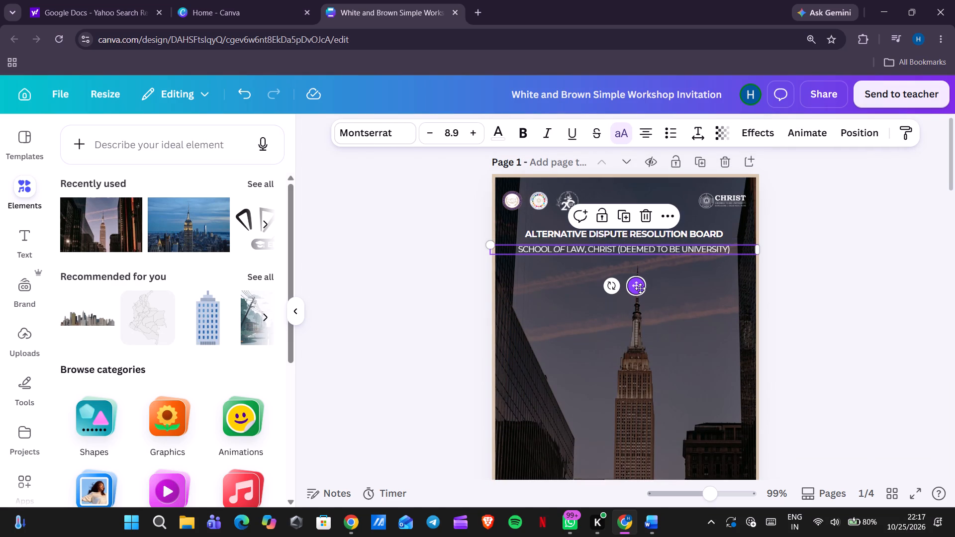
key(Up)
key(Up)
click(771, 275)
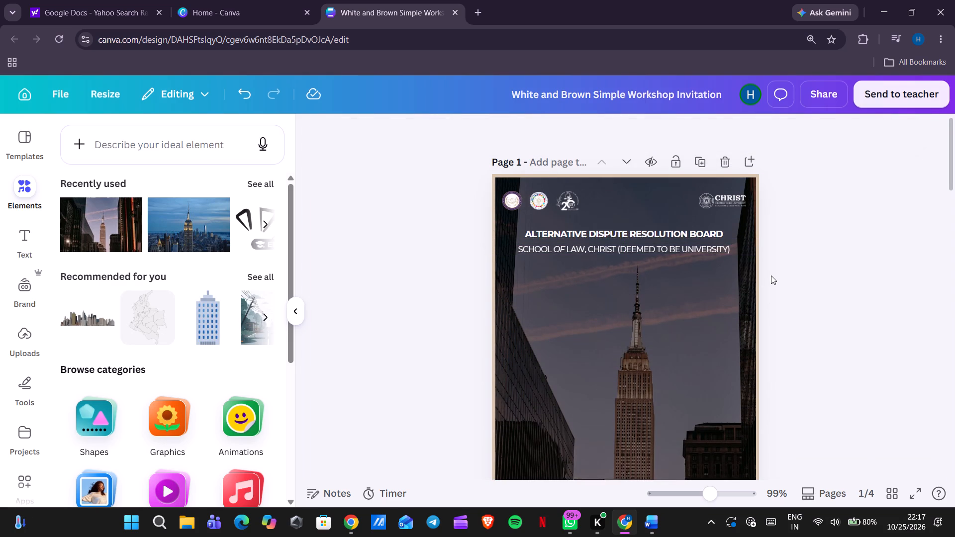
click(710, 249)
key(Up)
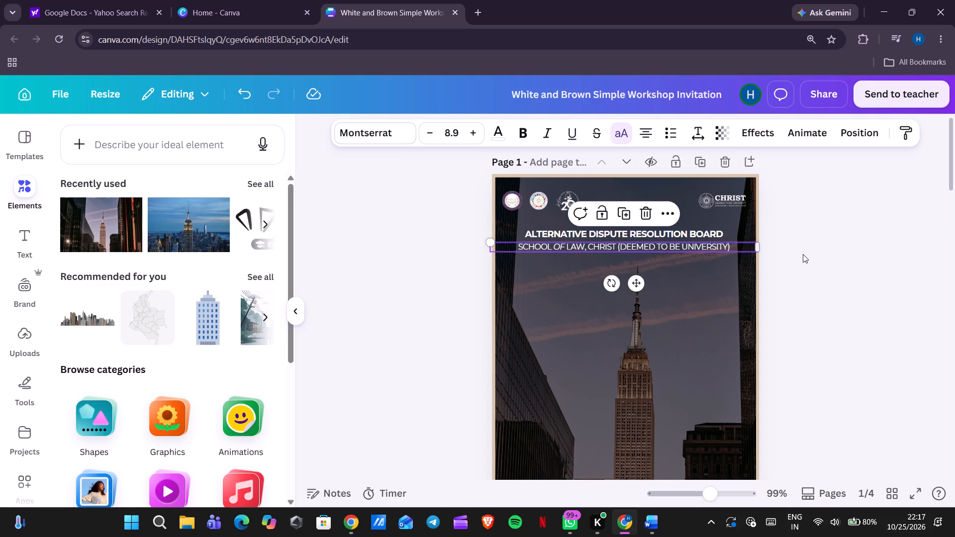
click(810, 256)
Reduce the font size of page 1's SCHOOL OF LAW line by one step.
click(736, 250)
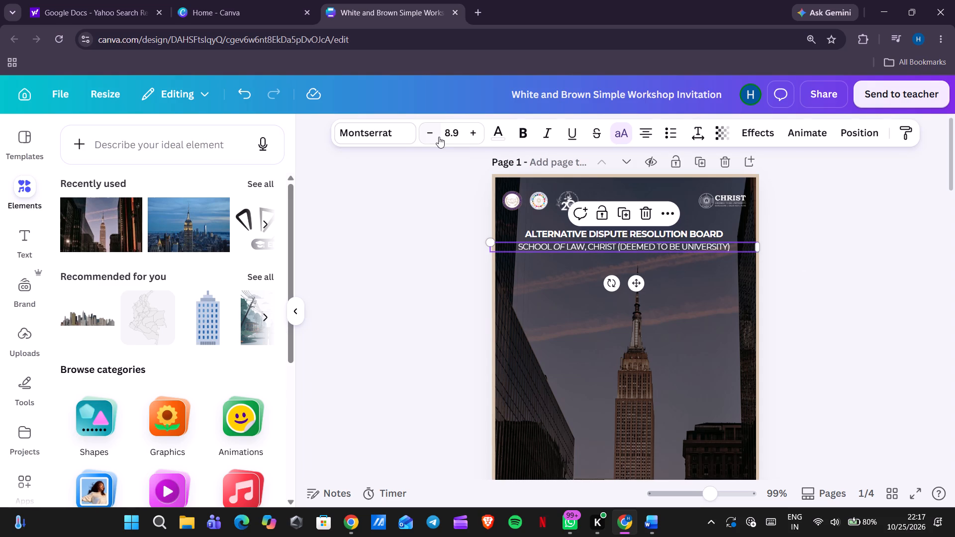
click(439, 137)
click(794, 238)
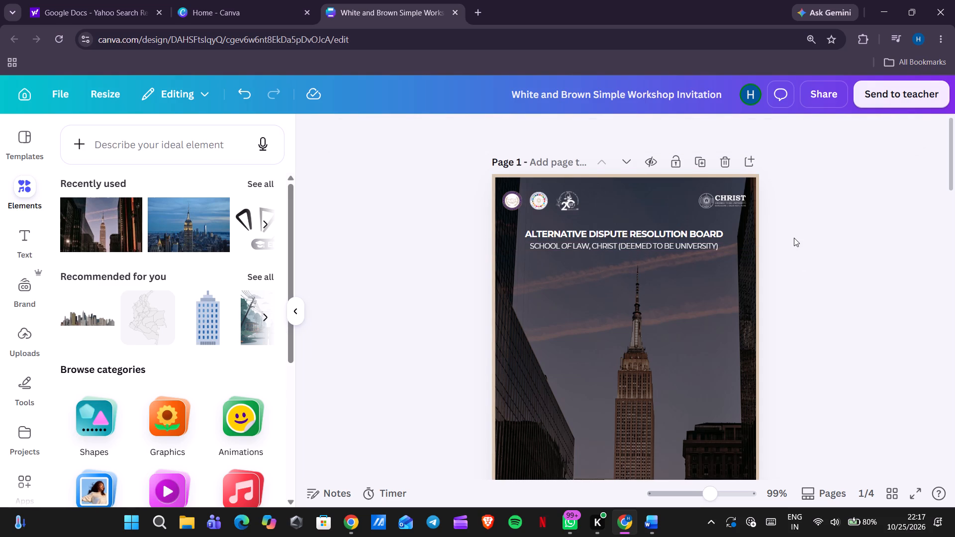
Look over pages 1 and 2 and the Recommendation drafting poster in the other browser window for reusable title content.
scroll(794, 238, down, 6)
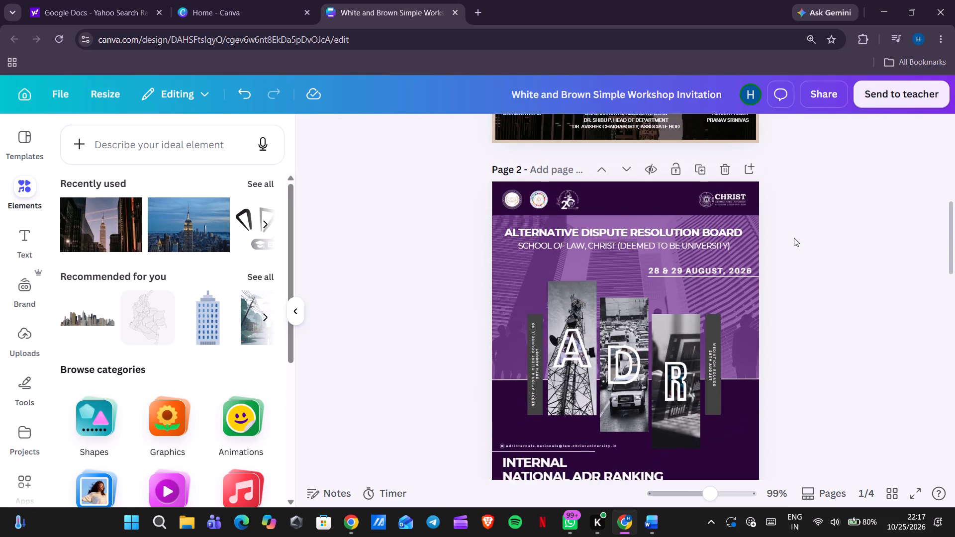
scroll(794, 238, up, 2)
scroll(794, 238, down, 1)
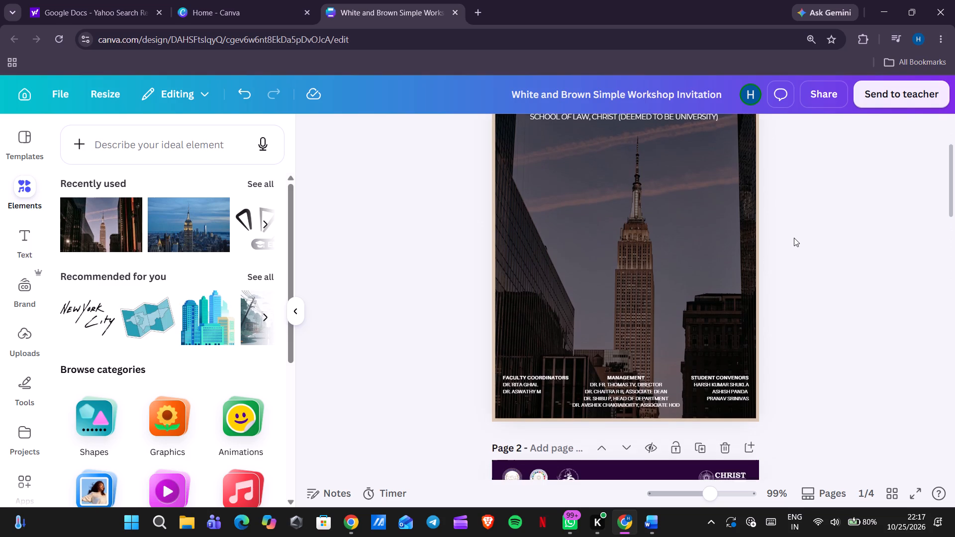
click(650, 536)
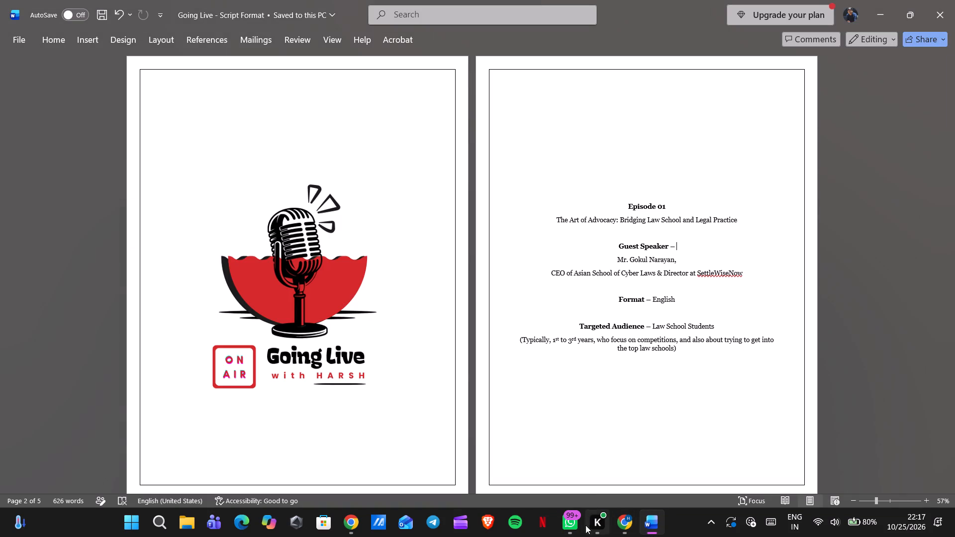
click(349, 524)
click(648, 328)
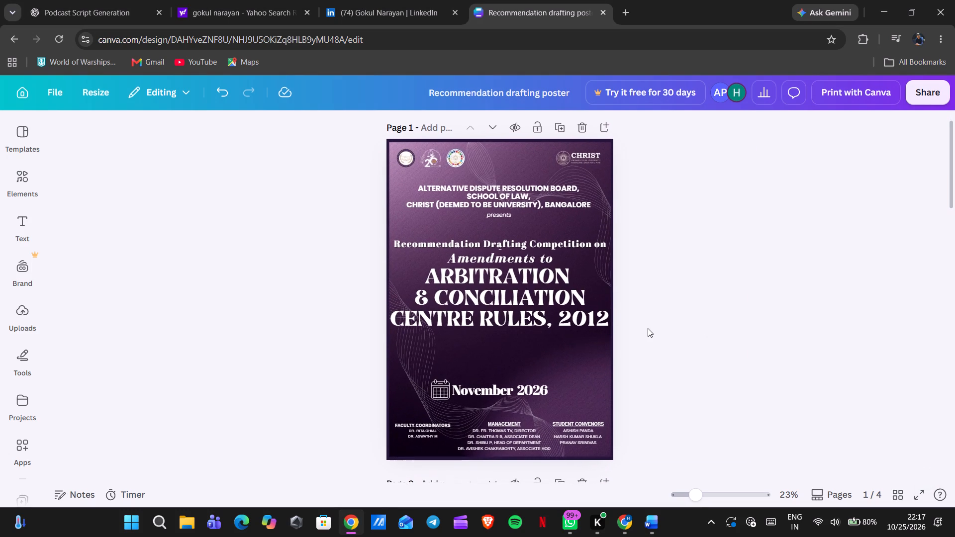
click(649, 520)
click(626, 532)
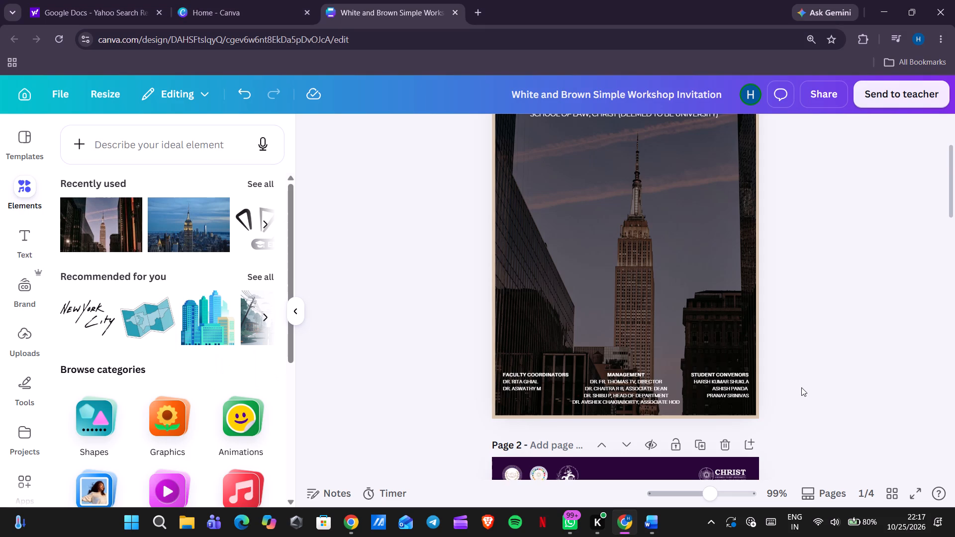
Copy the title INTERNAL NATIONAL ADR RANKING ROUNDS (INADRRR) from page 2 to page 1, over the upper part of the tower.
scroll(801, 387, down, 3)
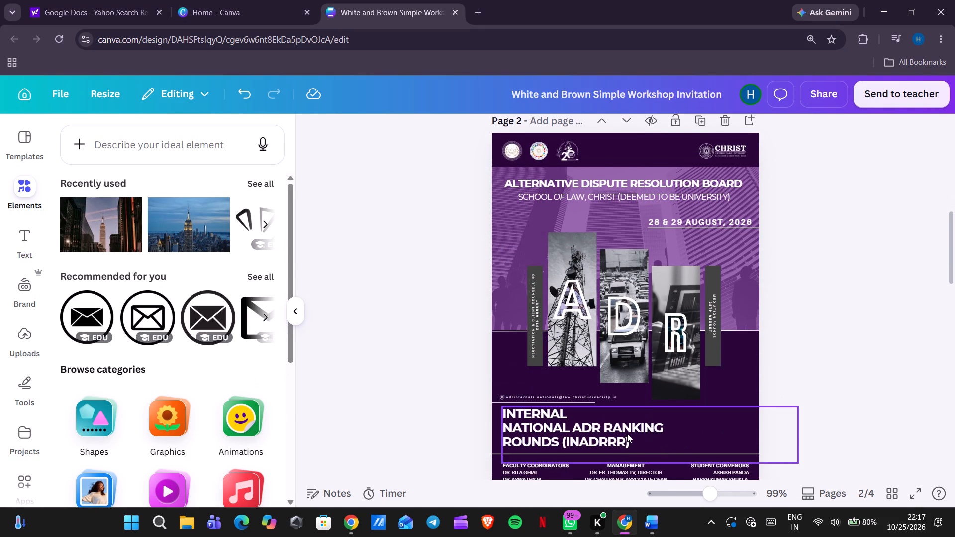
click(627, 433)
key(ctrl+c)
scroll(627, 433, up, 2)
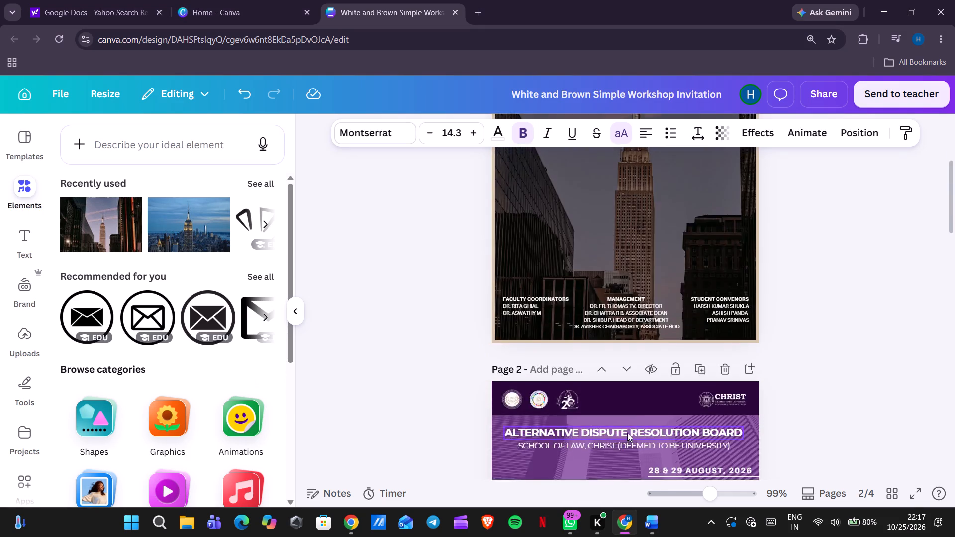
scroll(627, 433, up, 1)
click(624, 402)
key(ctrl+v)
scroll(624, 402, down, 1)
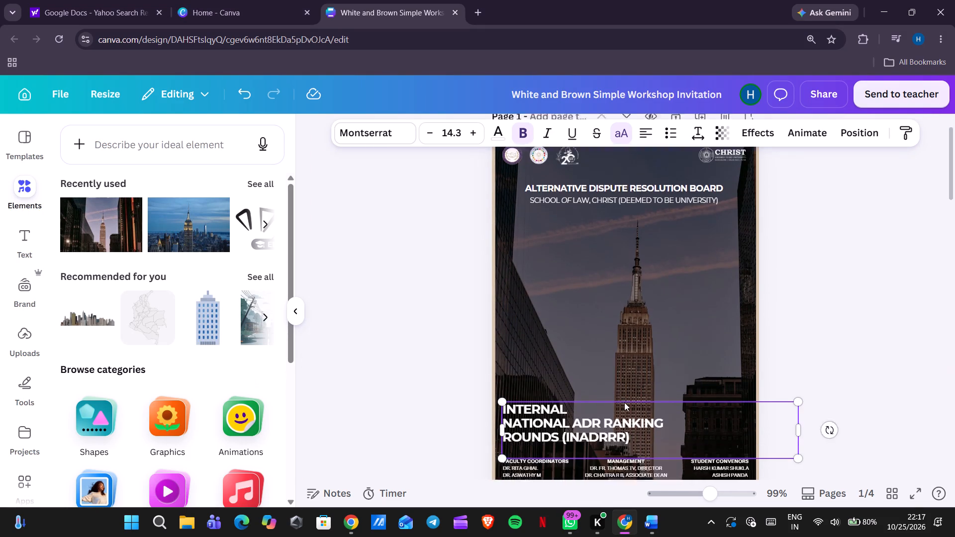
scroll(624, 402, down, 1)
drag(621, 340, 673, 221)
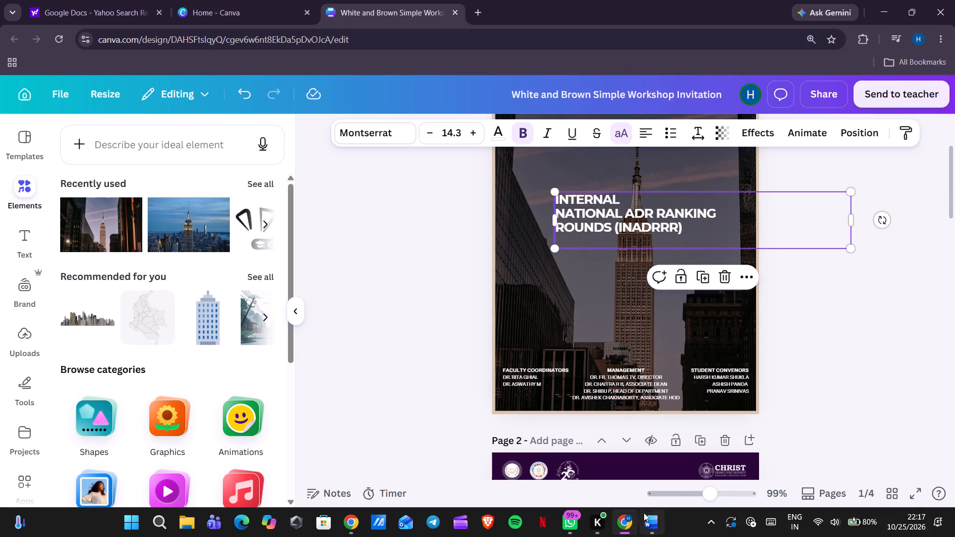
Replace page 1's copied title text with the Amendments to Arbitration & Conciliation Centre Rules, 2012 text from the Recommendation drafting poster.
click(623, 523)
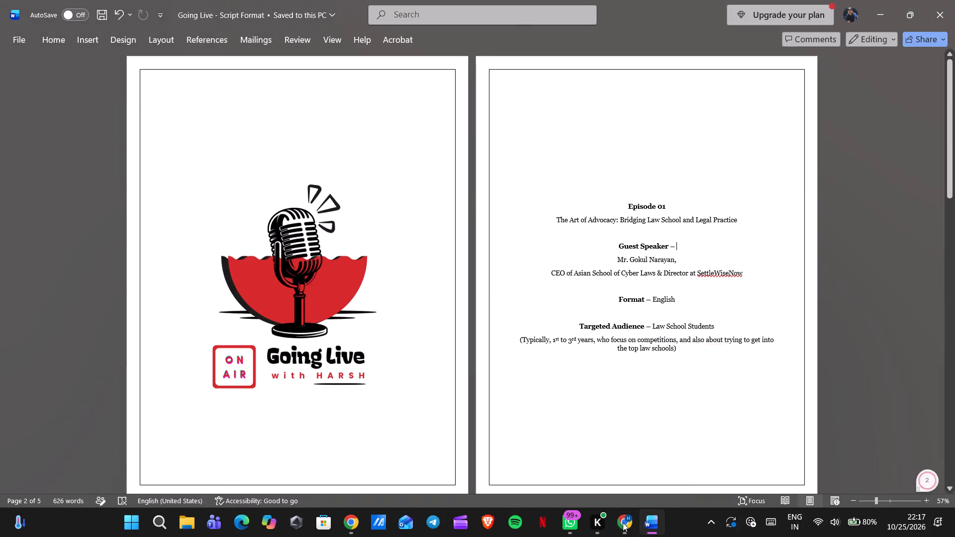
click(623, 523)
click(349, 525)
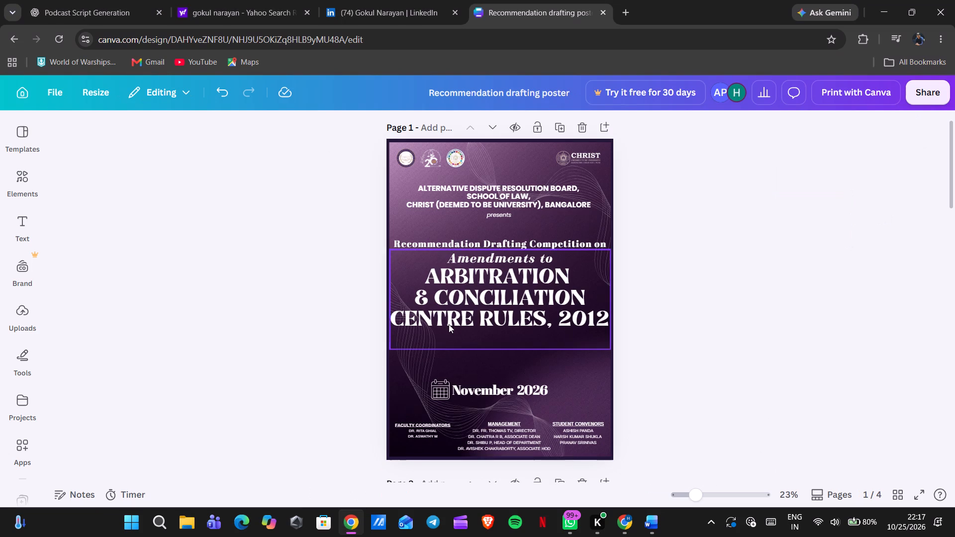
double_click(469, 311)
click(462, 309)
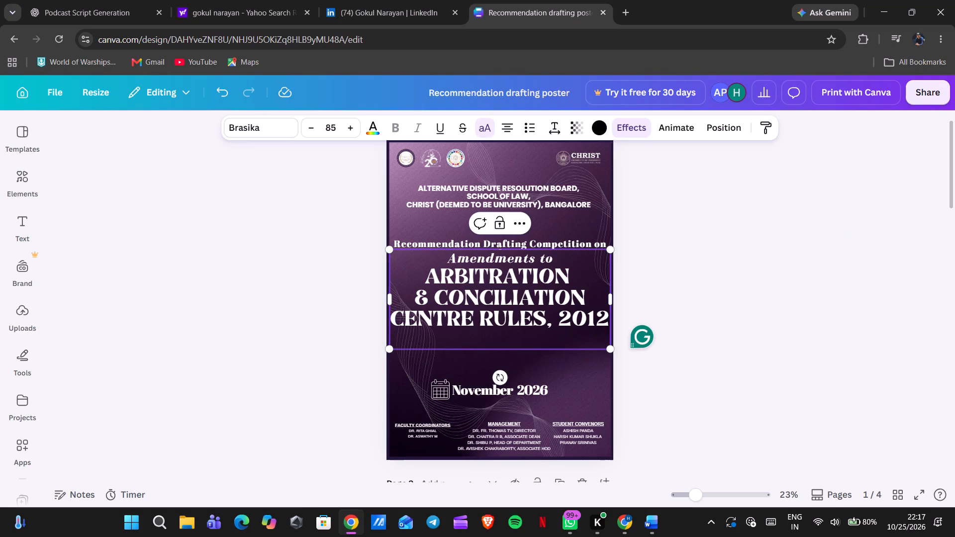
key(ctrl+a)
key(ctrl+c)
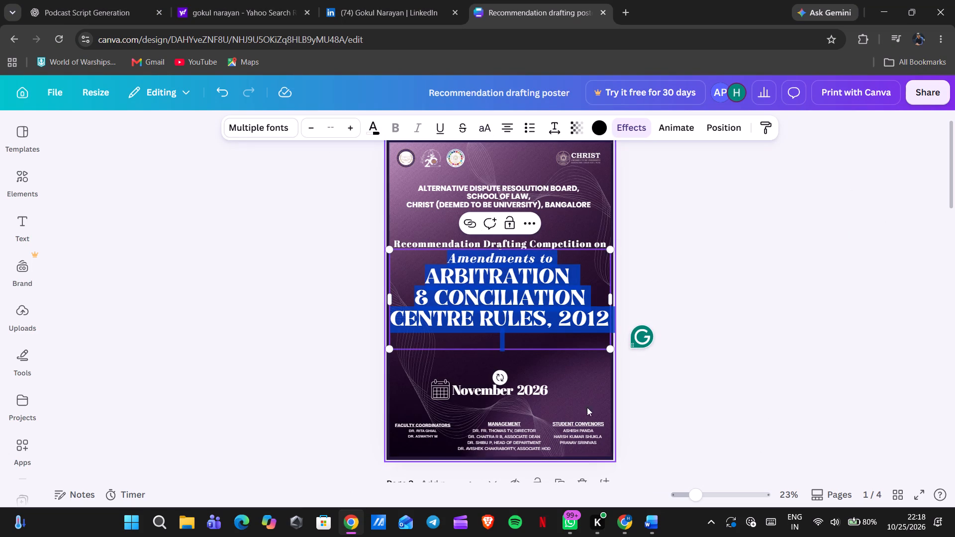
click(623, 532)
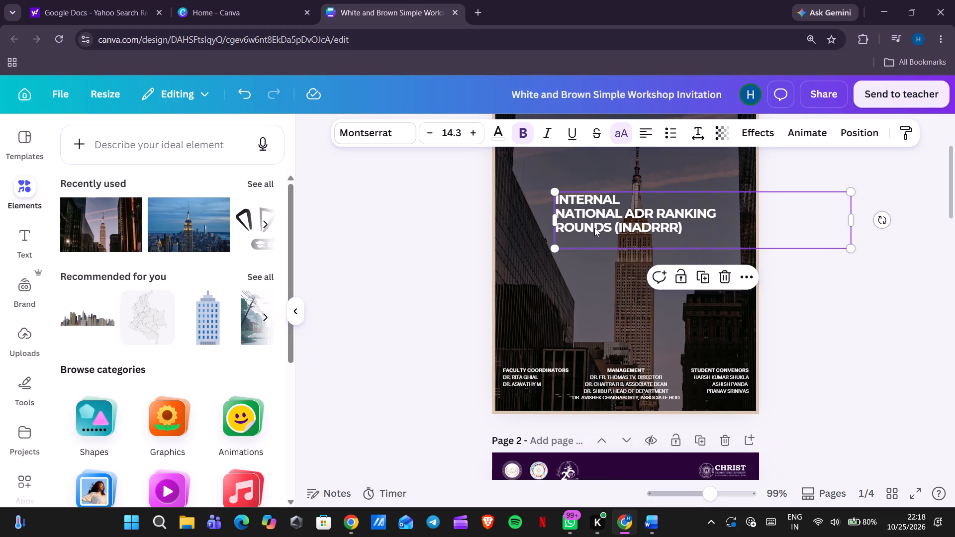
double_click(594, 228)
key(ctrl+a)
key(ctrl+v)
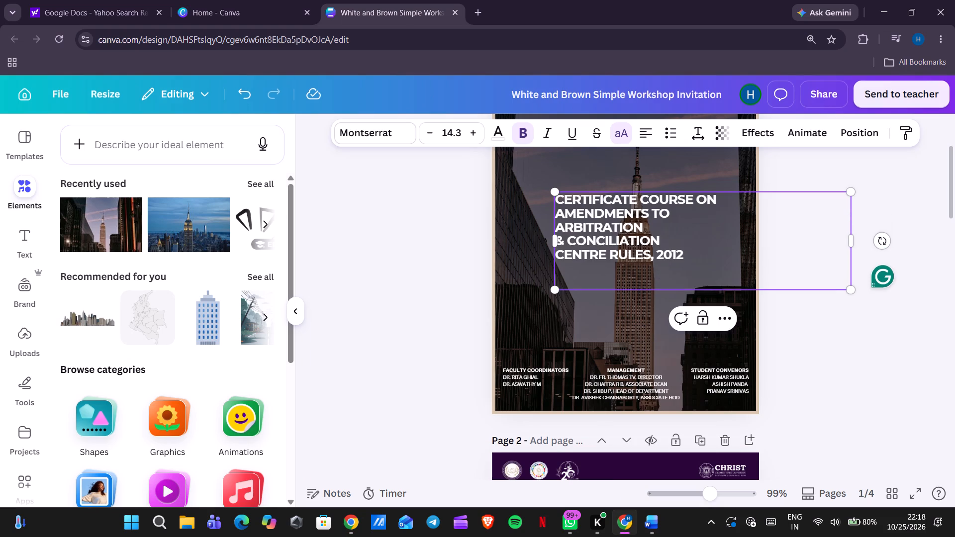
Centre-align all of page 1's new title text and move it near the poster's horizontal centre, across the tower.
click(654, 128)
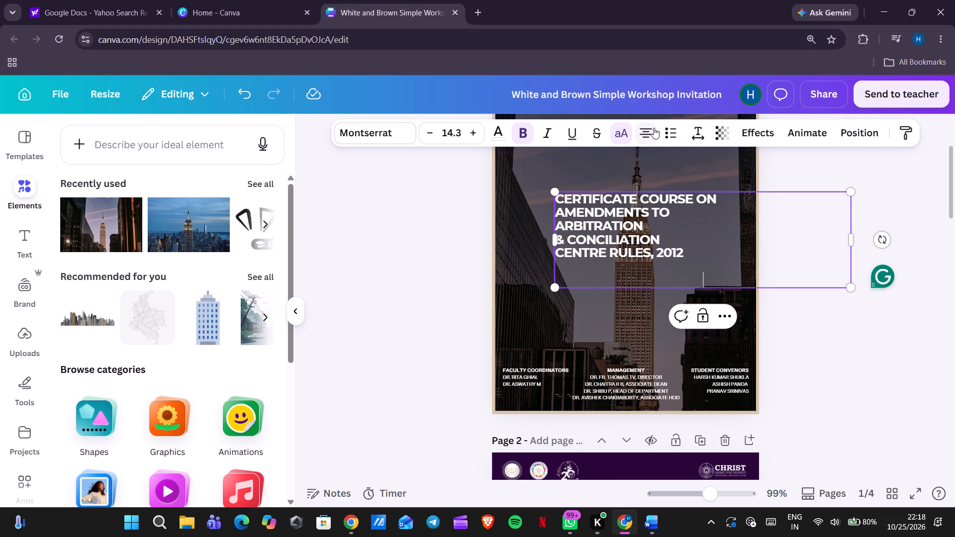
key(ctrl+a)
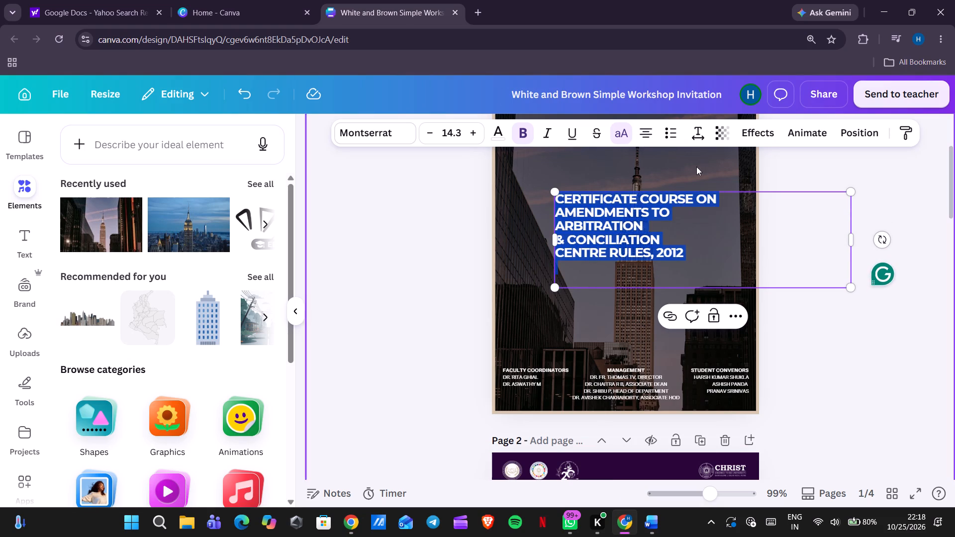
click(642, 129)
click(642, 129)
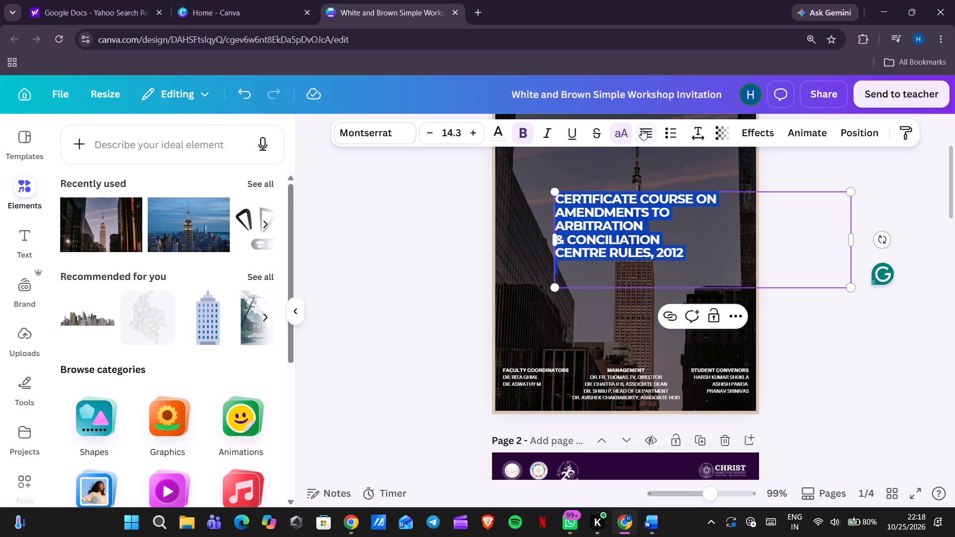
click(642, 129)
click(642, 129)
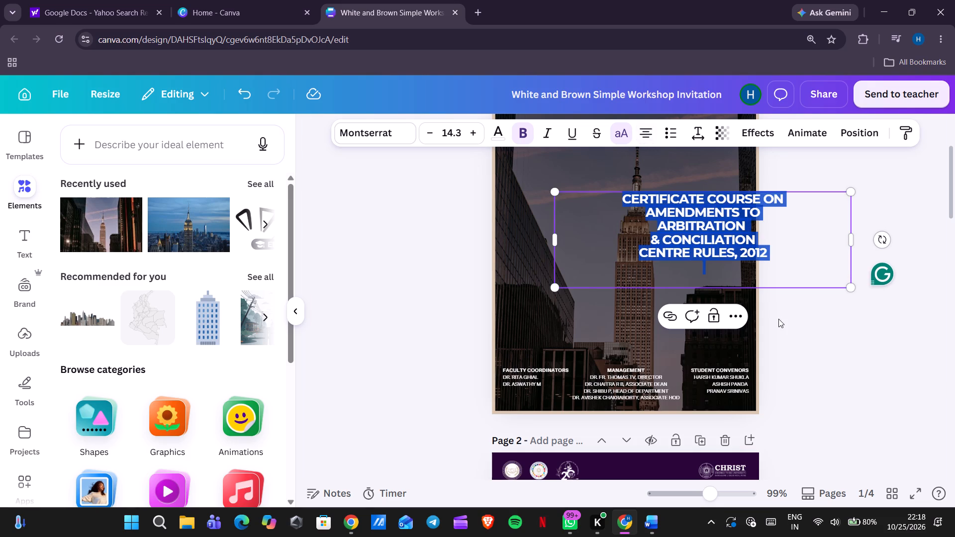
click(778, 319)
scroll(778, 319, up, 1)
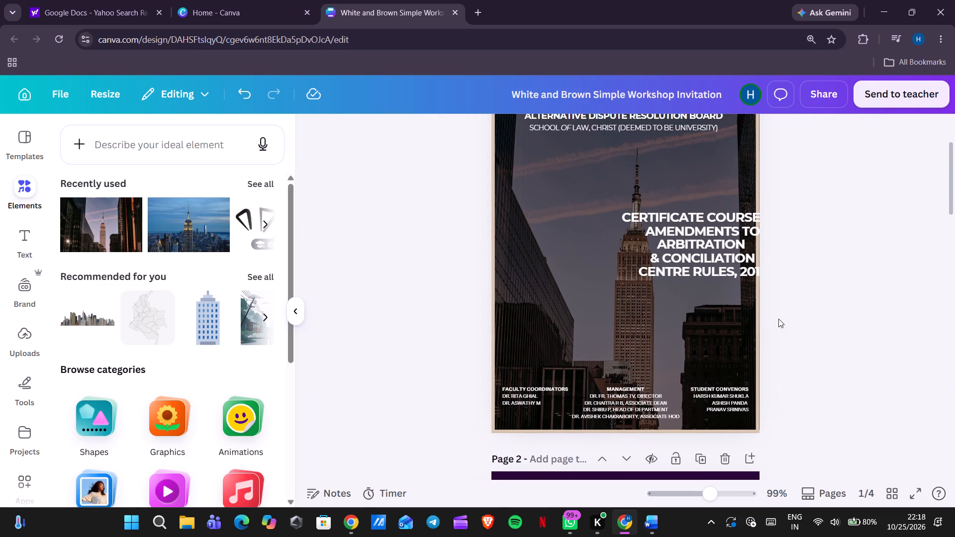
scroll(778, 319, up, 1)
drag(721, 271, 662, 262)
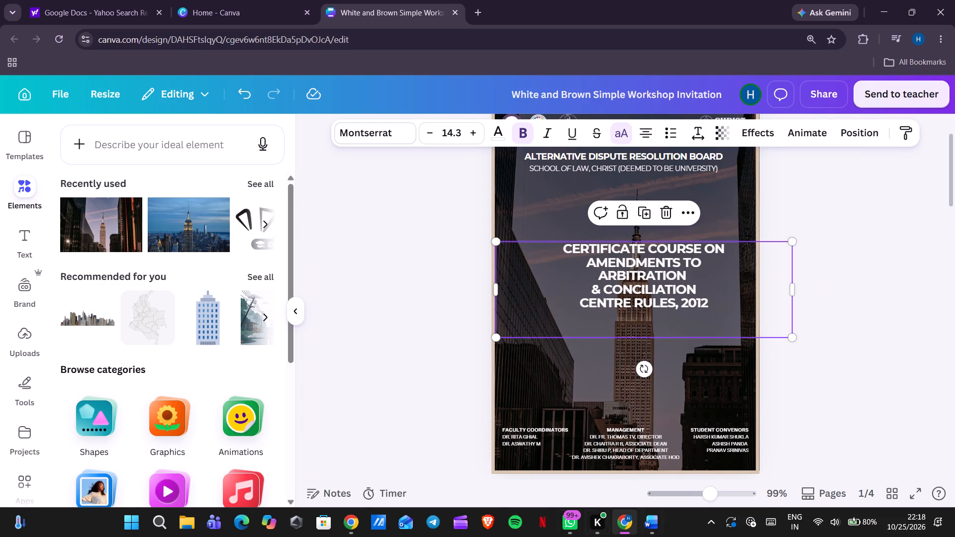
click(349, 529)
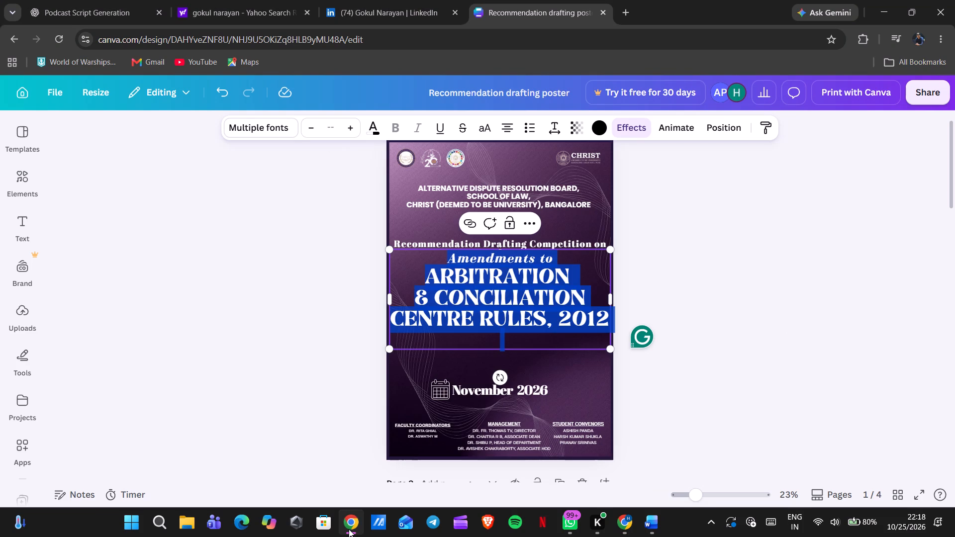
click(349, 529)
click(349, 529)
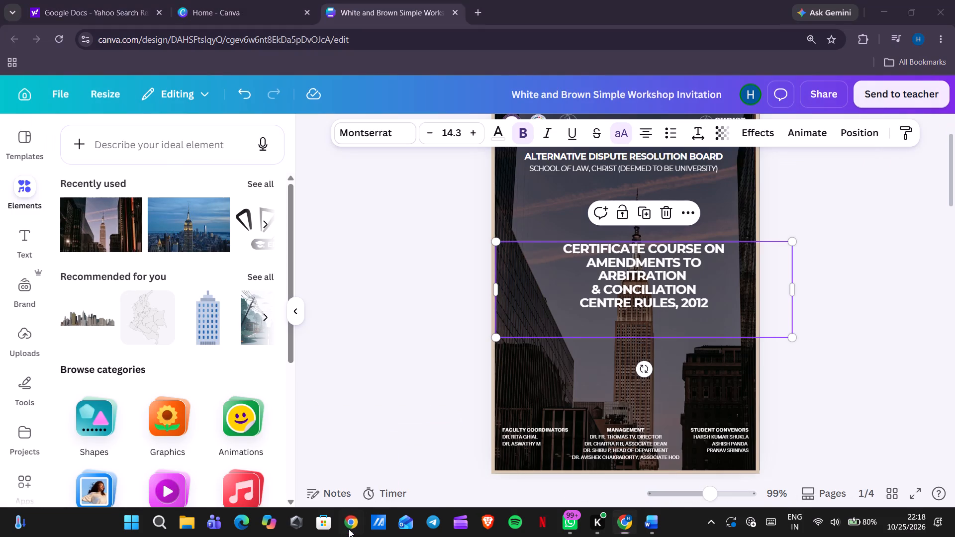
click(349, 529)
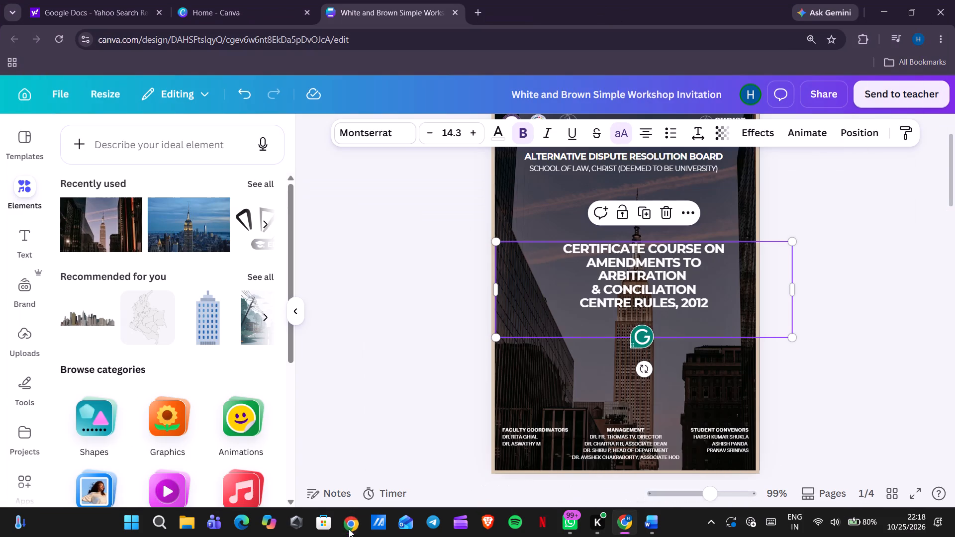
Delete the lines CERTIFICATE COURSE ON and AMENDMENTS TO from page 1's title text.
double_click(711, 249)
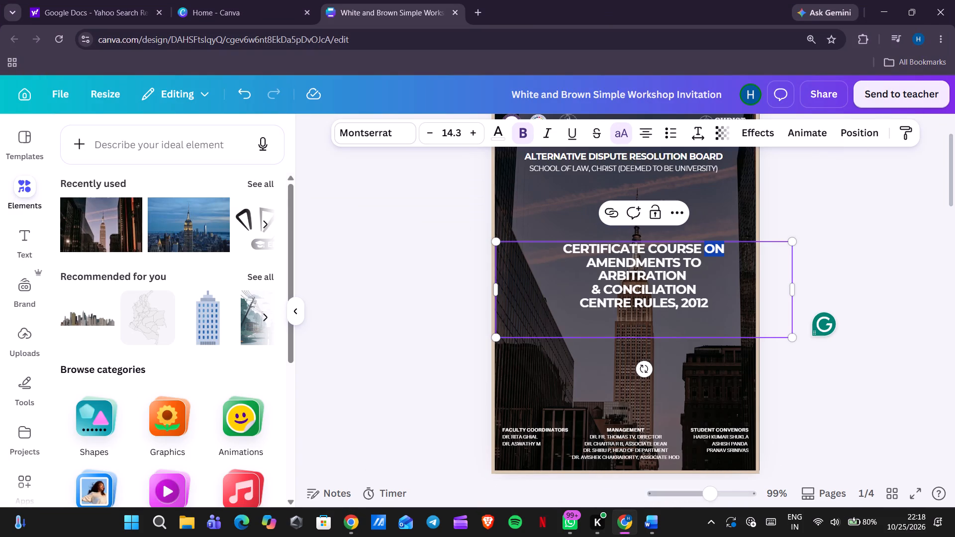
click(725, 249)
drag(725, 249, 560, 249)
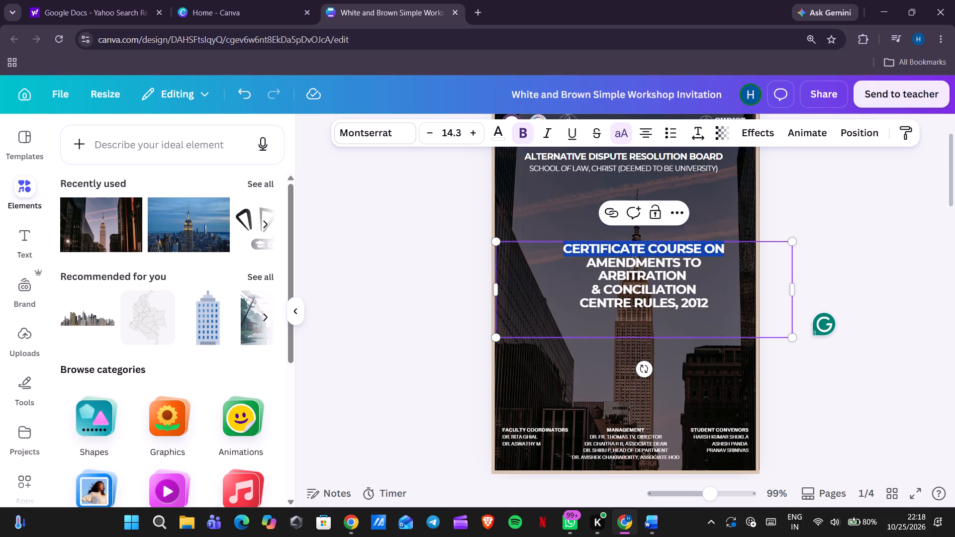
key(BackSpace)
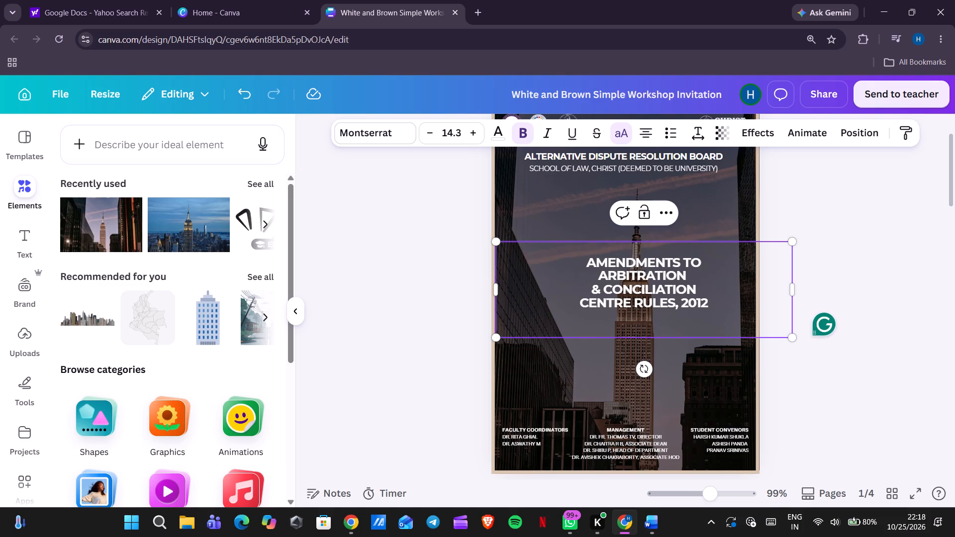
scroll(681, 261, left, 1)
click(711, 262)
drag(711, 262, 604, 264)
key(BackSpace)
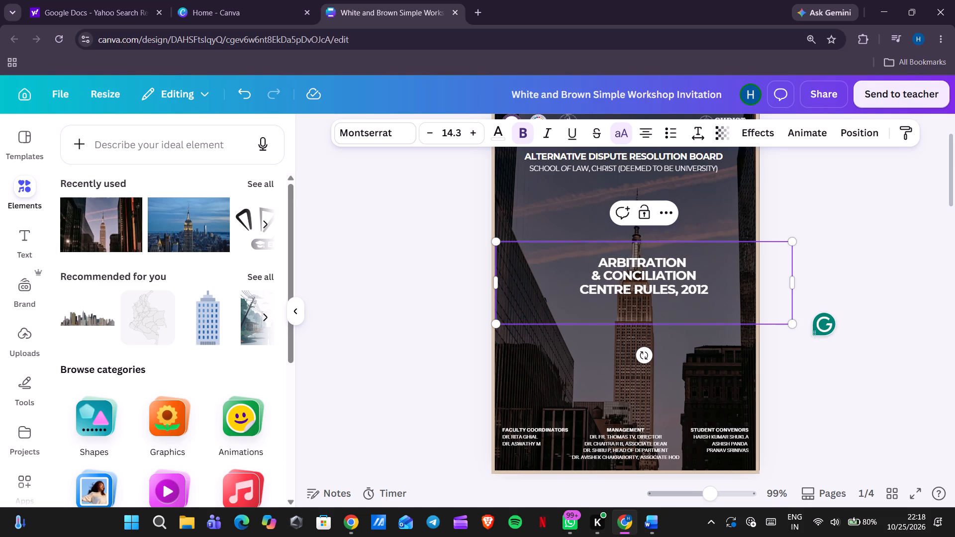
Narrow the title's text box to the poster's width and remove the blank lines above and below the remaining title text.
drag(796, 289, 763, 291)
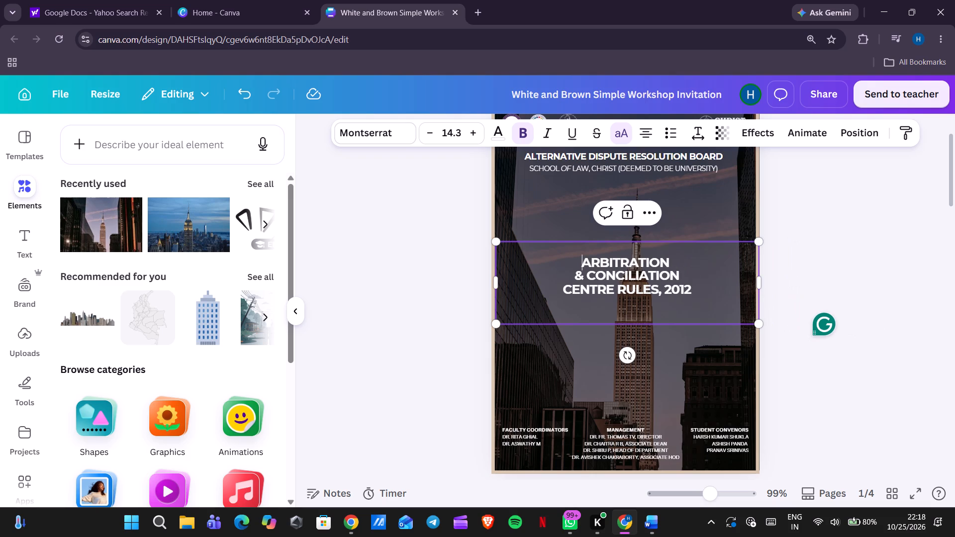
click(644, 308)
key(BackSpace)
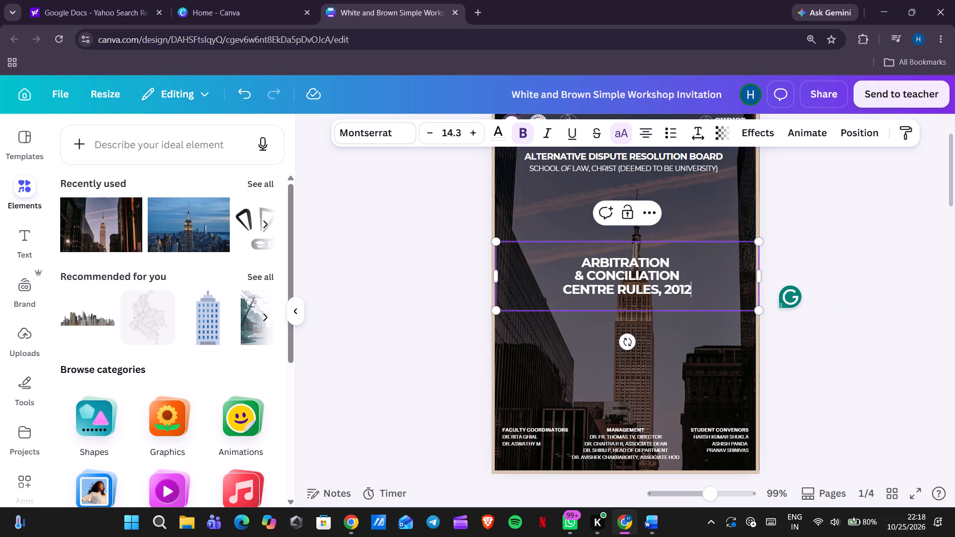
key(Down)
key(BackSpace)
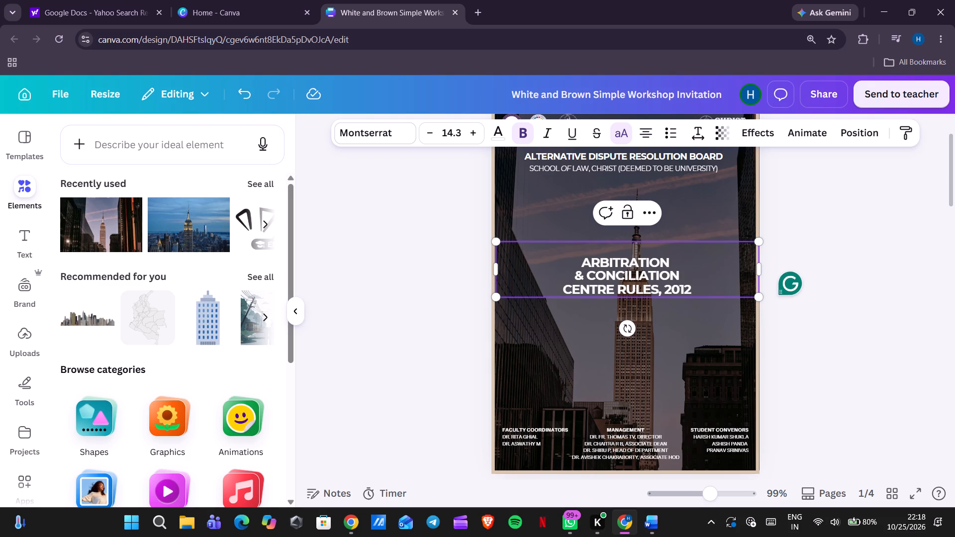
click(641, 253)
key(BackSpace)
key(Right)
key(BackSpace)
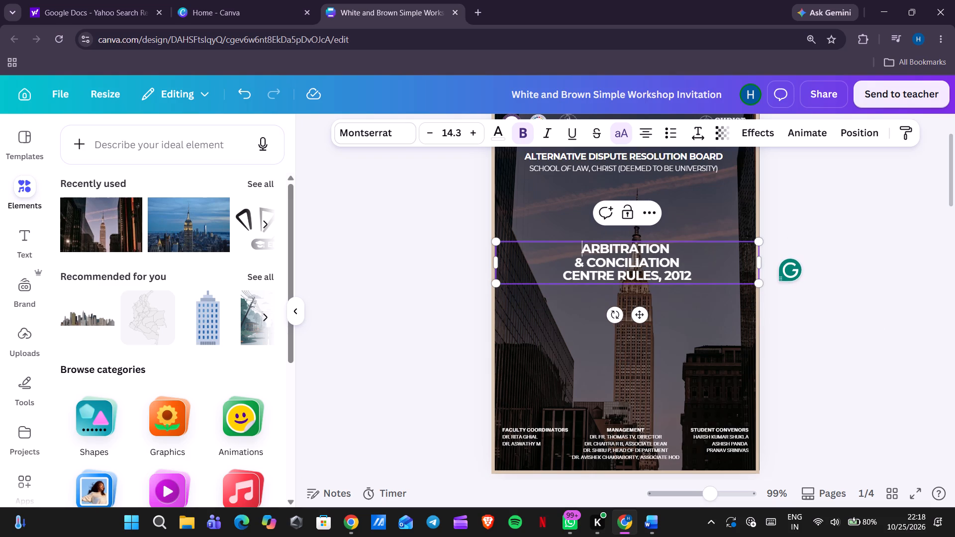
Tighten the title's text box around its text, then scale the title up to font size 22.6 and nudge it slightly down.
drag(761, 262, 673, 260)
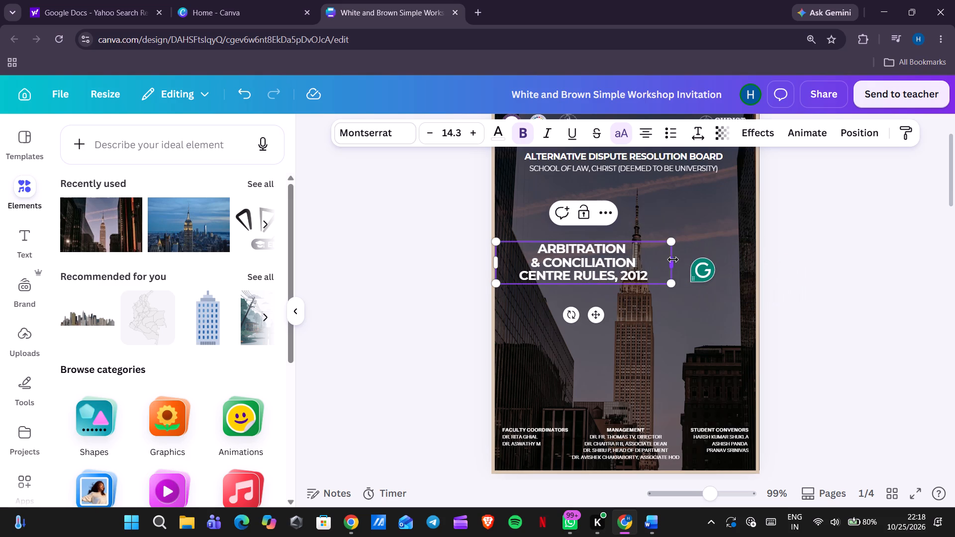
drag(672, 283, 770, 320)
scroll(829, 304, up, 1)
click(849, 283)
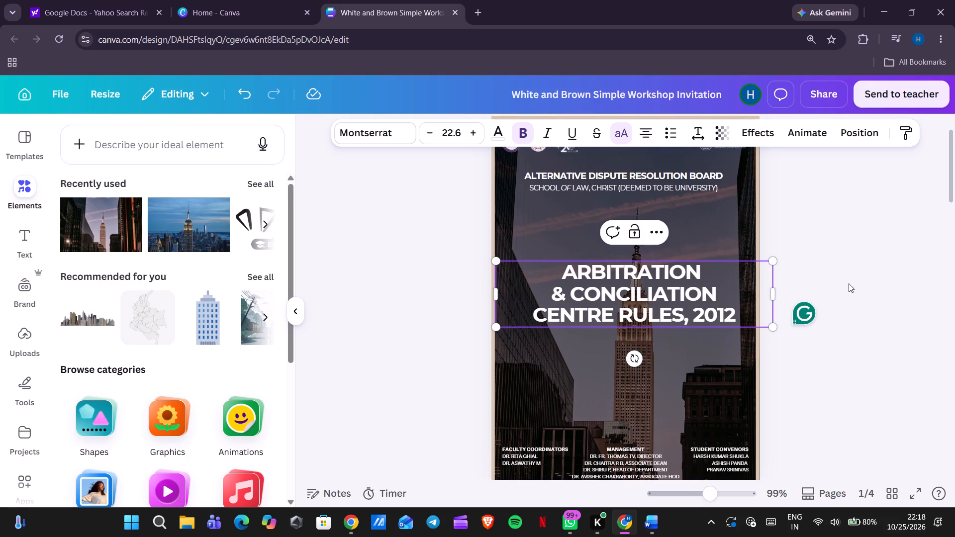
click(688, 296)
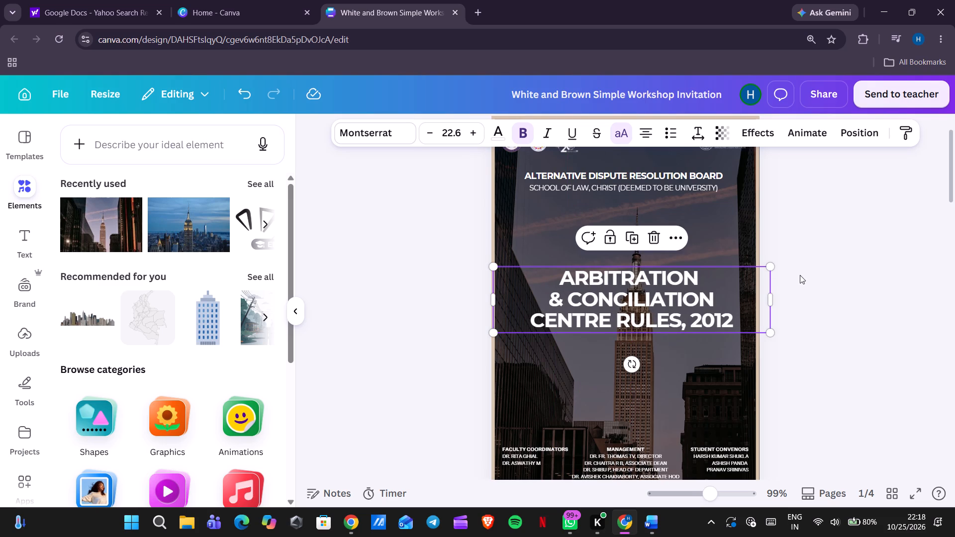
click(824, 290)
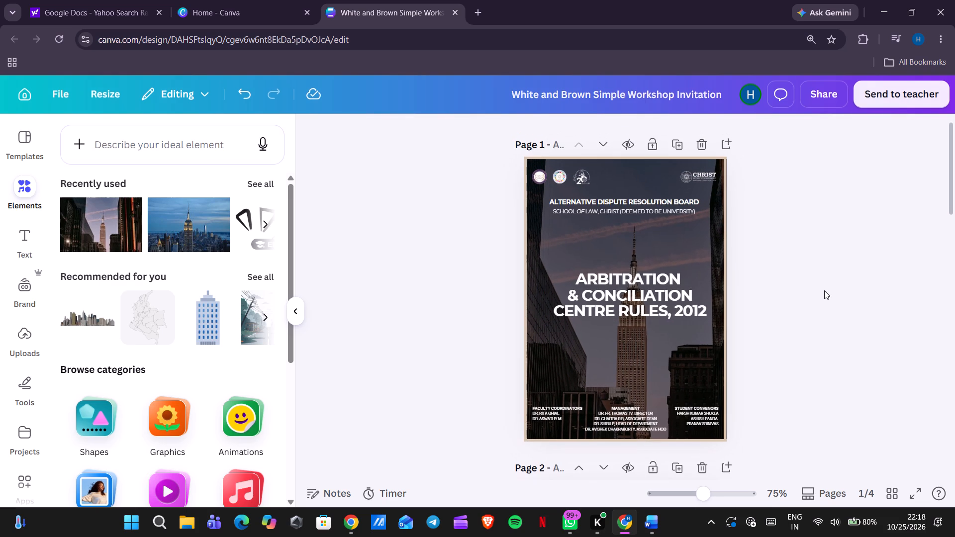
Increase the title's font size to 24.6 and centre it horizontally on the poster, across the upper tower.
scroll(824, 290, down, 1)
click(681, 276)
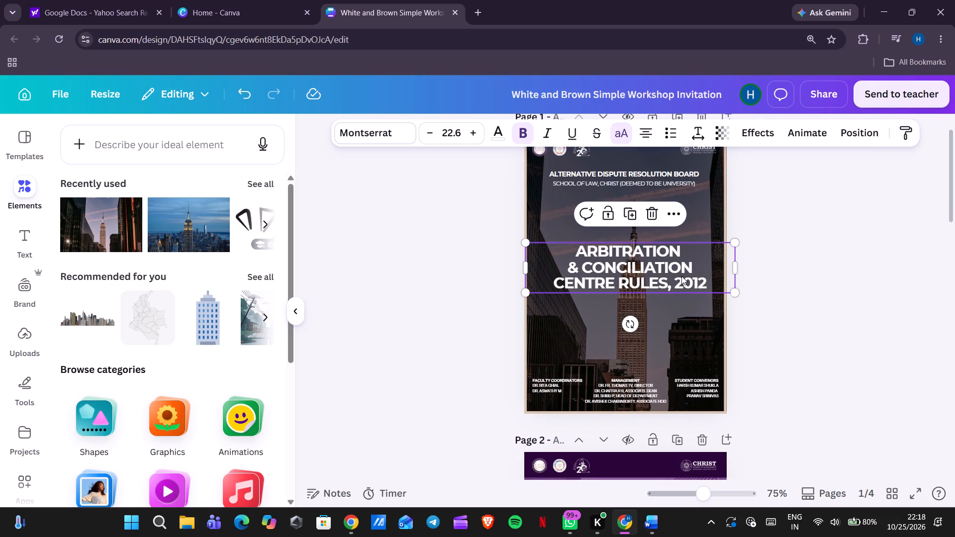
click(479, 132)
click(479, 132)
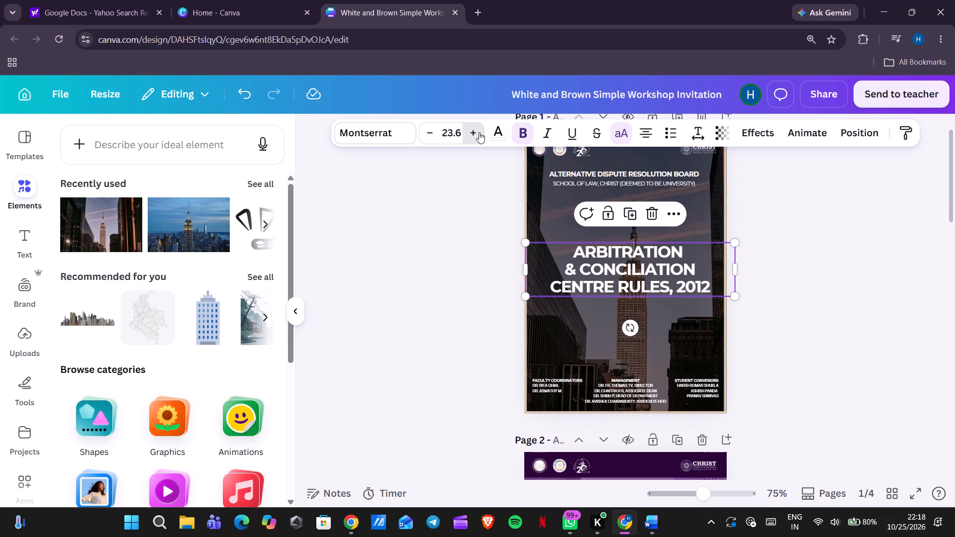
click(835, 258)
click(689, 273)
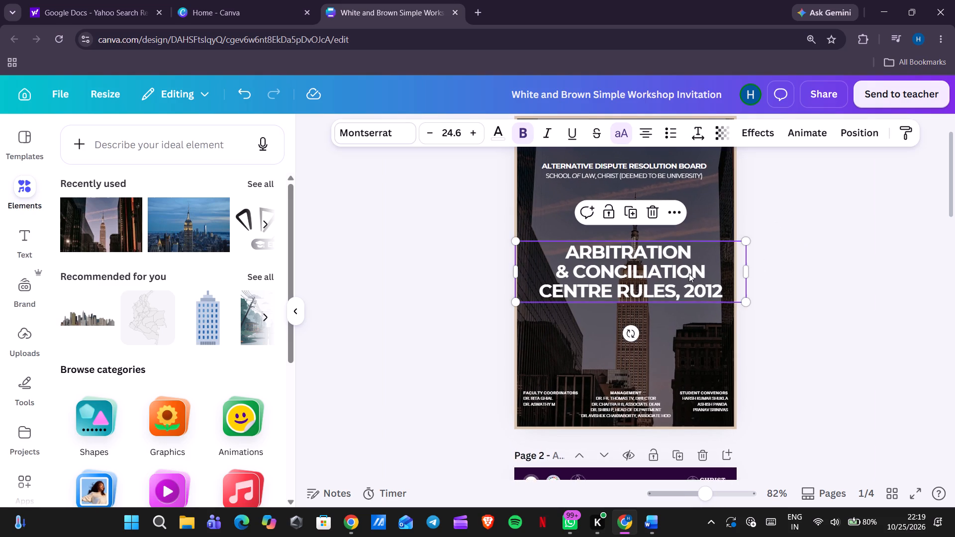
drag(689, 273, 683, 274)
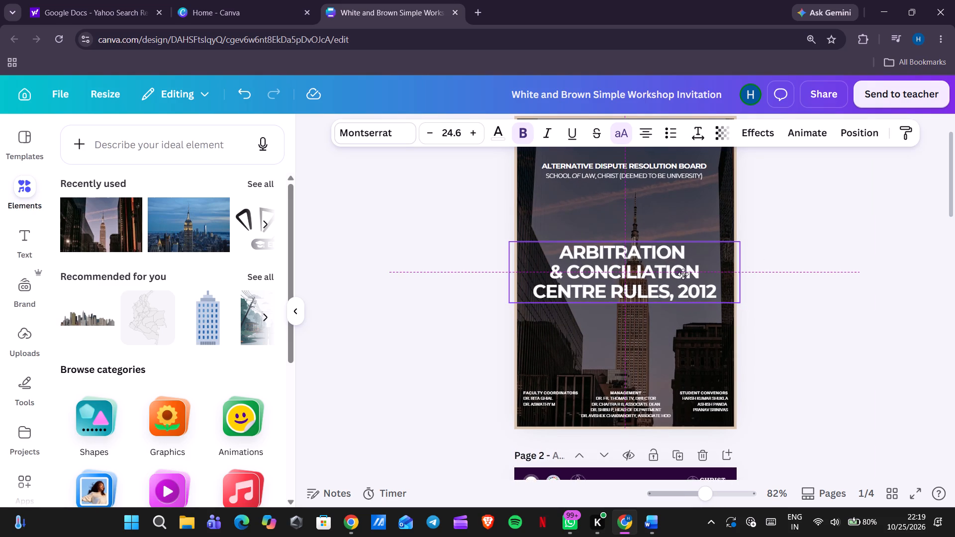
drag(683, 274, 683, 271)
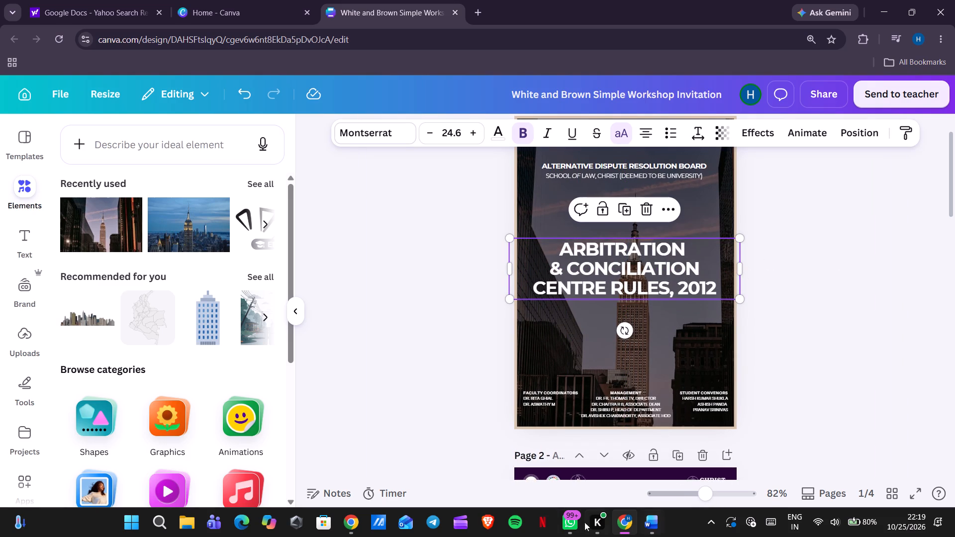
Check the Recommendation drafting poster's wording, then duplicate page 1's title and replace the copy's text with RECOMMENDATION DRAFTING COMPETITION.
click(348, 520)
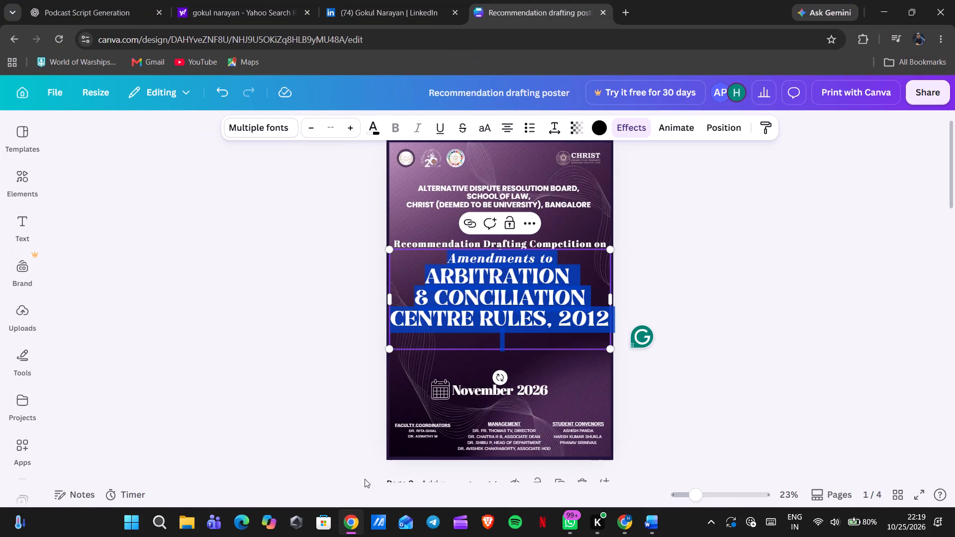
click(349, 532)
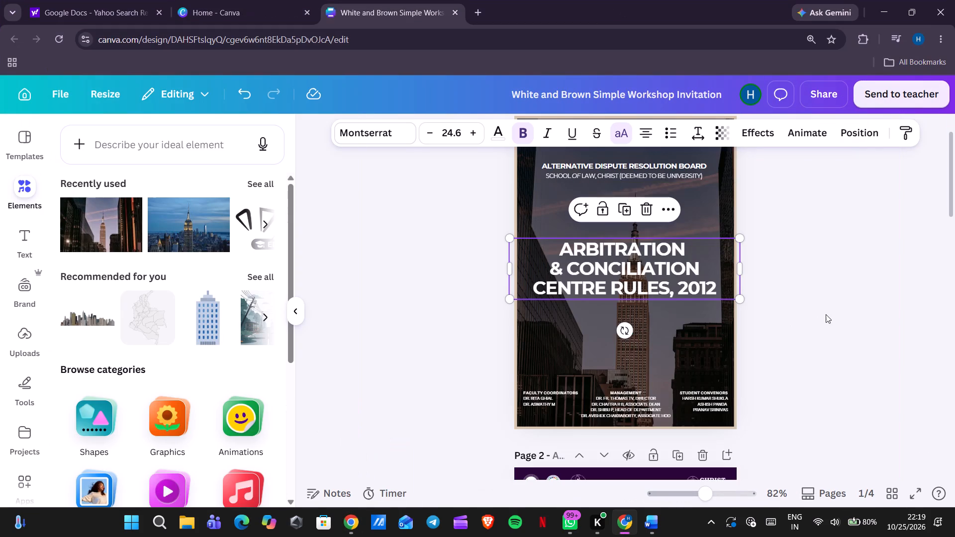
click(826, 314)
scroll(826, 314, up, 1)
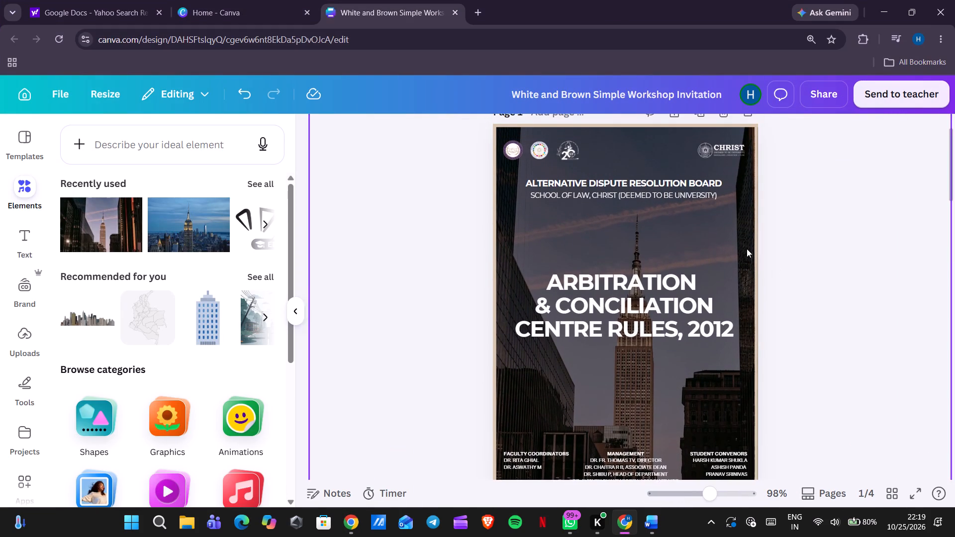
click(690, 287)
click(639, 181)
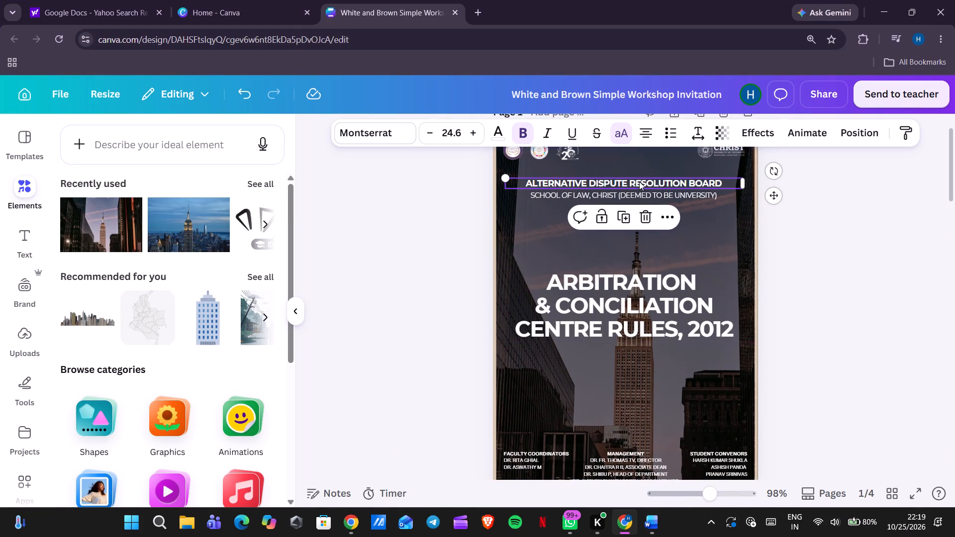
click(632, 289)
key(ctrl+d)
click(632, 289)
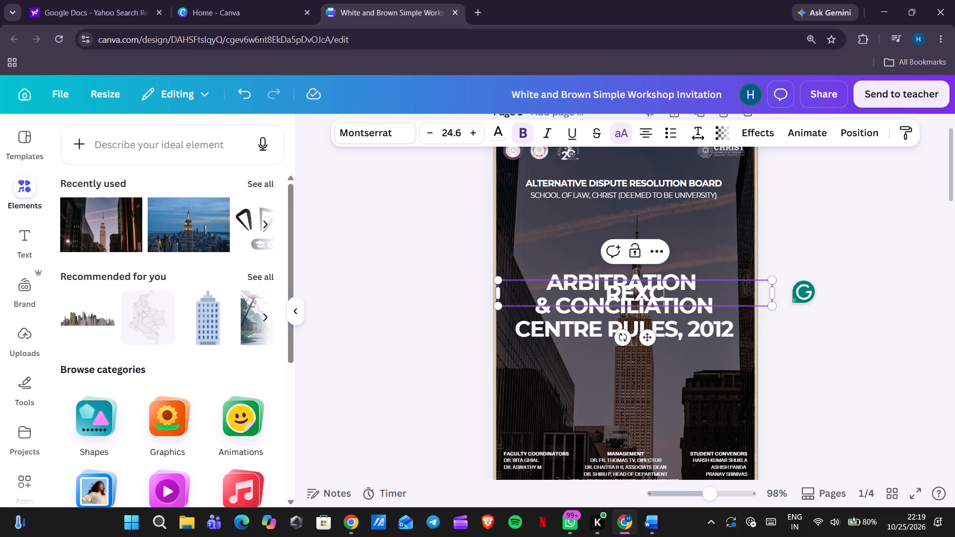
key(BackSpace)
key(BackSpace)
text(cc)
key(BackSpace)
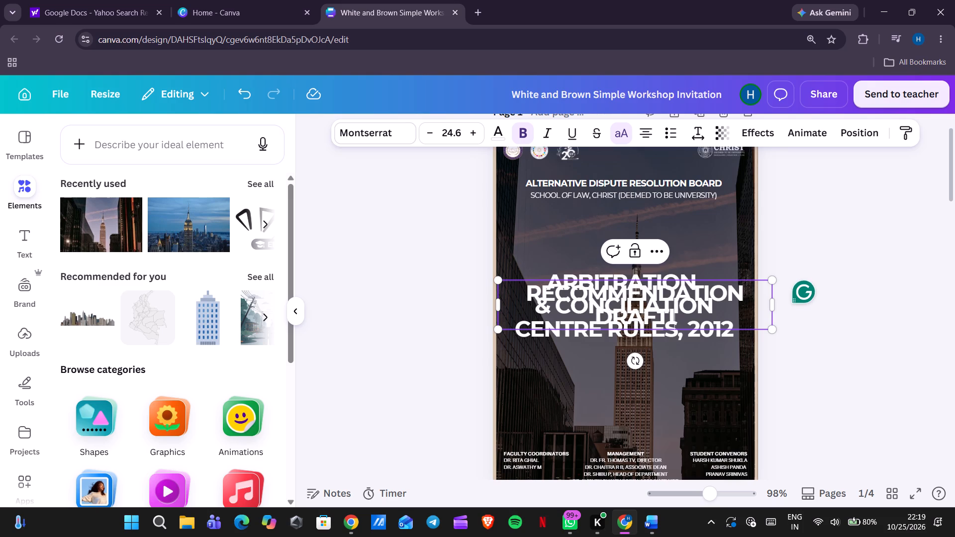
text(mpetui)
key(BackSpace)
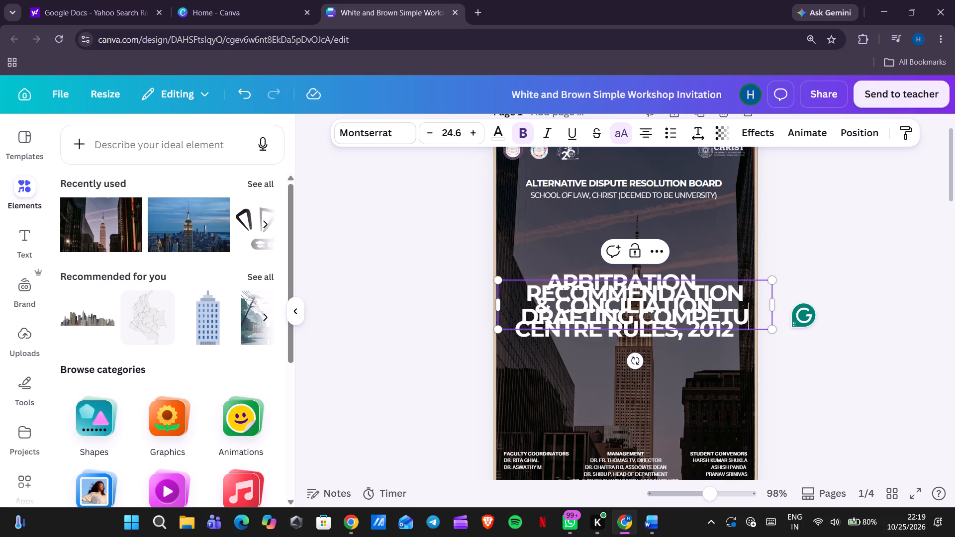
key(BackSpace)
text(itio)
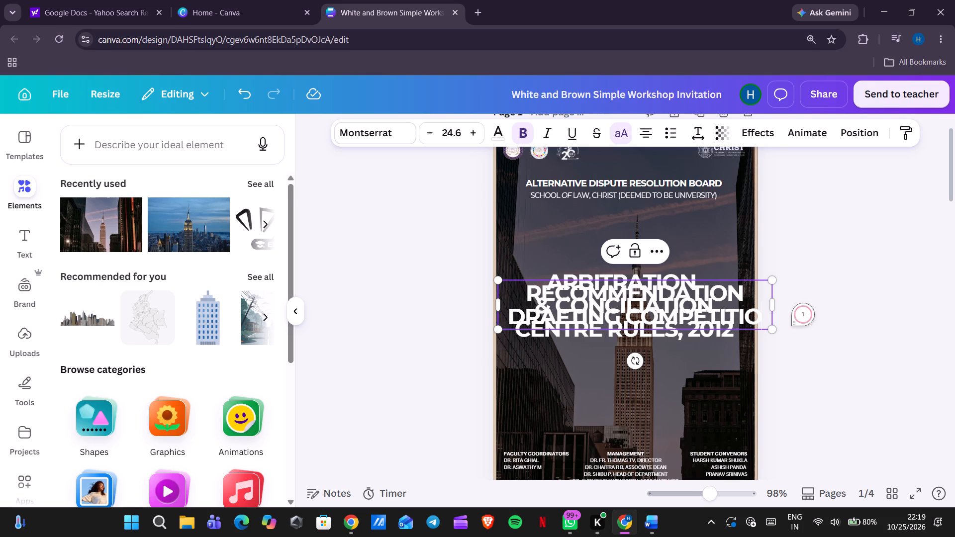
key(n)
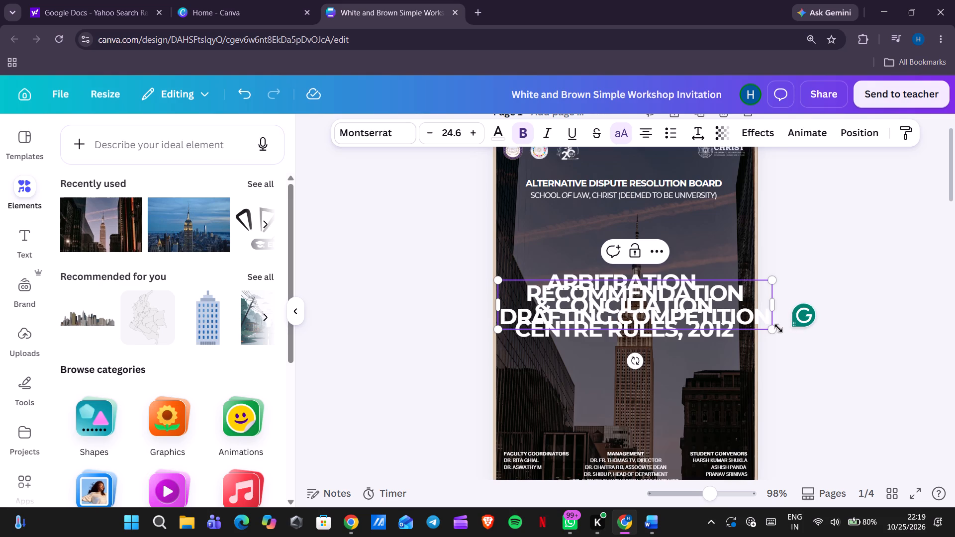
Scale the RECOMMENDATION DRAFTING COMPETITION text down to font size 15.4 and place it centred above the main title.
drag(774, 329, 676, 287)
click(770, 264)
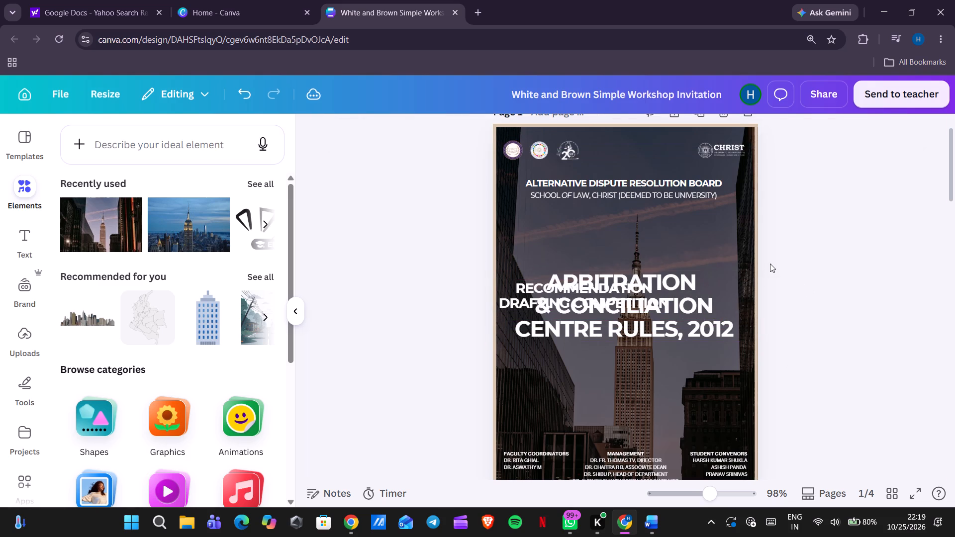
drag(655, 298, 696, 248)
click(794, 240)
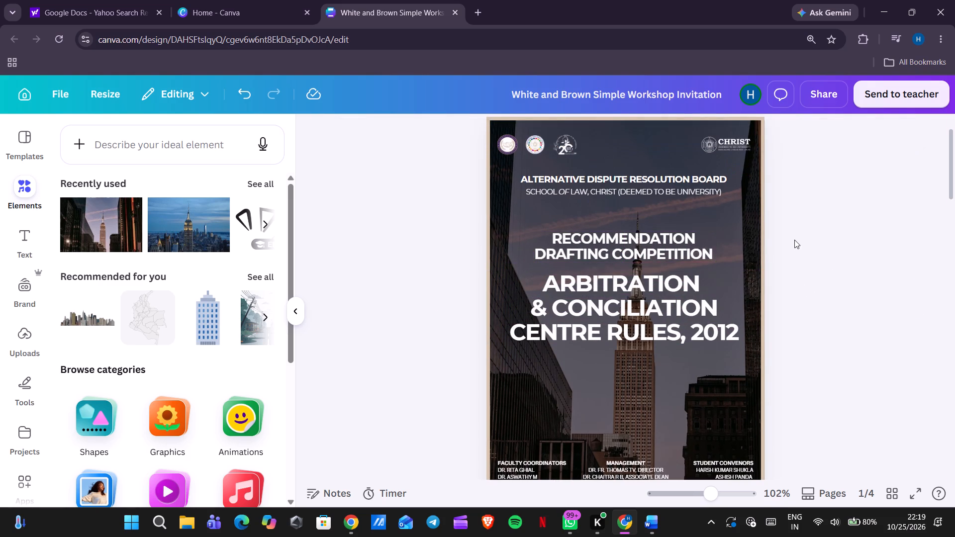
Move the ARBITRATION & CONCILIATION CENTRE RULES, 2012 title slightly lower to widen the gap under the competition heading.
drag(650, 296, 648, 306)
scroll(648, 306, down, 1)
click(813, 403)
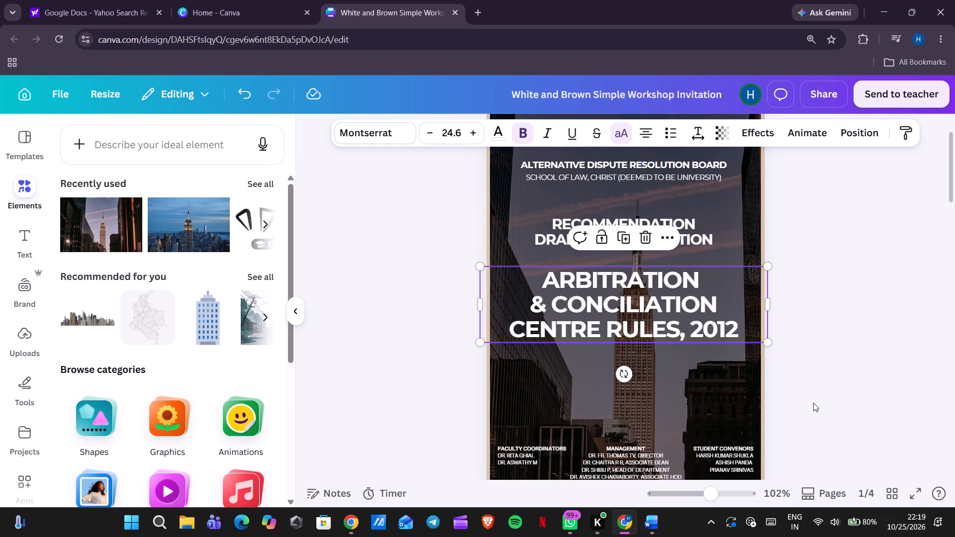
Compare with the Recommendation drafting poster, then remove the bold from page 1's RECOMMENDATION DRAFTING COMPETITION heading.
click(355, 535)
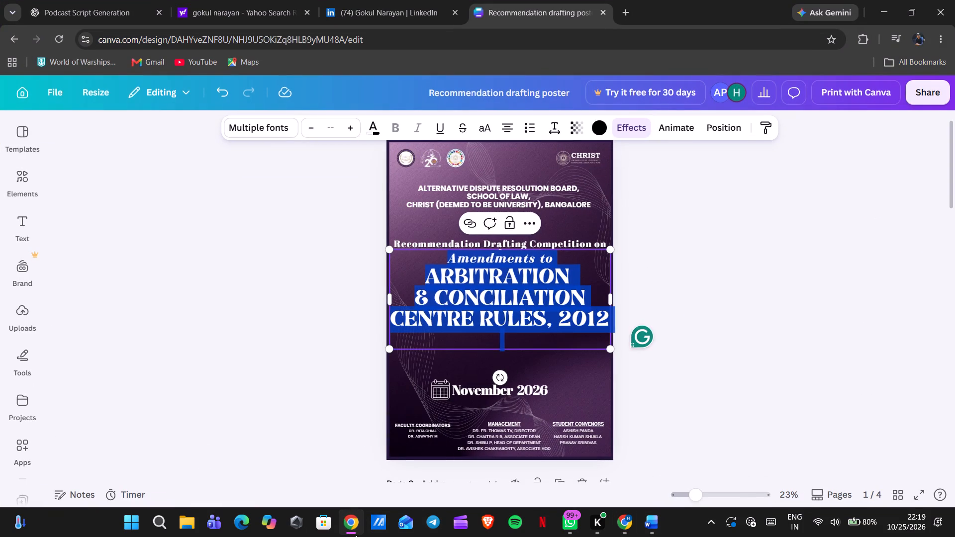
click(355, 535)
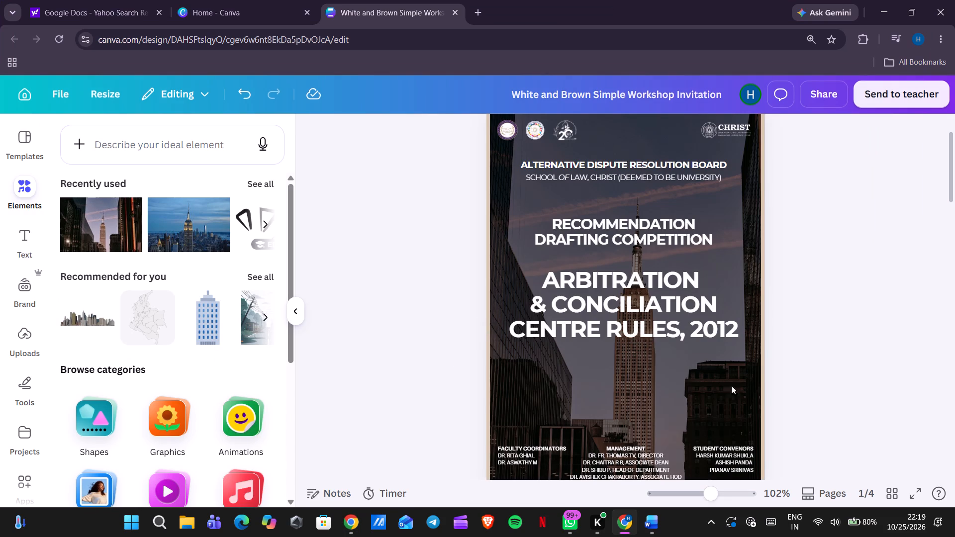
click(801, 371)
click(693, 236)
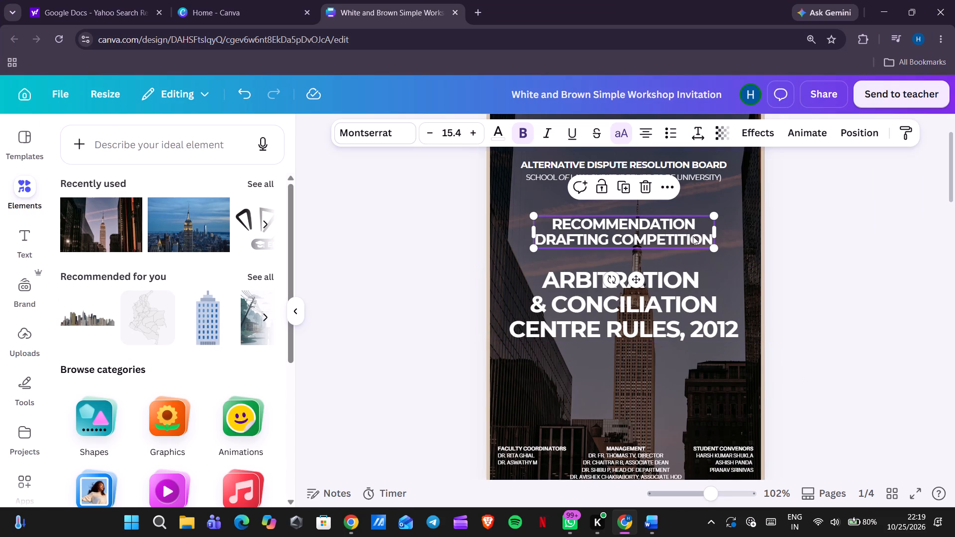
click(523, 134)
click(810, 226)
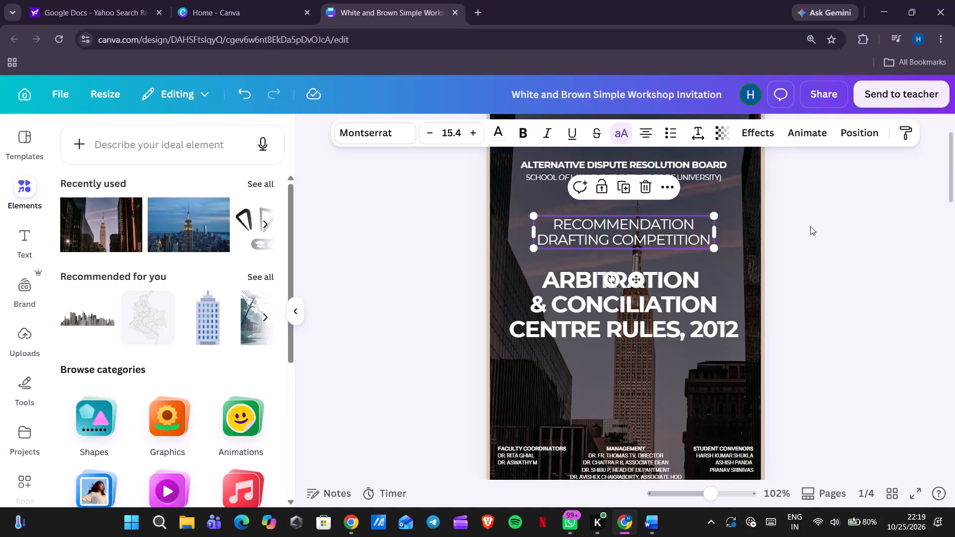
Turn off the automatic all-caps formatting on page 1's RECOMMENDATION DRAFTING COMPETITION heading.
click(709, 237)
click(709, 237)
key(space)
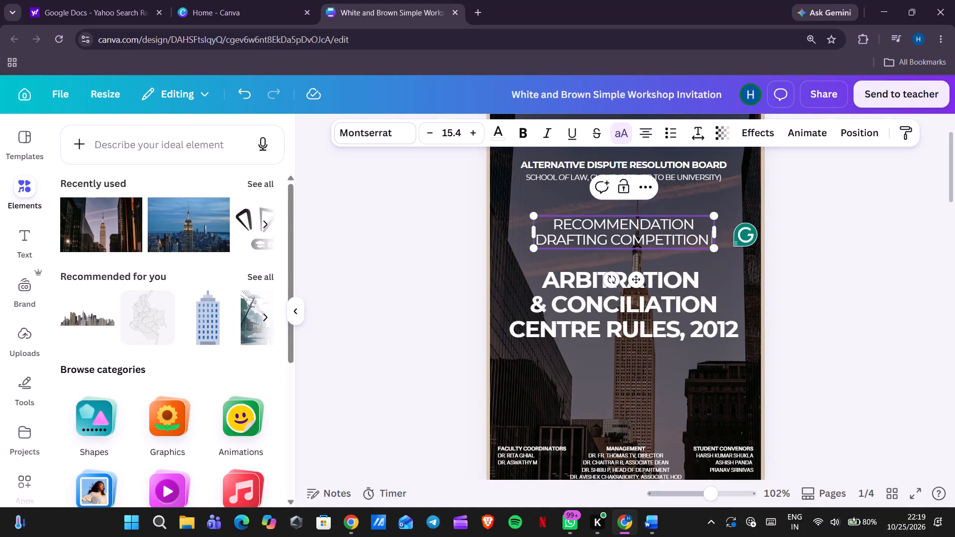
click(615, 131)
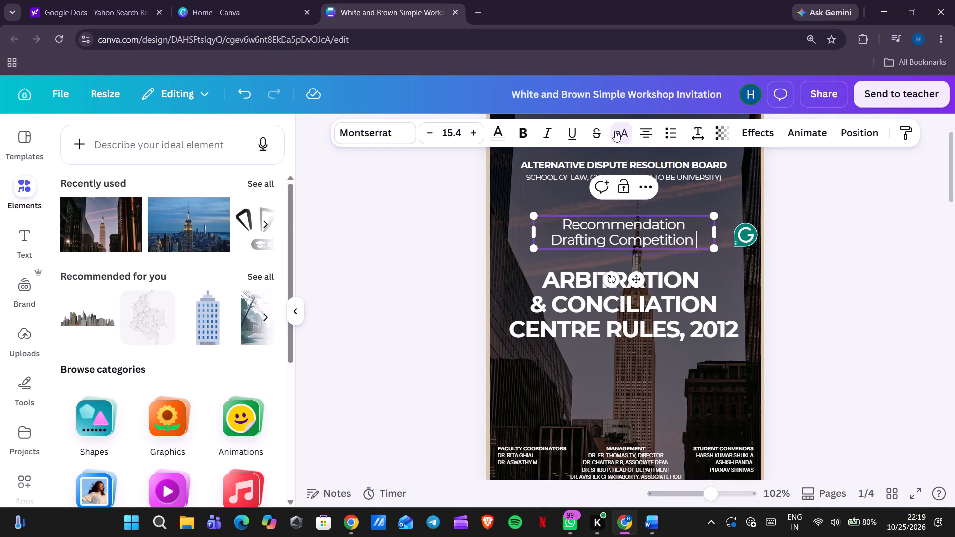
Replace the heading's text with RECOMMENDATION DRAFTING COMPETITON on, keeping only the last word in lowercase.
key(ctrl+a)
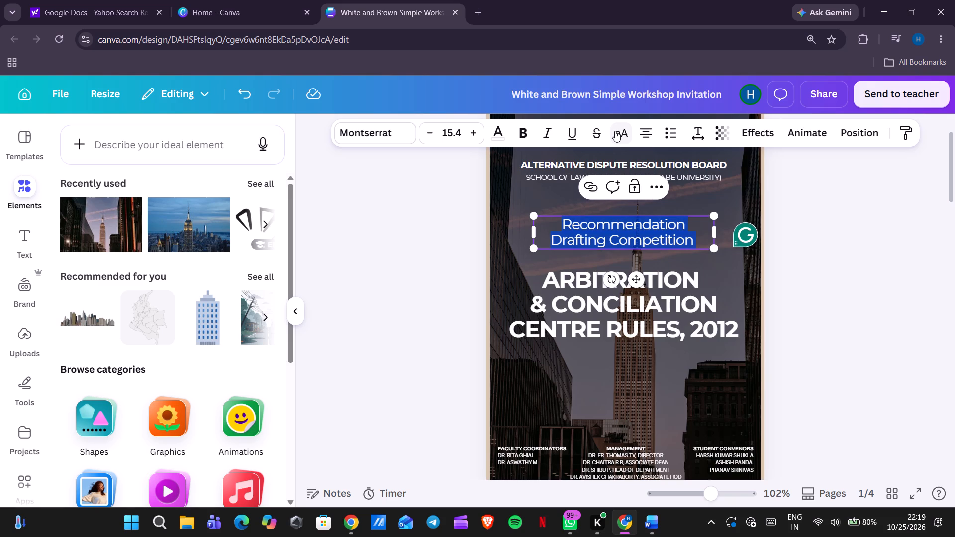
key(BackSpace)
key(BackSpace)
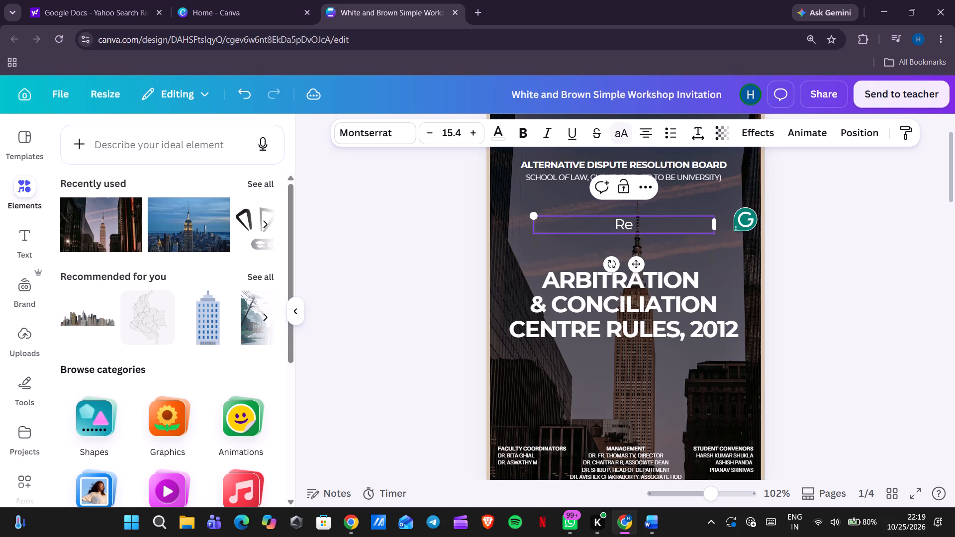
text(OMEN)
key(BackSpace)
key(BackSpace)
key(BackSpace)
key(BackSpace)
key(BackSpace)
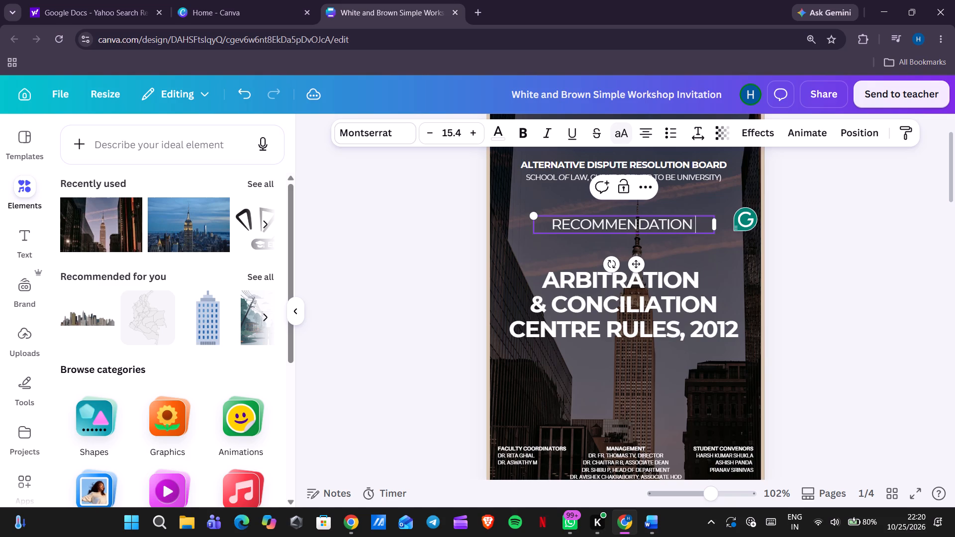
text(drafting)
key(BackSpace)
key(BackSpace)
key(BackSpace)
key(BackSpace)
key(BackSpace)
key(BackSpace)
key(BackSpace)
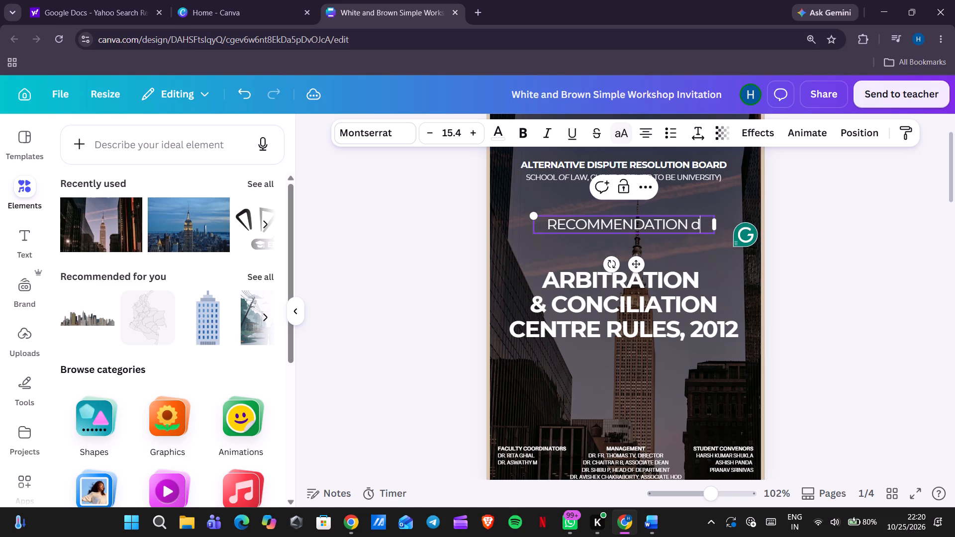
key(BackSpace)
text(DRAFTING COP)
key(BackSpace)
text(MPETITON)
key(space)
text(ON)
key(BackSpace)
key(BackSpace)
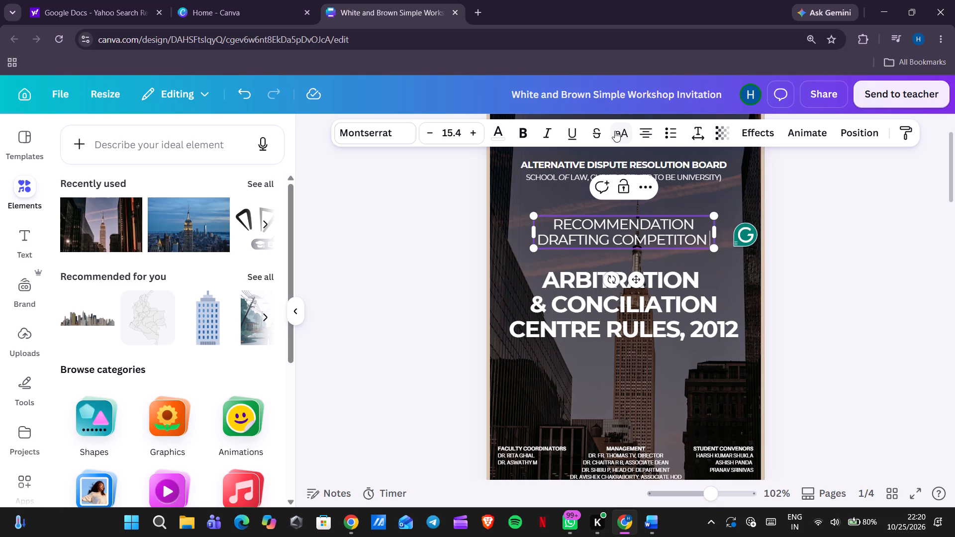
text(on)
click(848, 233)
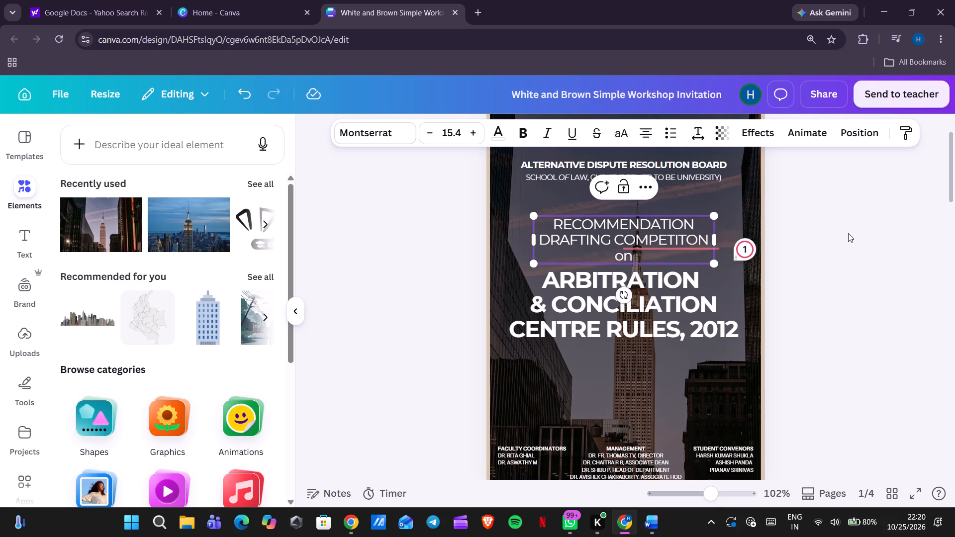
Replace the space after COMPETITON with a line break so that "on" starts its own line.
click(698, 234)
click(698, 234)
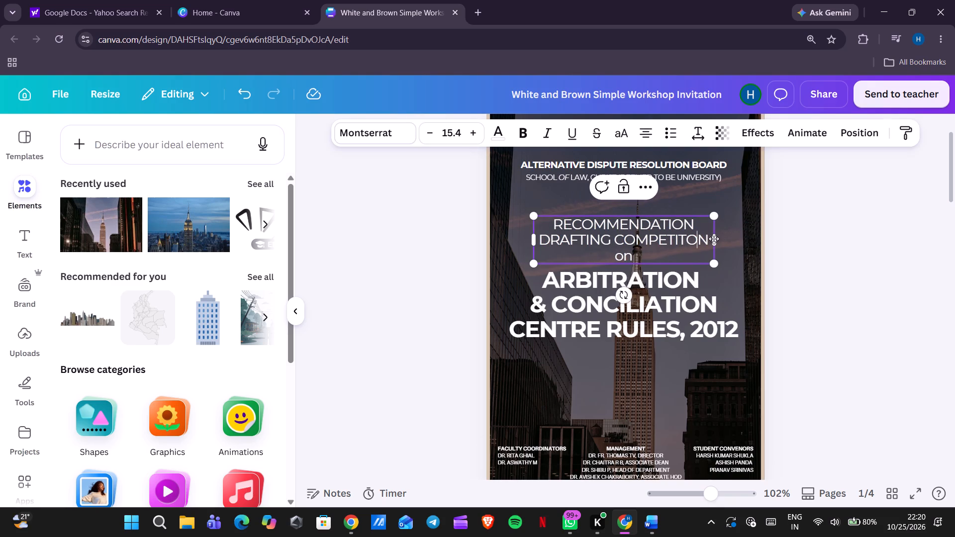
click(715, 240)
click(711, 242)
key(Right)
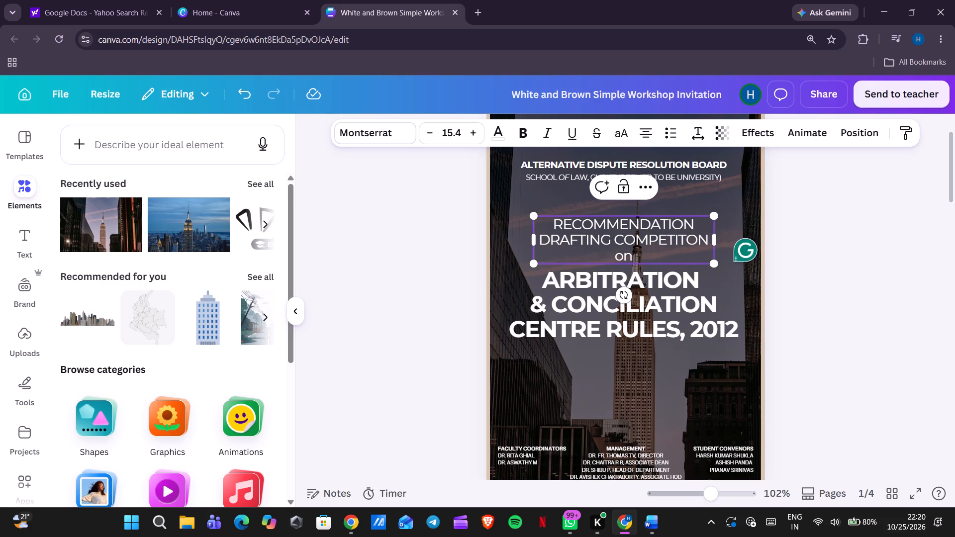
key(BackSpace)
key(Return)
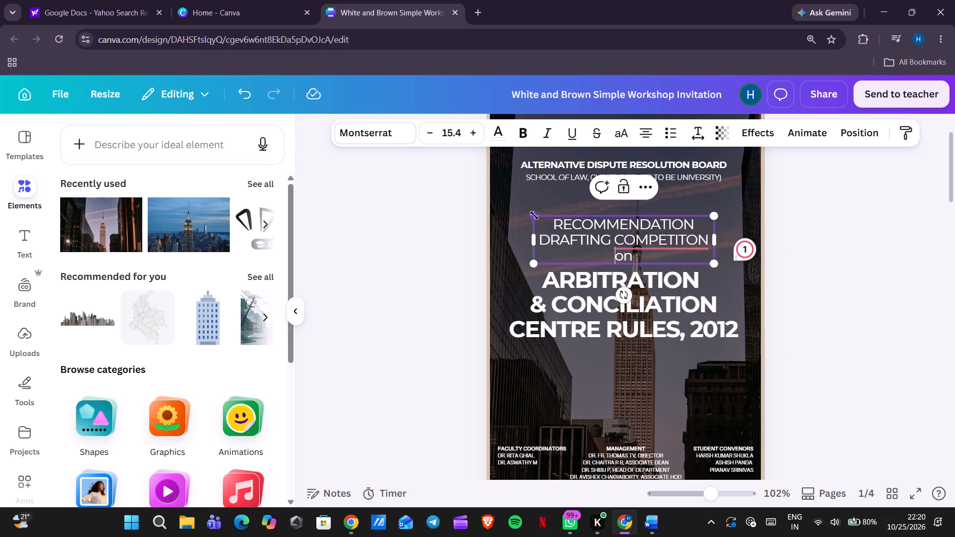
Scale the competition heading down to font size 10.7 and widen its text box to fit RECOMMENDATION DRAFTING on one line.
drag(535, 215, 590, 232)
drag(588, 249, 540, 249)
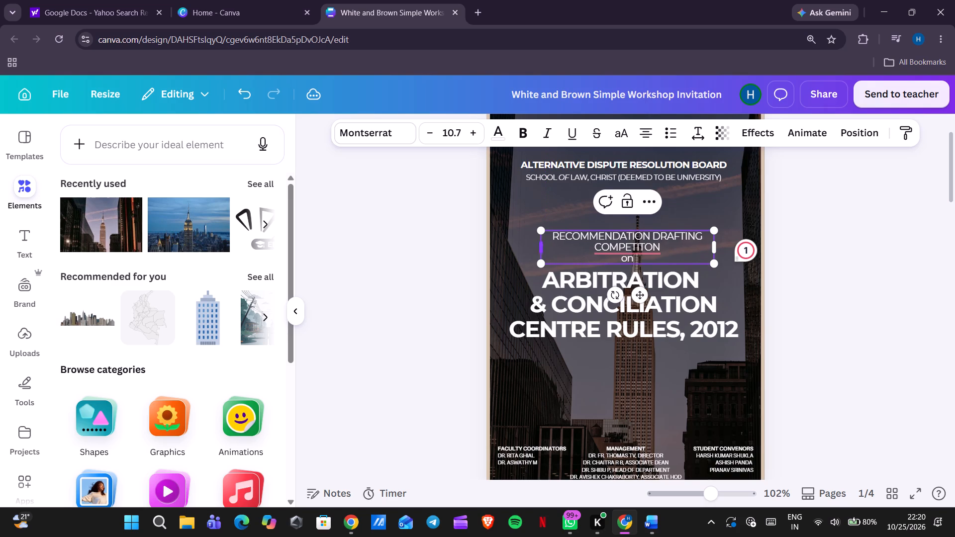
Join "on" back onto the COMPETITON line, separated by a space.
key(BackSpace)
key(m)
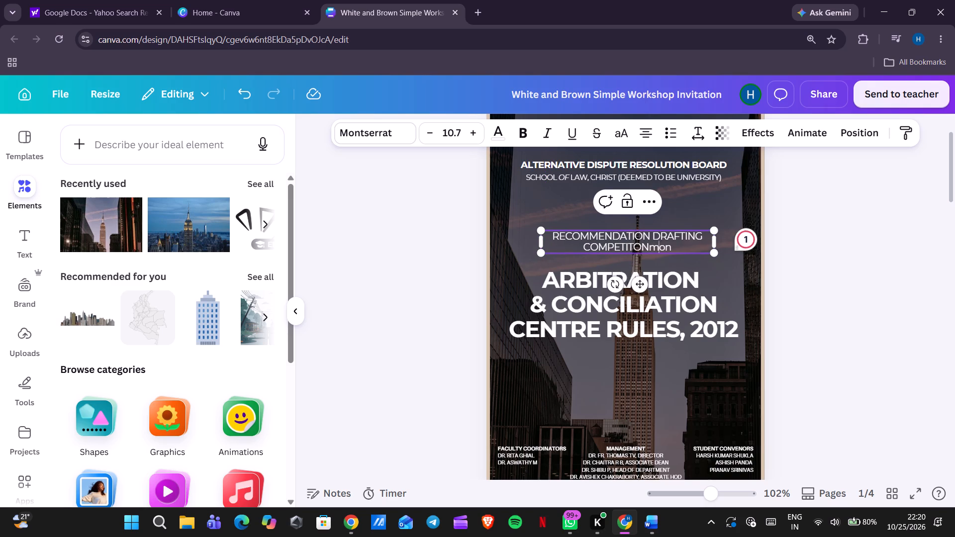
key(BackSpace)
key(space)
click(815, 258)
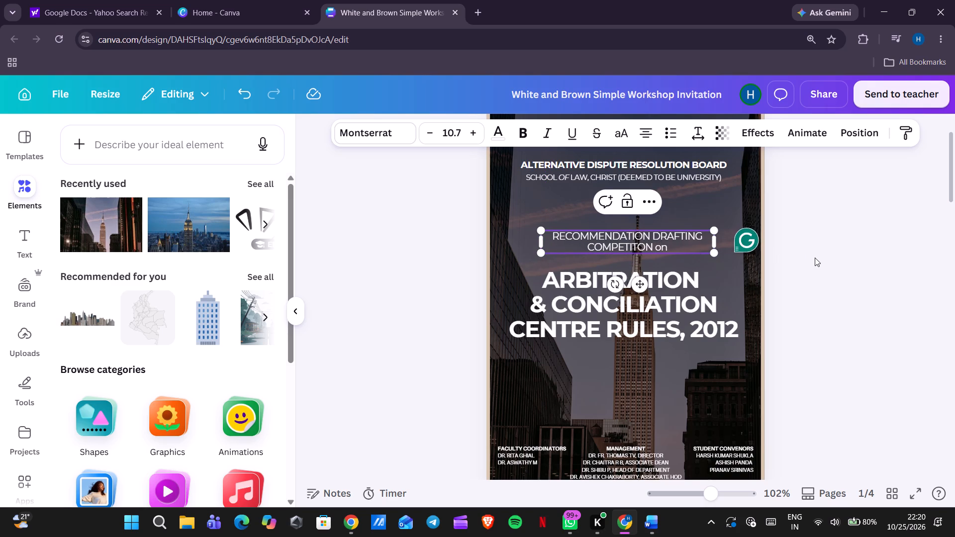
Move the ARBITRATION & CONCILIATION CENTRE RULES, 2012 title slightly lower on the page.
scroll(815, 258, down, 1)
drag(673, 296, 673, 300)
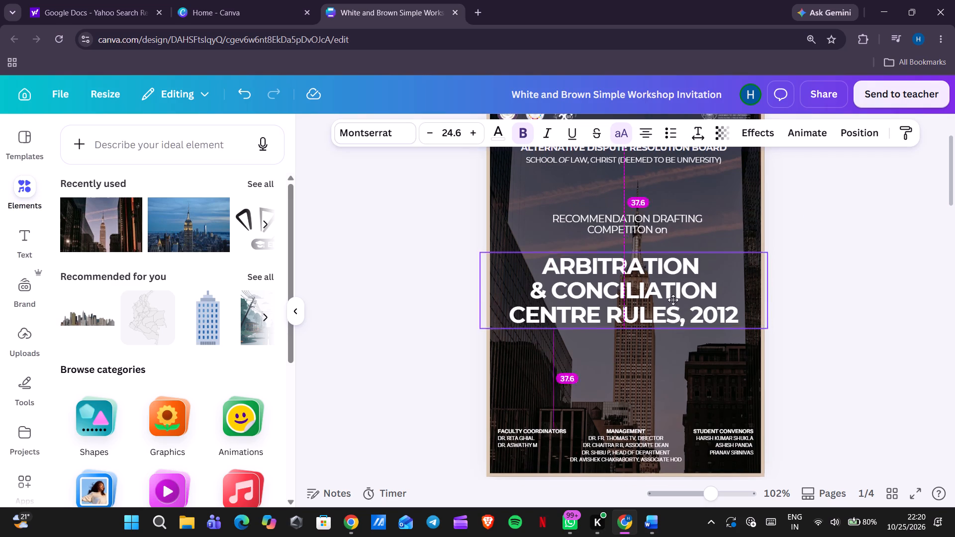
drag(673, 300, 673, 308)
click(812, 269)
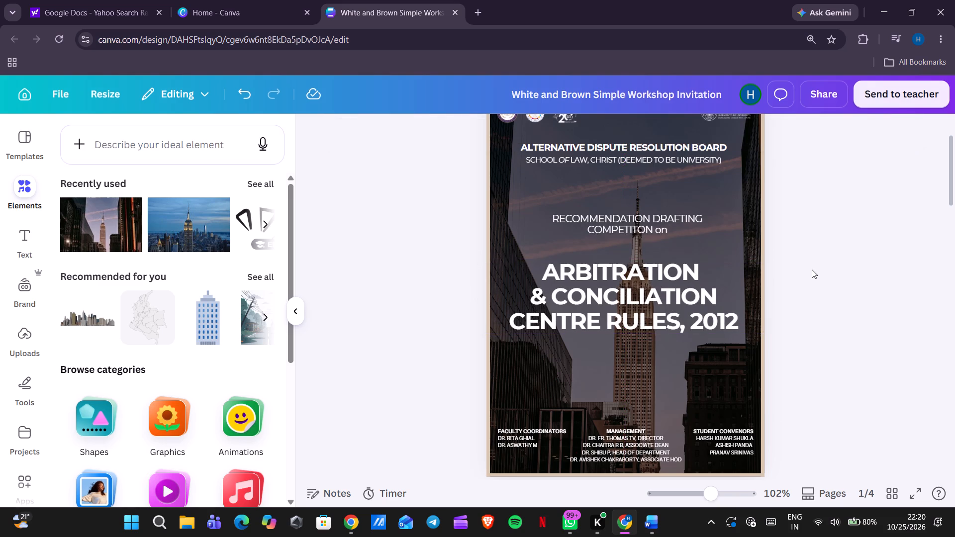
Nudge the RECOMMENDATION DRAFTING COMPETITON on heading slightly upward and make it bold.
drag(671, 232, 673, 226)
click(534, 136)
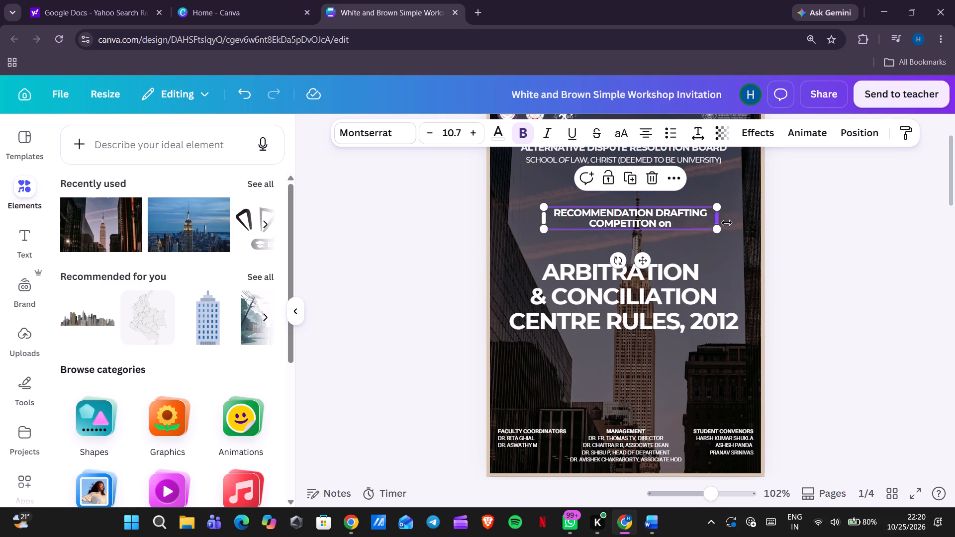
click(810, 243)
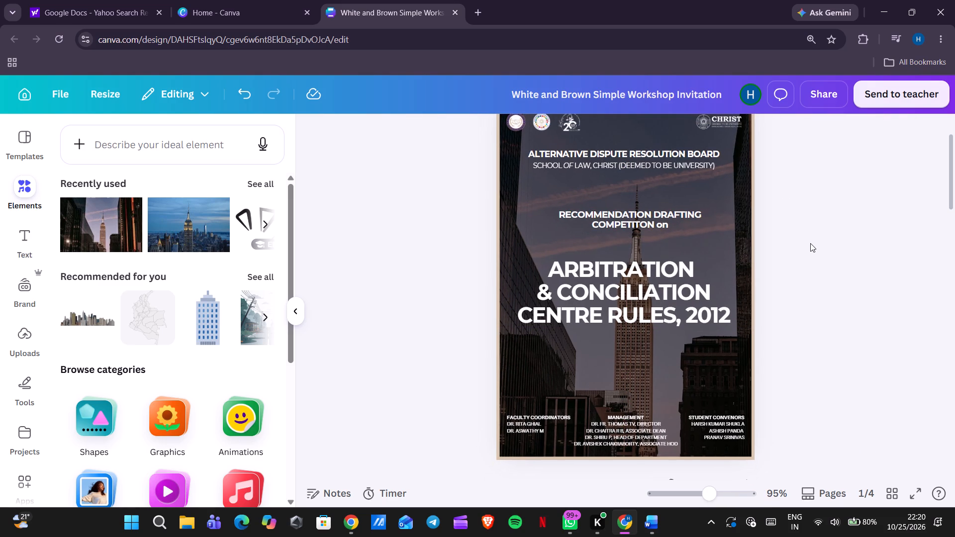
Check the Recommendation drafting poster's wording, then duplicate page 1's competition heading and replace the copy's text with Ammendements to the.
scroll(810, 243, up, 1)
scroll(810, 243, down, 3)
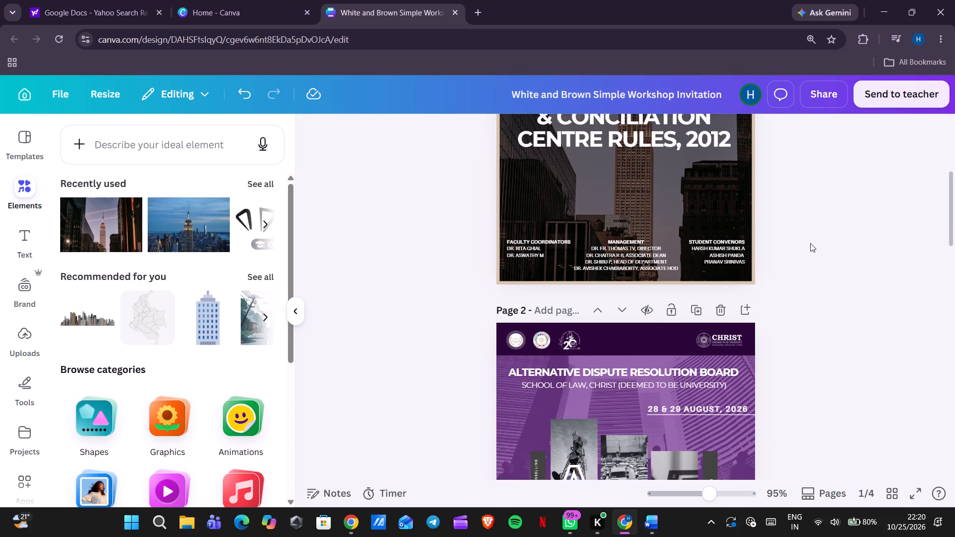
scroll(810, 243, down, 1)
click(350, 523)
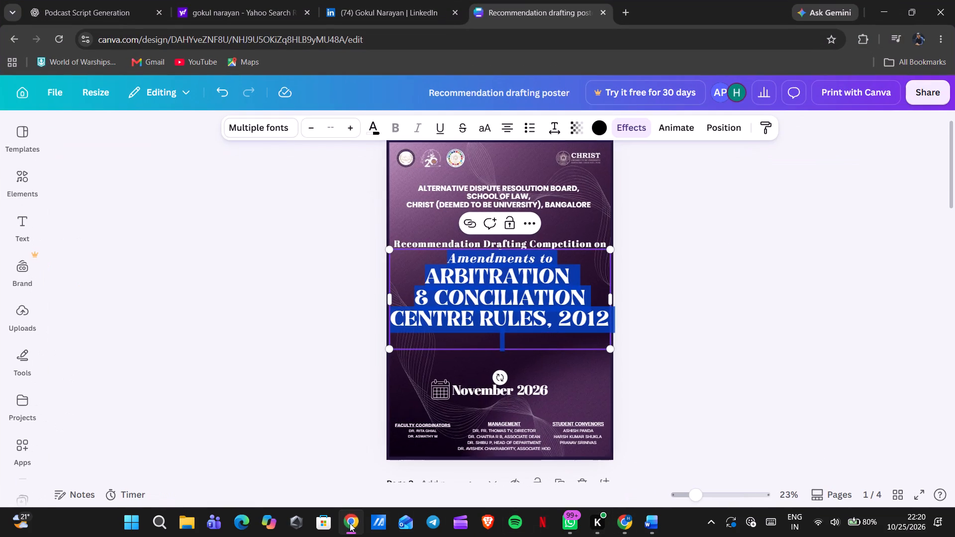
click(350, 523)
click(813, 367)
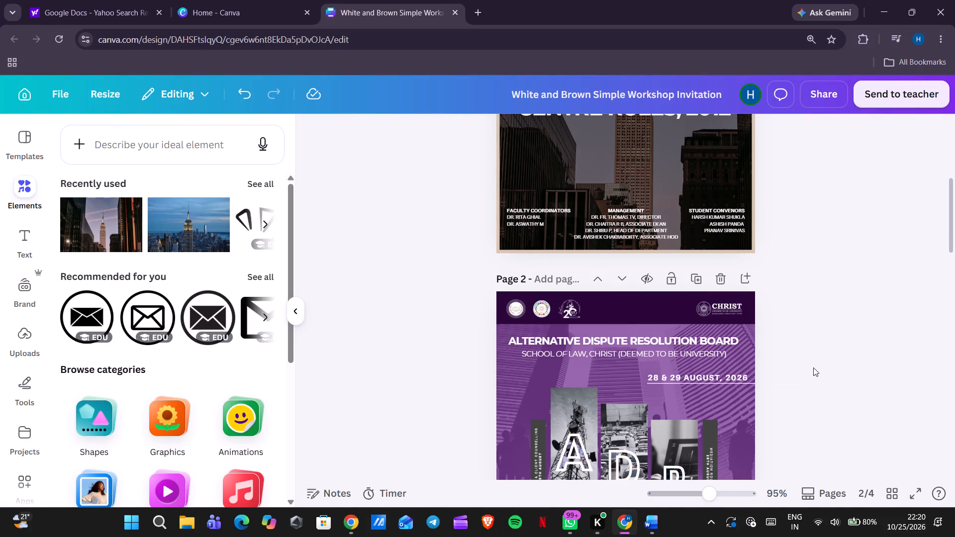
scroll(813, 367, up, 4)
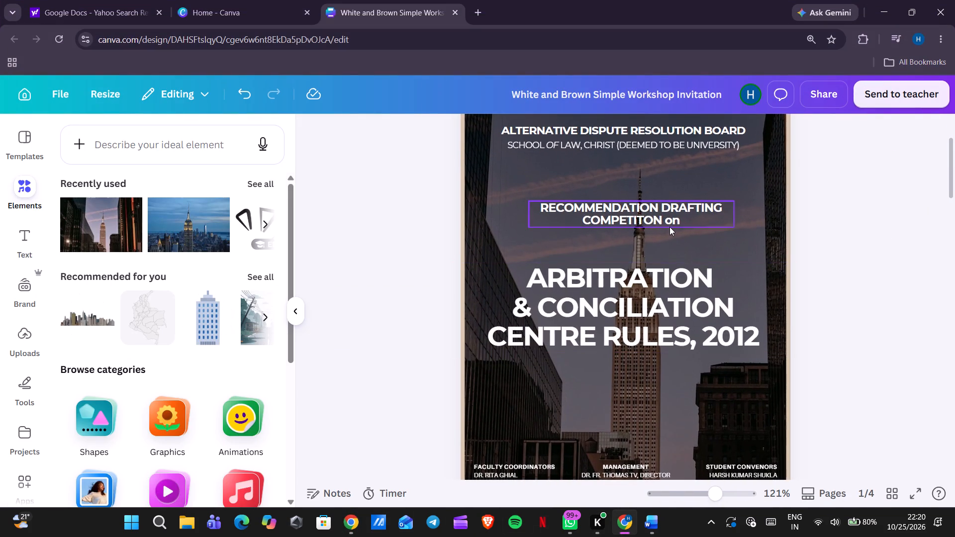
click(669, 227)
key(ctrl+d)
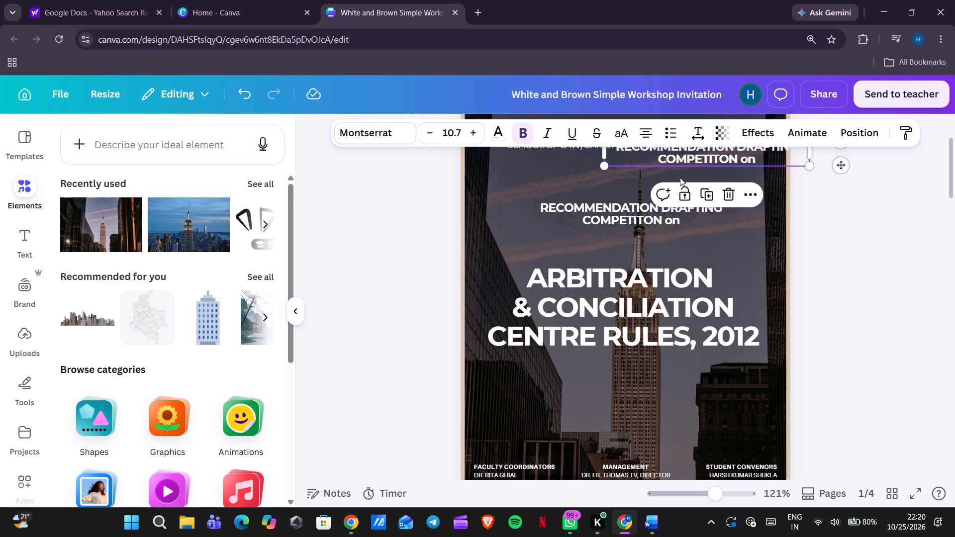
drag(681, 164, 667, 219)
click(667, 219)
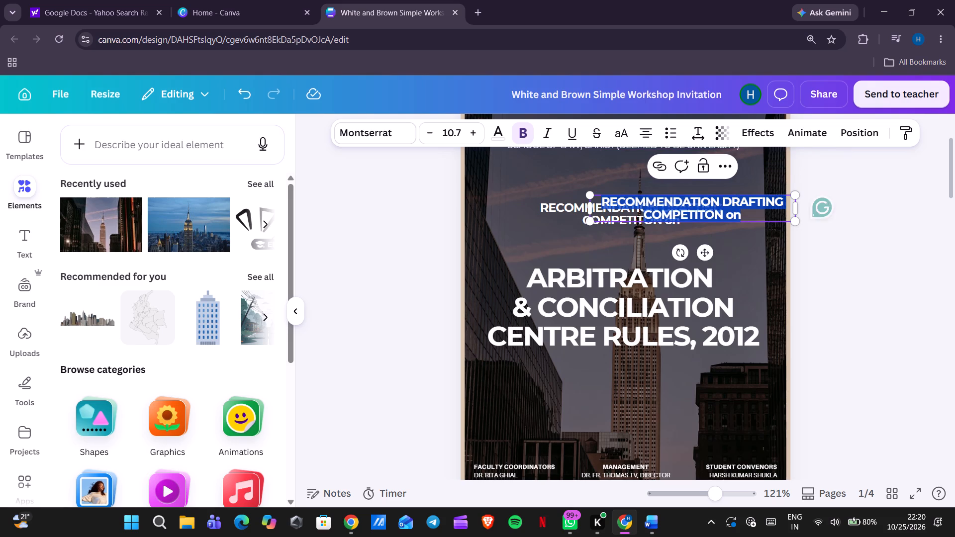
text(mmendments to)
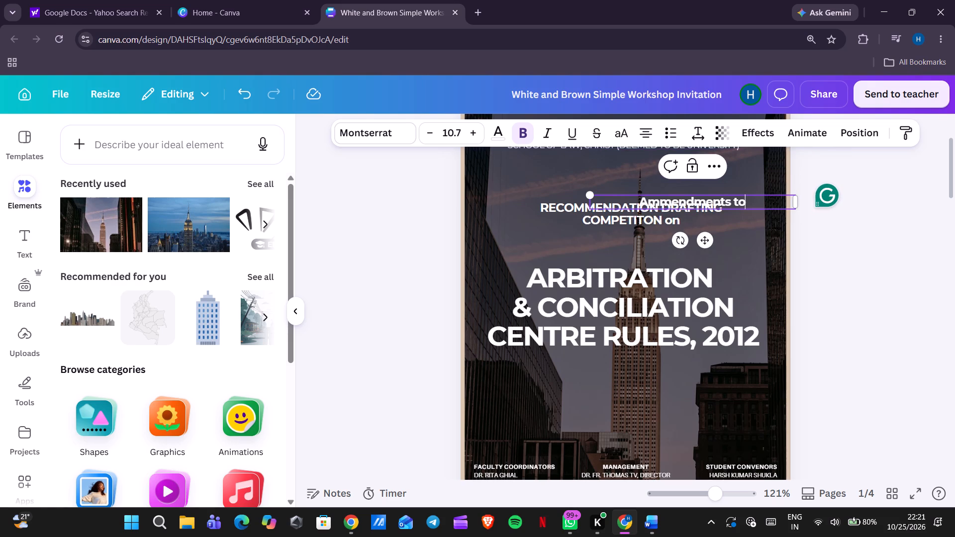
key(BackSpace)
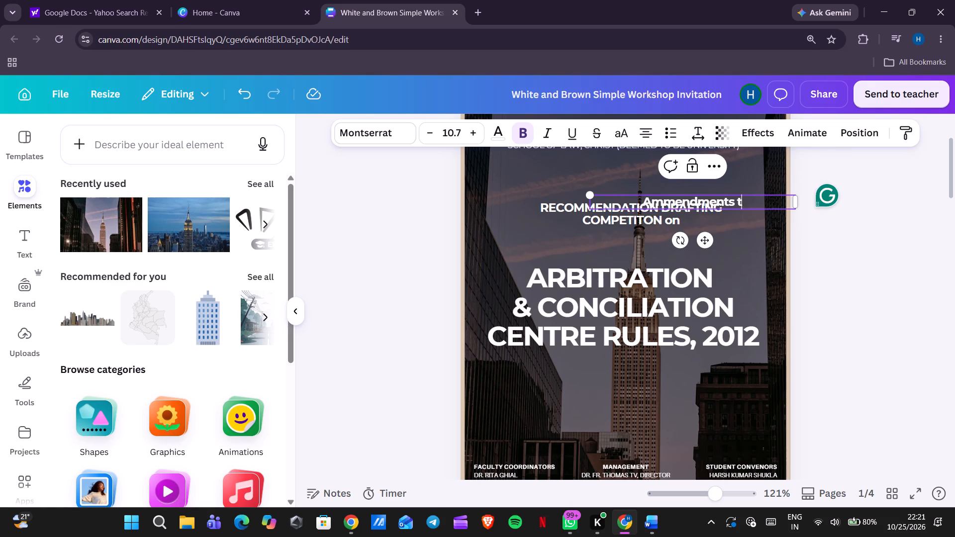
key(BackSpace)
key(BackSpace)
key(BackSpace)
key(BackSpace)
key(BackSpace)
key(BackSpace)
key(BackSpace)
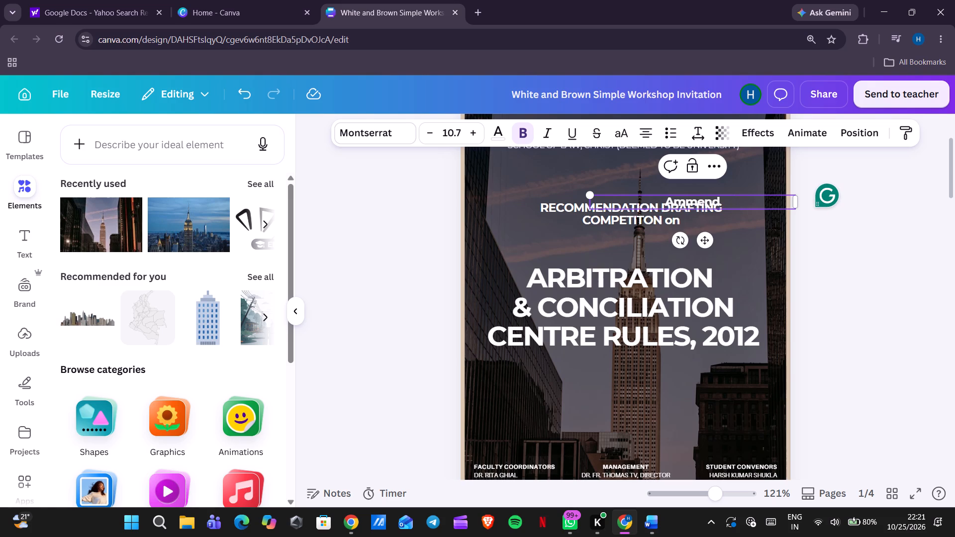
text(ements to the)
Italicise the whole Ammendements to the text.
key(ctrl+a)
key(ctrl+i)
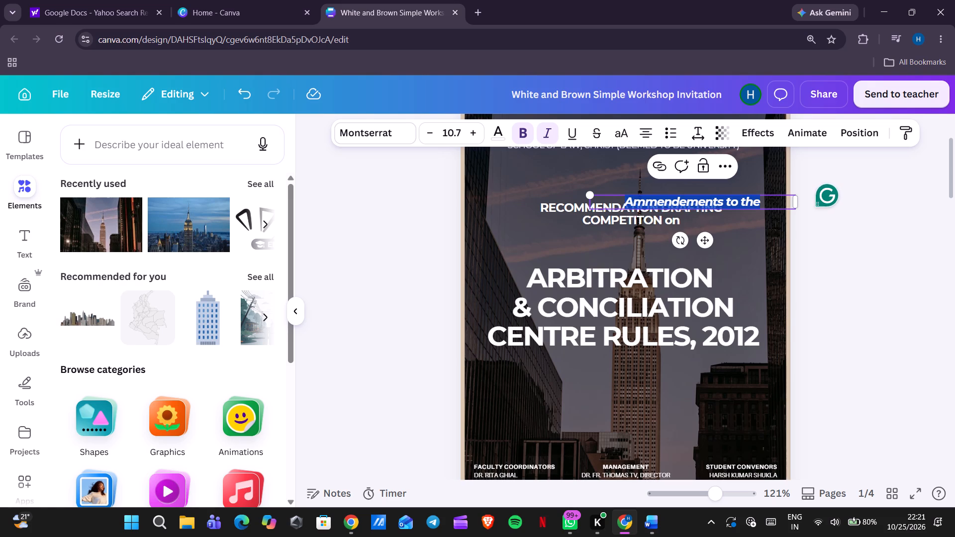
click(878, 243)
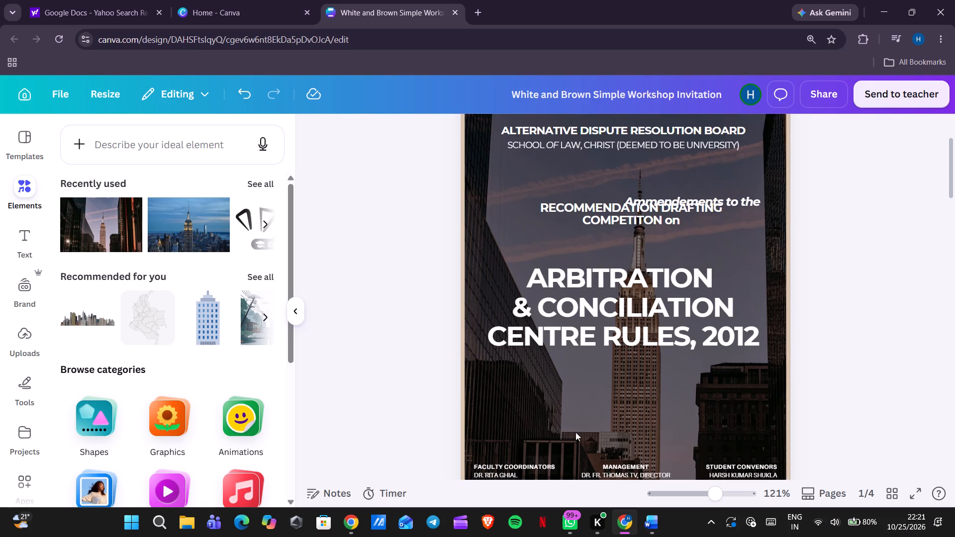
Compare with the Recommendation drafting poster, then place the Ammendements to the line centred directly above the ARBITRATION title.
click(355, 519)
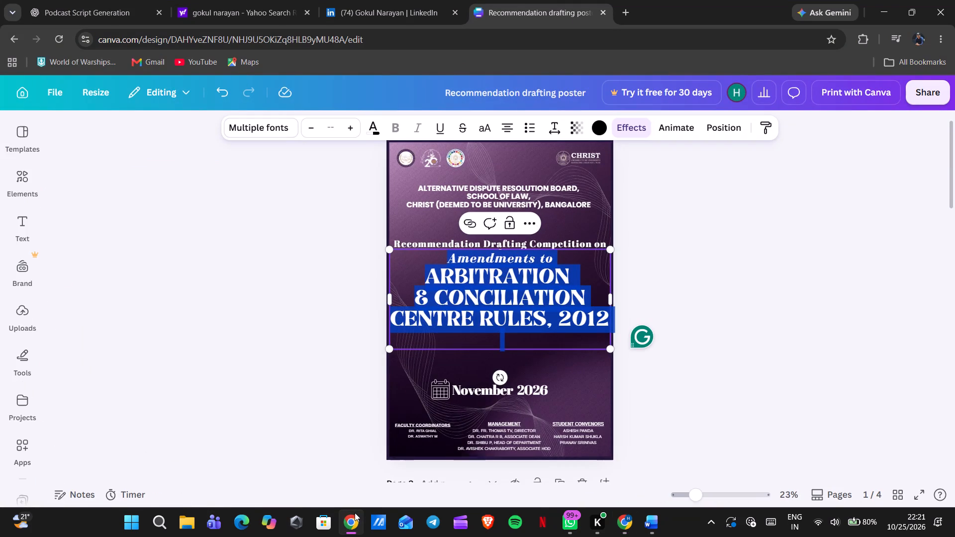
click(355, 513)
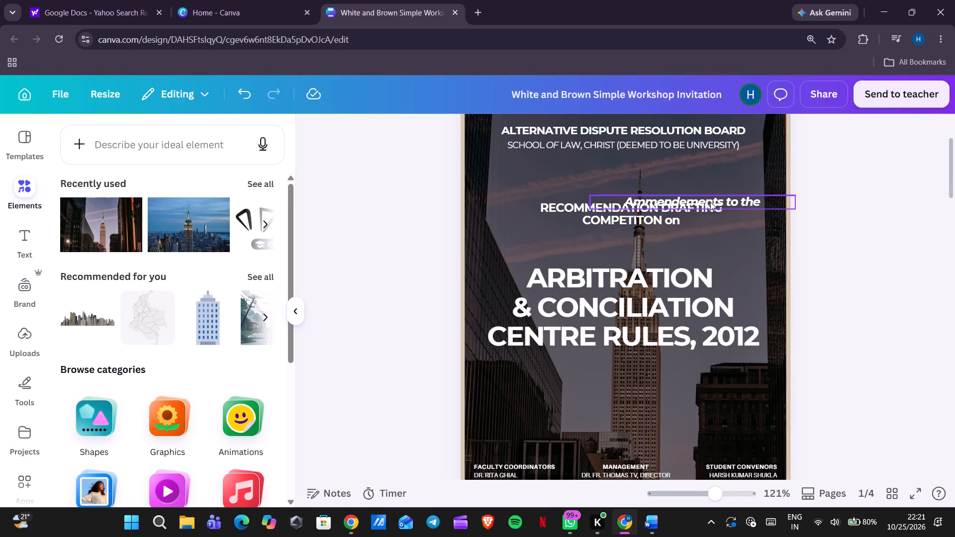
drag(708, 201, 632, 251)
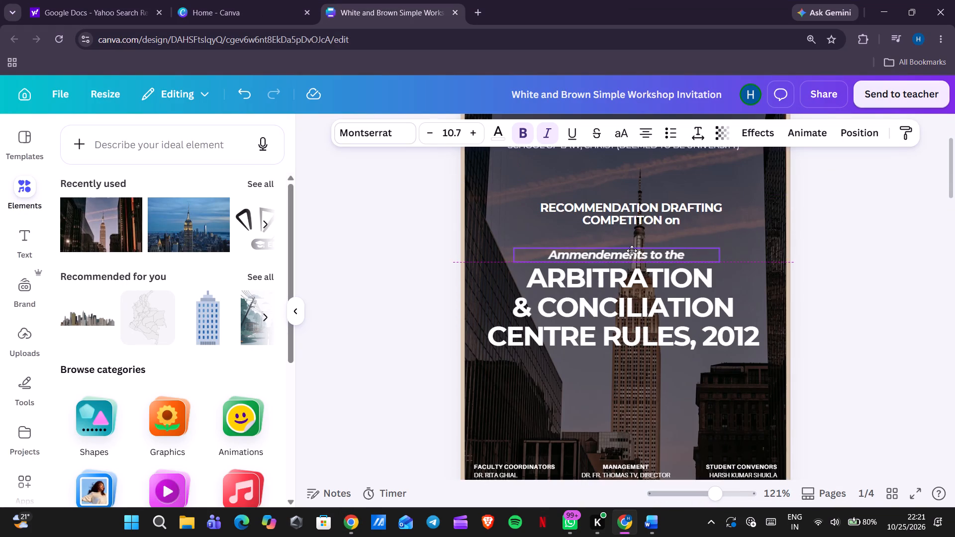
drag(632, 251, 636, 250)
Remove the bold from the Ammendements to the line, keeping it italic.
click(554, 137)
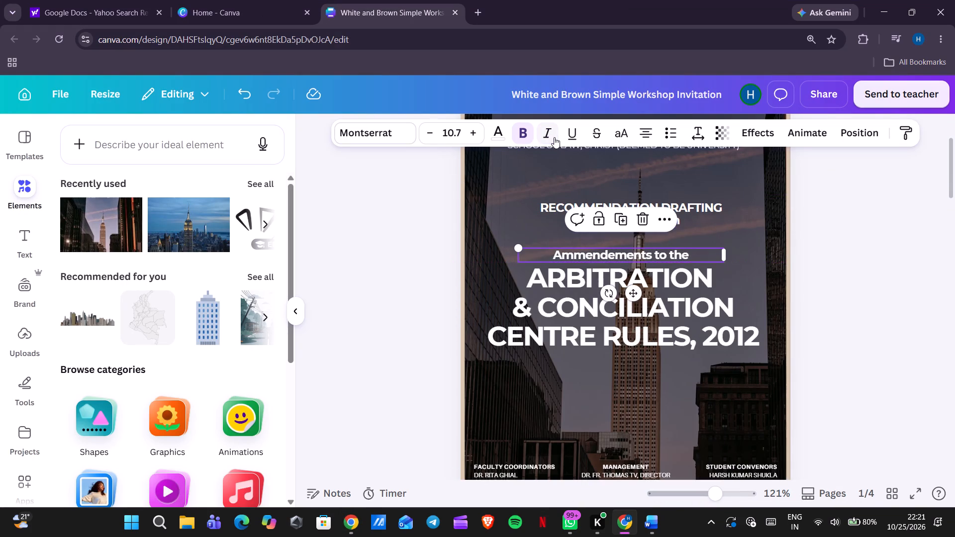
click(554, 137)
click(532, 138)
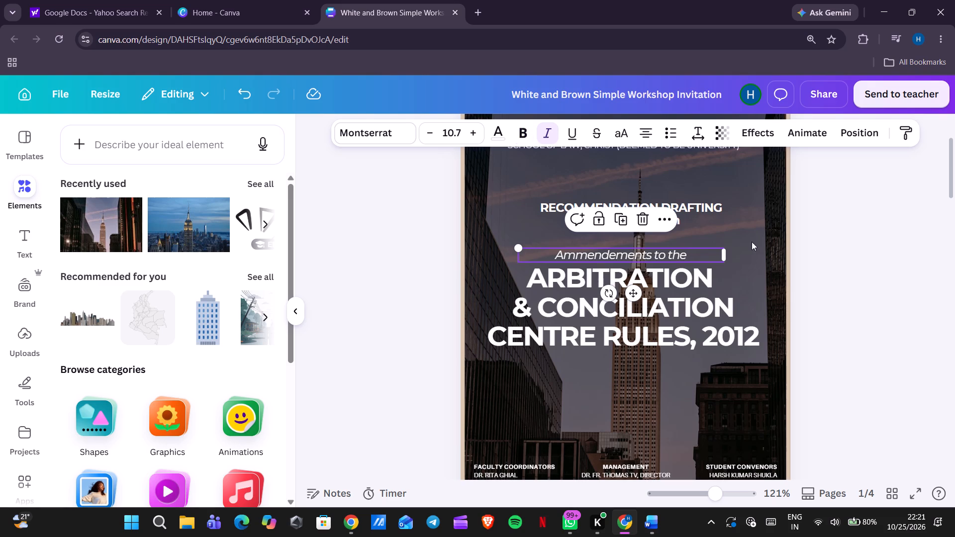
Check the spelling of amendments in a new browser tab, then correct the italic line above the title to Amendments to the.
click(477, 9)
text(ammend)
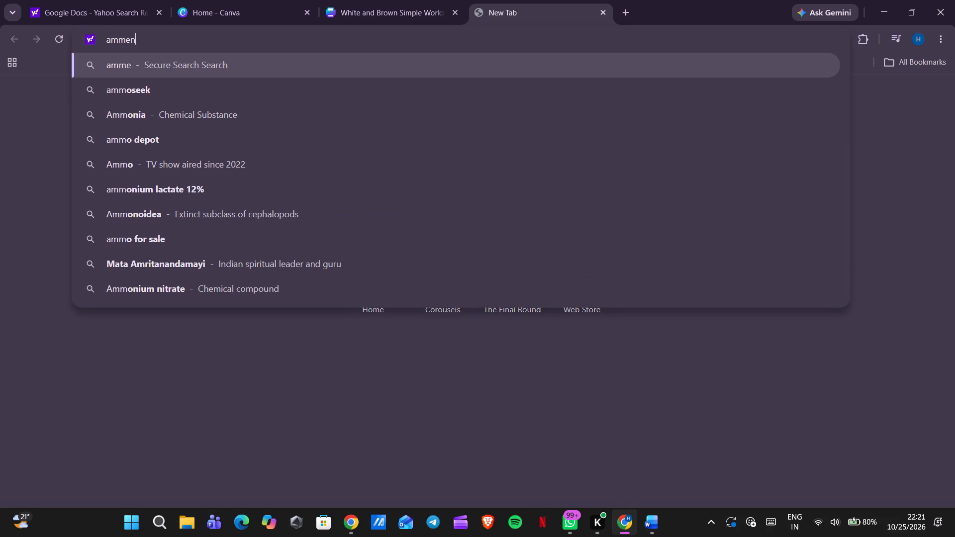
text(mend)
key(BackSpace)
click(382, 51)
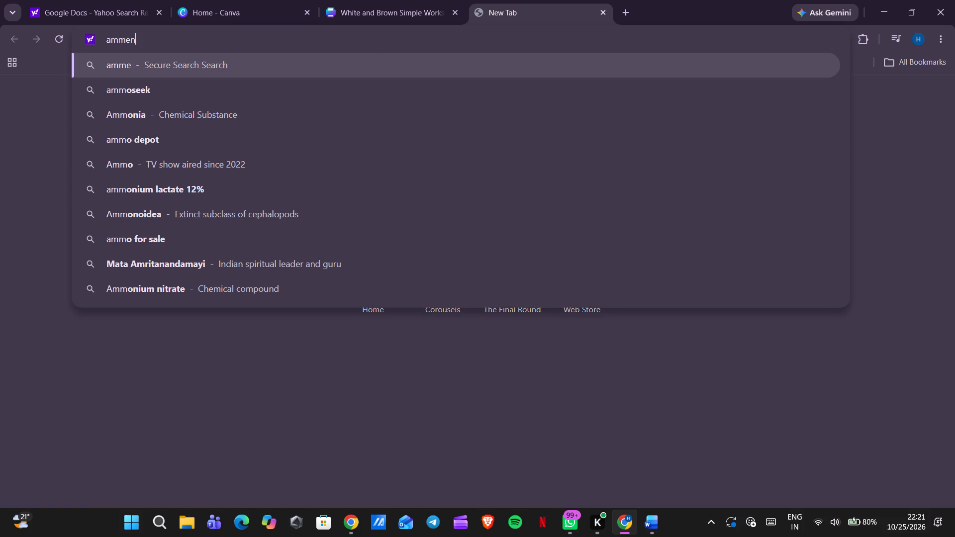
click(343, 40)
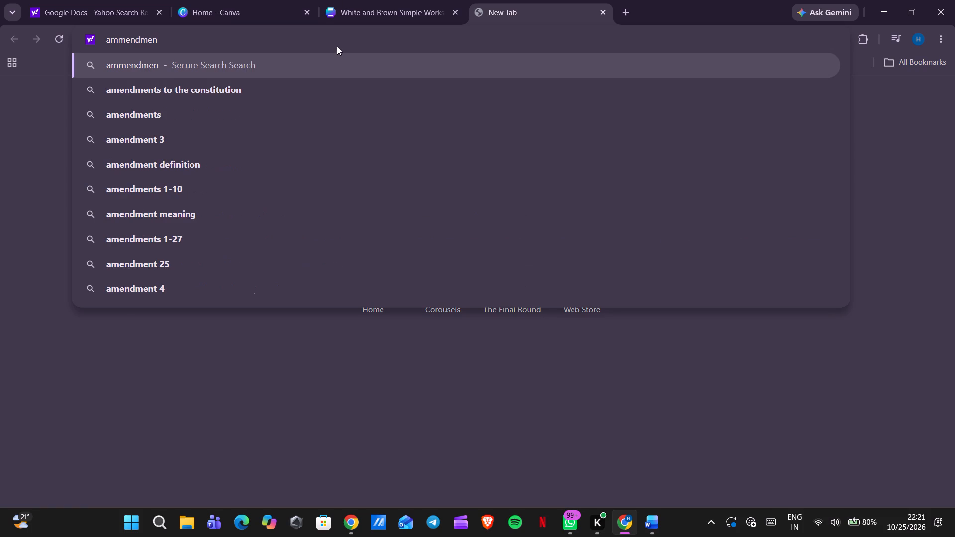
click(371, 6)
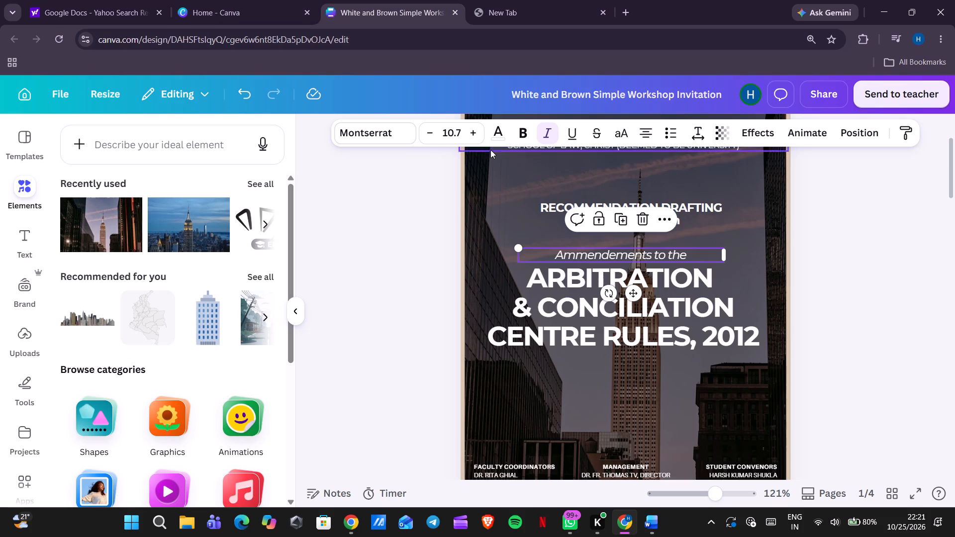
click(585, 255)
key(BackSpace)
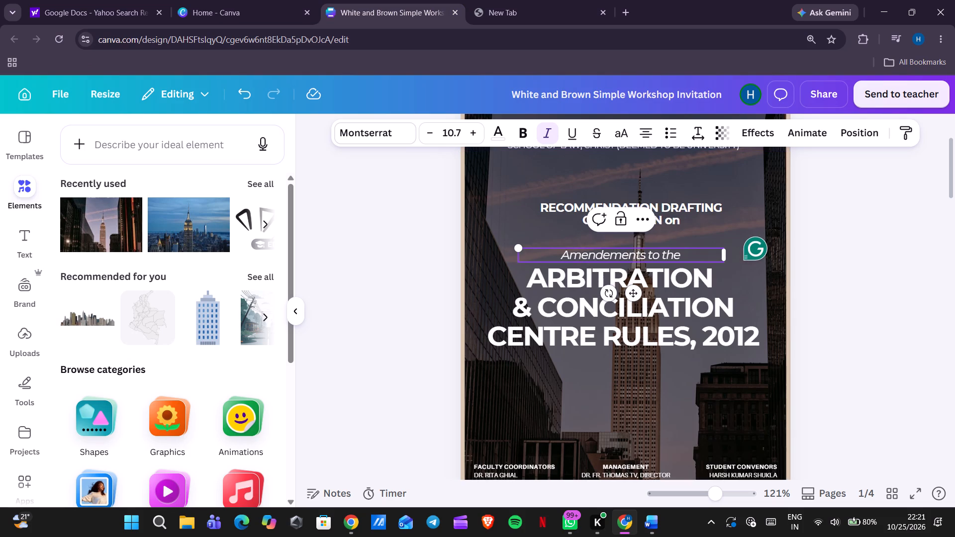
click(610, 255)
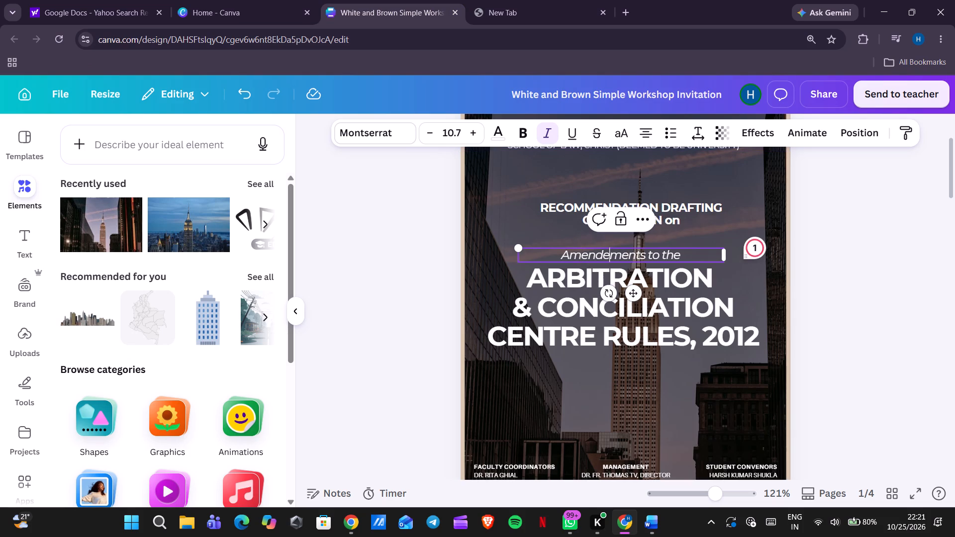
key(BackSpace)
click(843, 265)
Move the Recommendation Drafting competition heading slightly down, closer to the Amendments to the line.
click(673, 217)
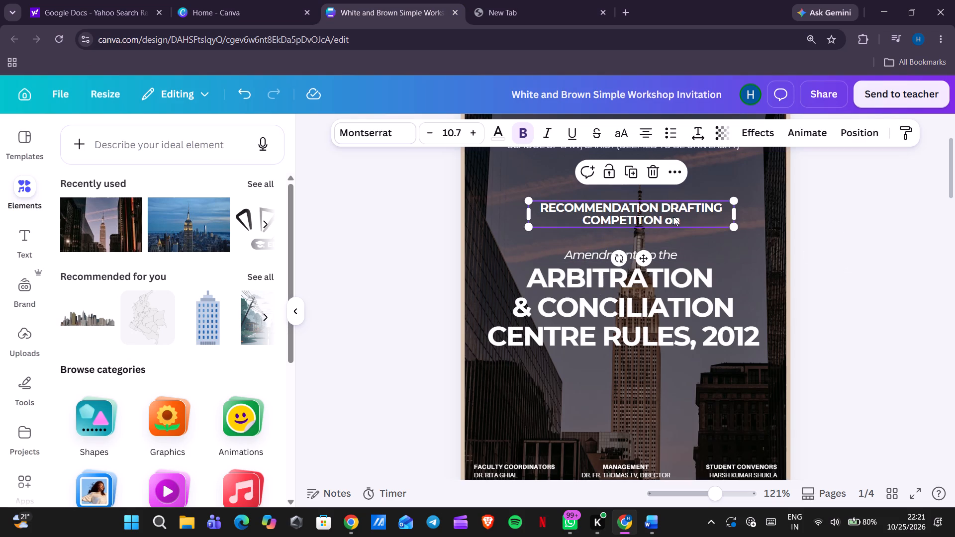
drag(673, 217, 674, 222)
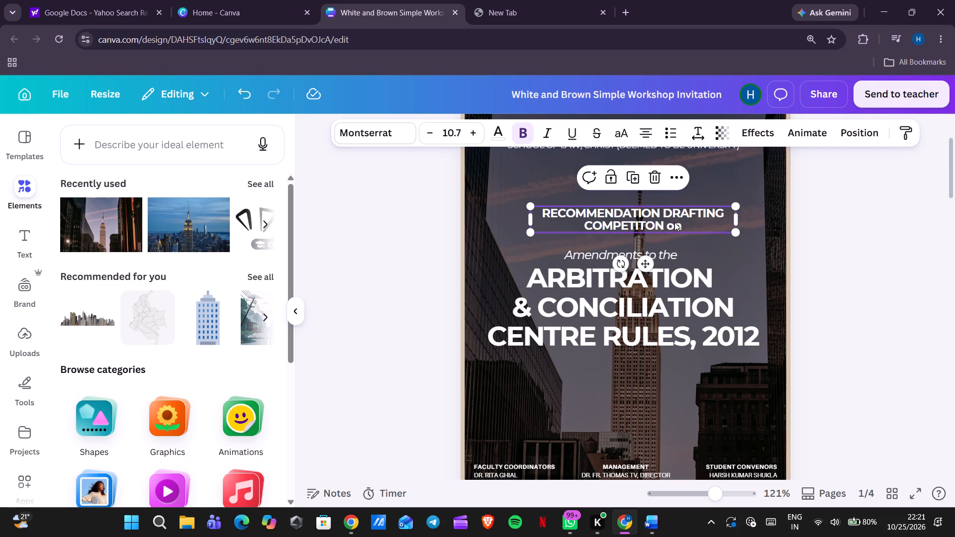
click(843, 246)
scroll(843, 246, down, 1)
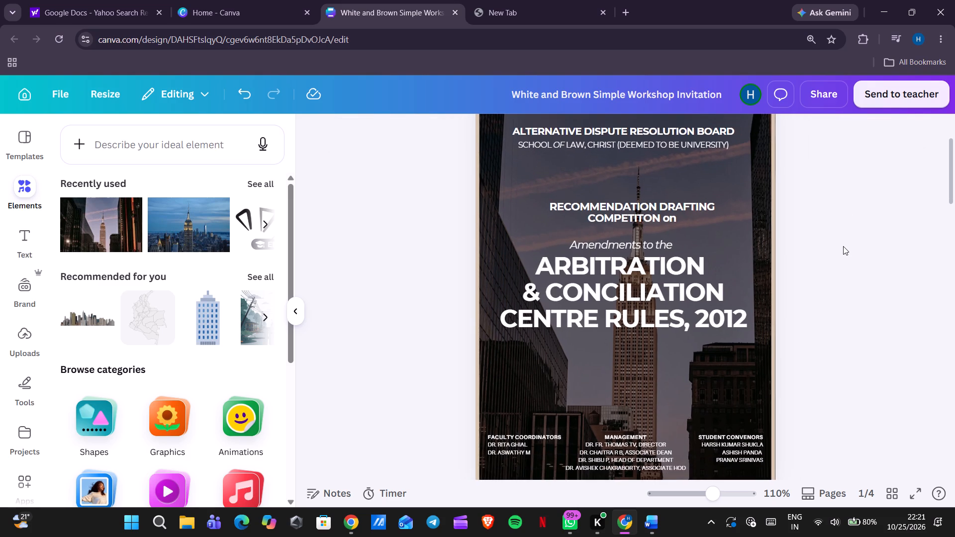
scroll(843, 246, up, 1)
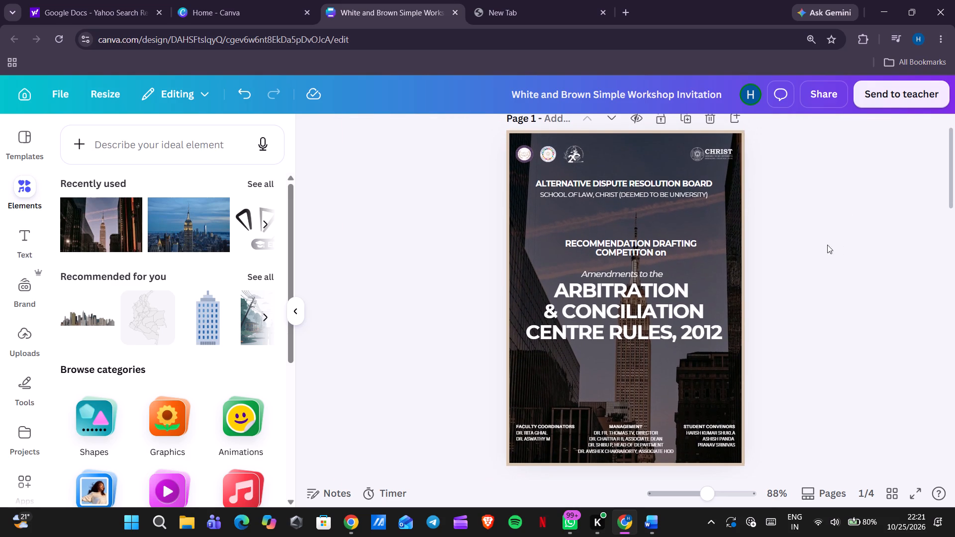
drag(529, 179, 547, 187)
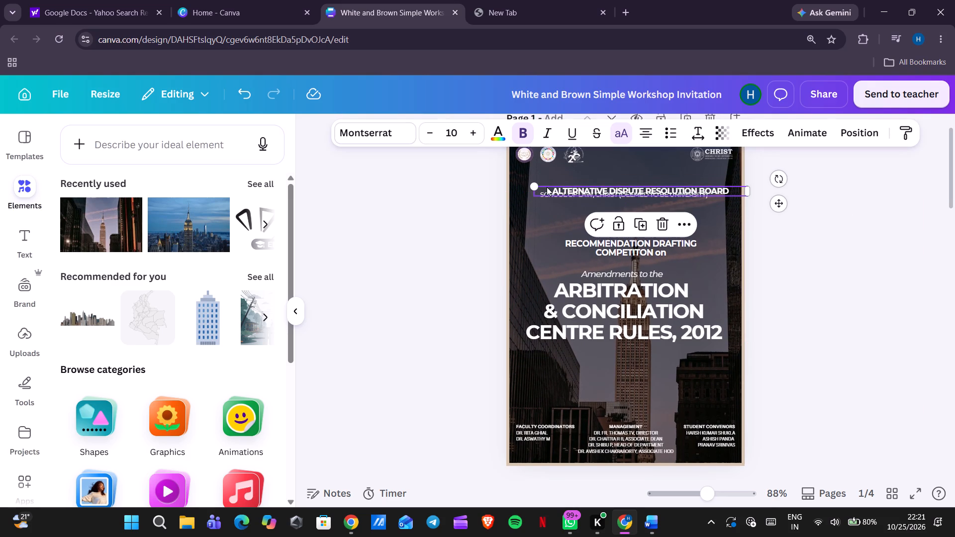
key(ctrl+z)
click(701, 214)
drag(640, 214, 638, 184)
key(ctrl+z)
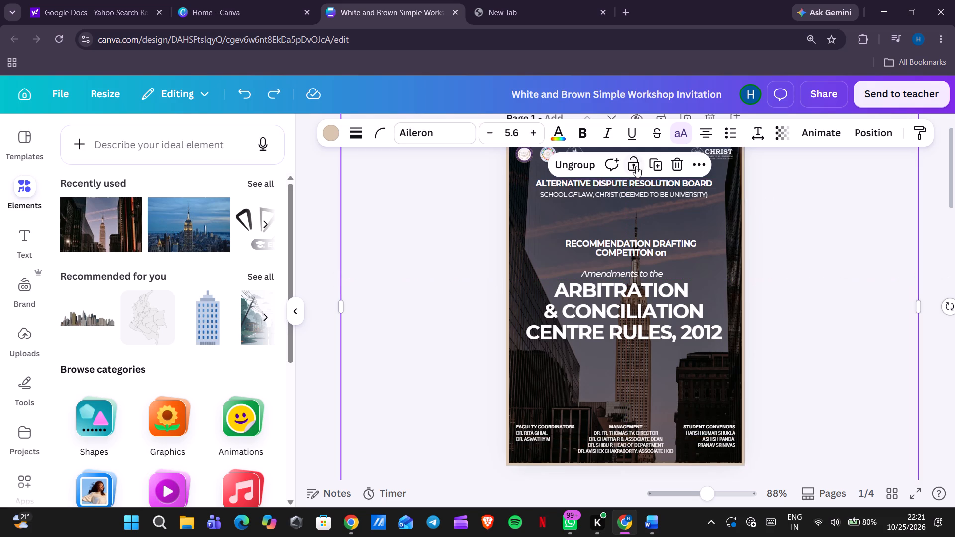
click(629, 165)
Select the Alternative Dispute Resolution Board and School of Law lines together and shift them slightly down the page.
click(664, 209)
drag(664, 209, 656, 178)
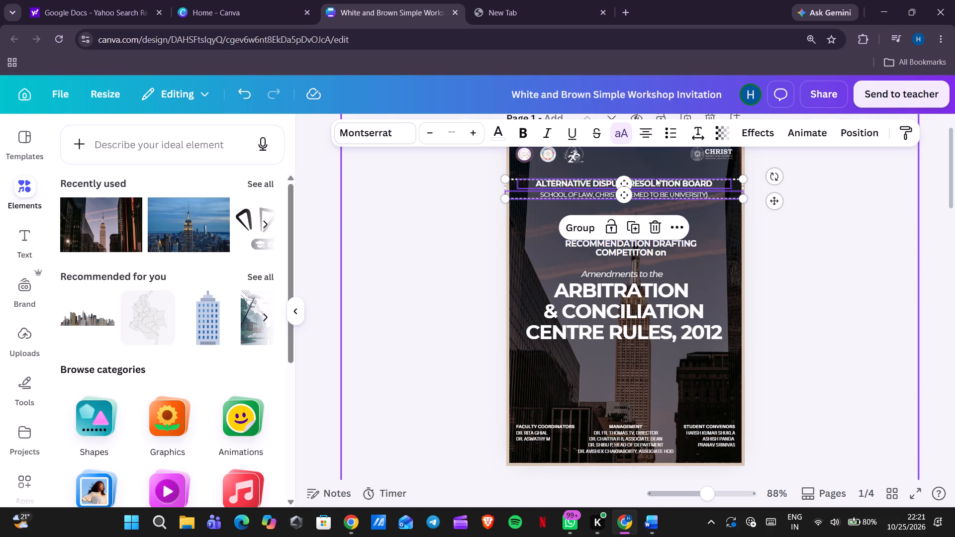
drag(672, 186, 673, 195)
click(808, 201)
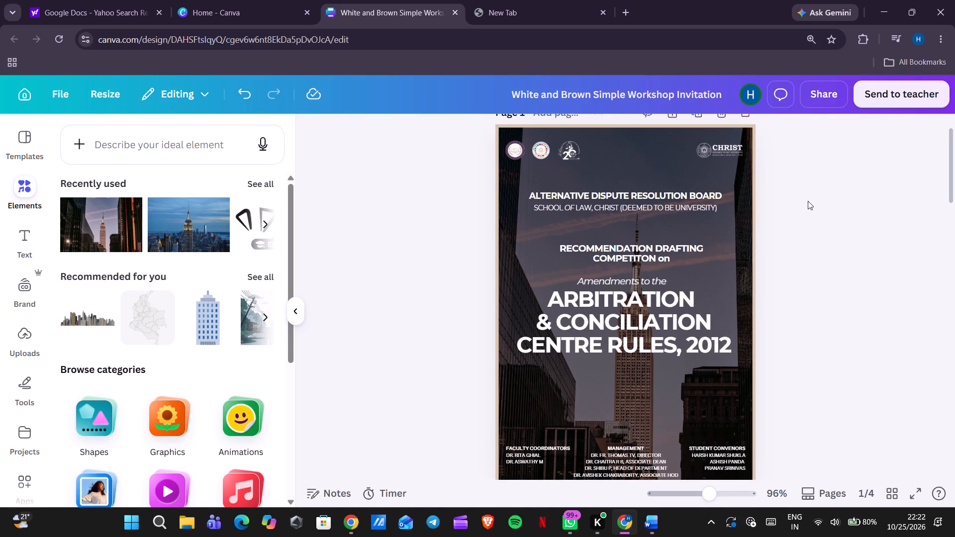
Duplicate the Alternative Dispute Resolution Board line, place the copy between the title and the credits, and replace its text with NOVEMBER 2026.
click(690, 192)
key(ctrl+d)
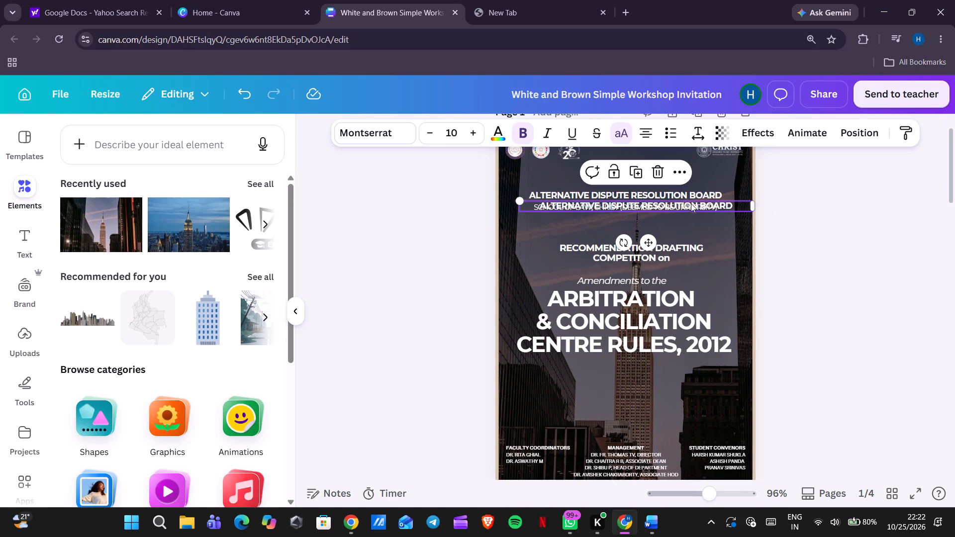
drag(691, 203, 684, 399)
click(684, 399)
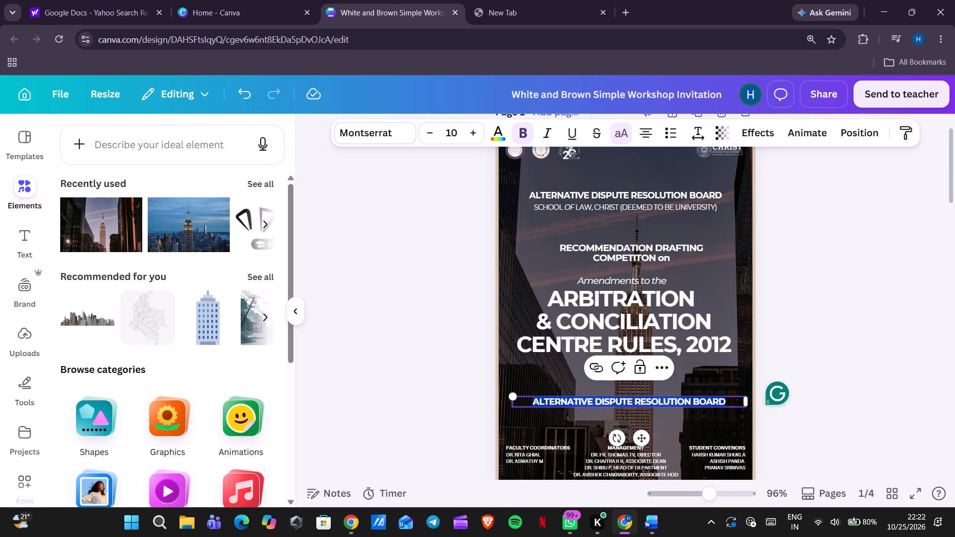
text(NOVEMVER)
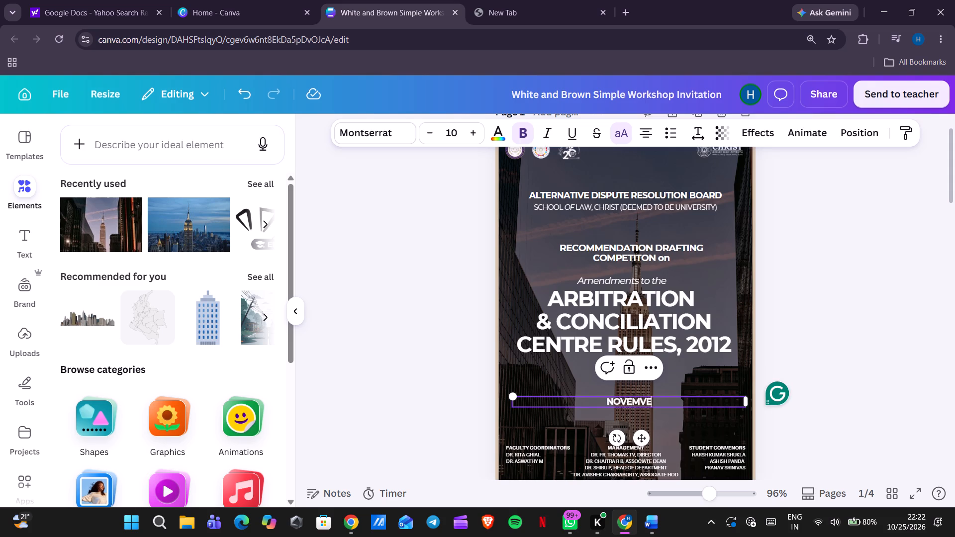
key(space)
key(BackSpace)
key(BackSpace)
key(BackSpace)
key(BackSpace)
text(BER)
key(space)
text(2026)
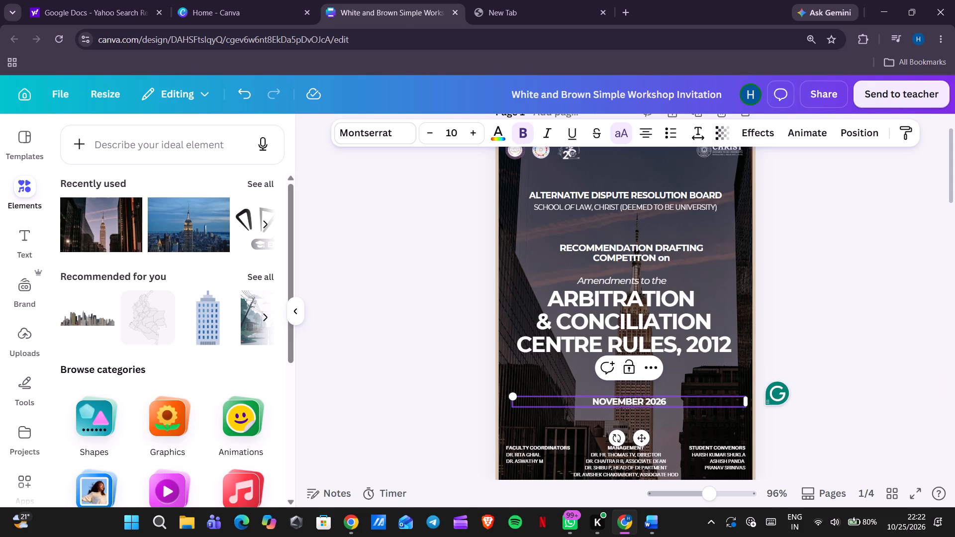
Narrow the NOVEMBER 2026 text box, enlarge its text to about 14.6, and centre it between the title and the credits.
drag(747, 401, 643, 401)
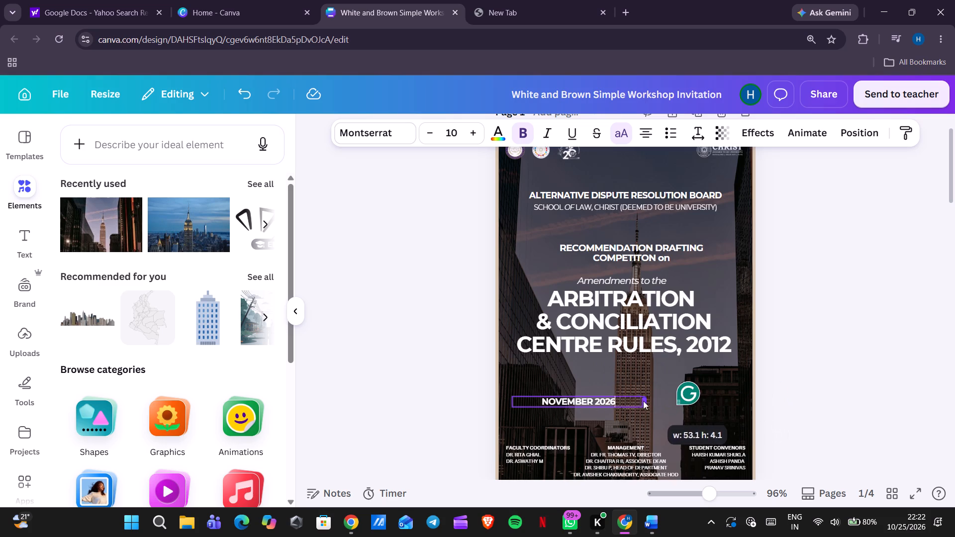
drag(643, 401, 642, 401)
drag(514, 398, 493, 398)
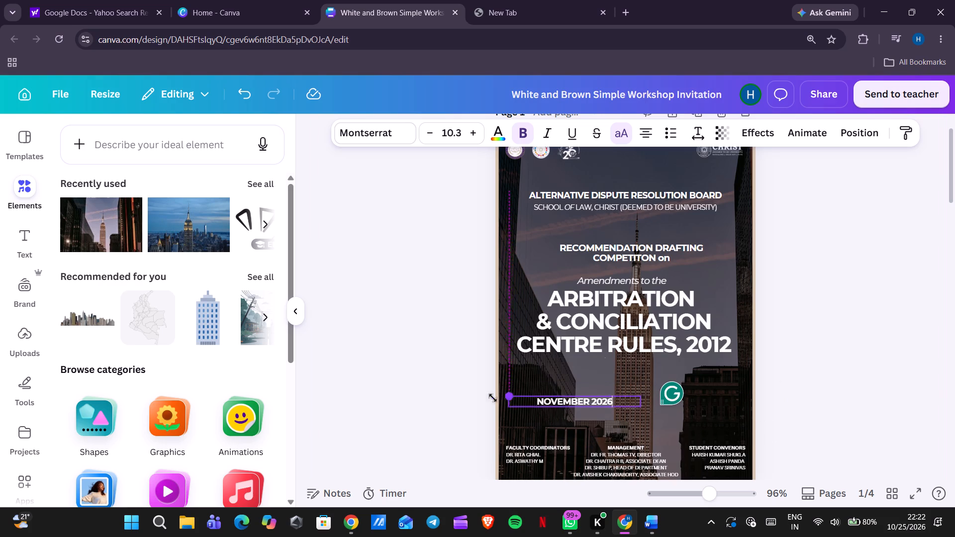
drag(493, 398, 456, 381)
drag(564, 444, 646, 445)
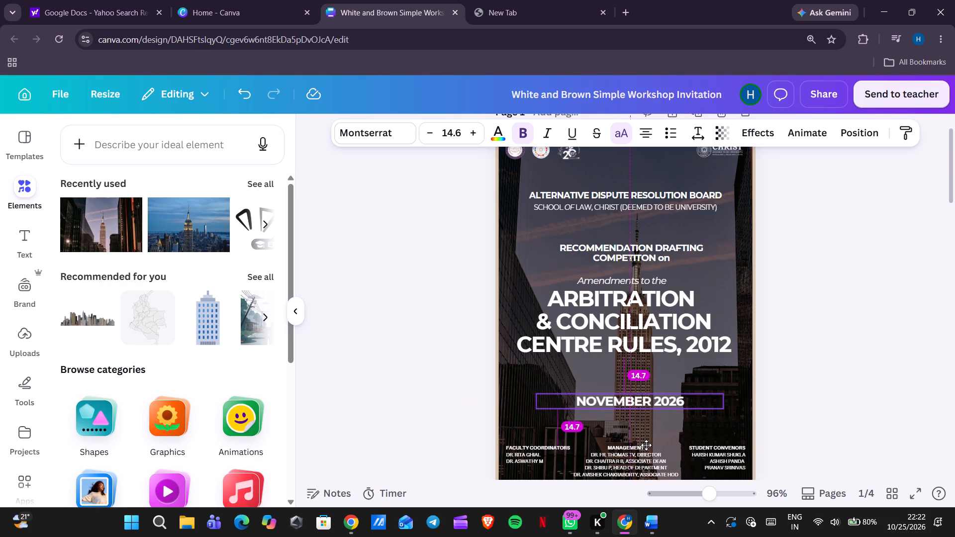
drag(646, 445, 647, 443)
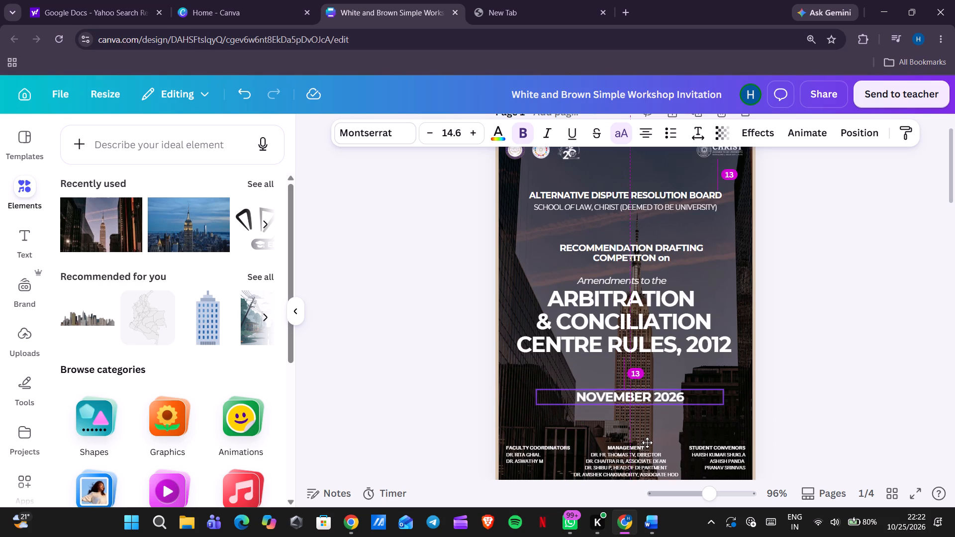
drag(647, 443, 647, 445)
Recolour the ARBITRATION & CONCILIATION CENTRE RULES, 2012 title to Greylavender #ae8bbe.
click(592, 325)
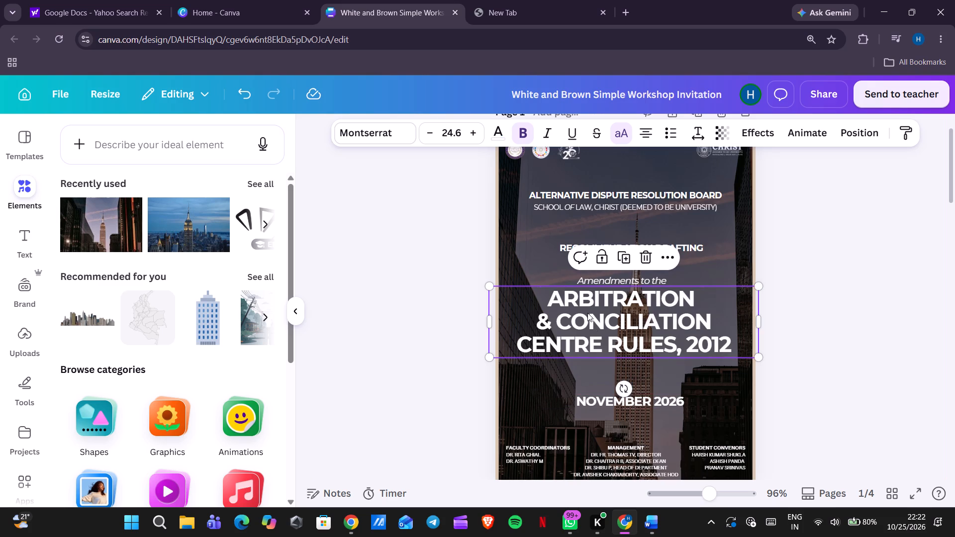
click(494, 133)
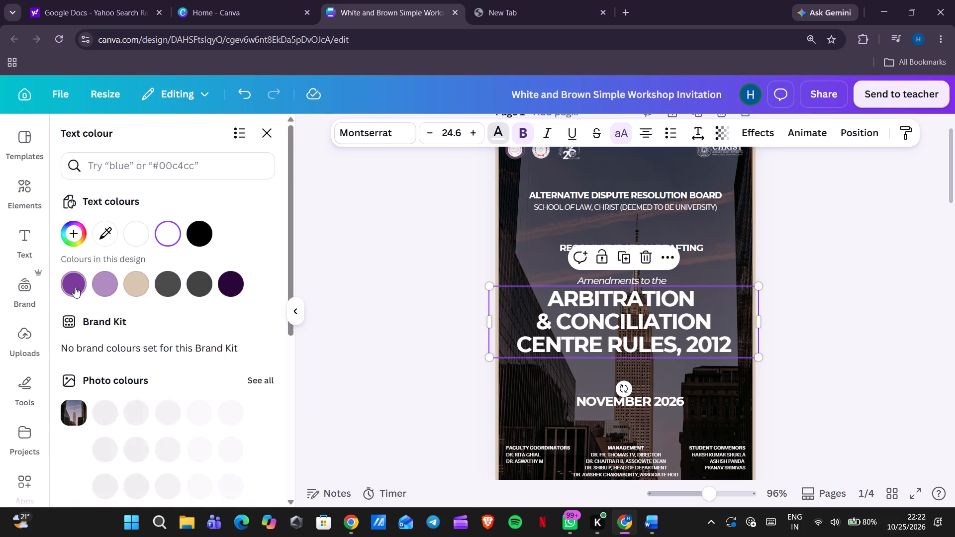
click(75, 287)
click(105, 282)
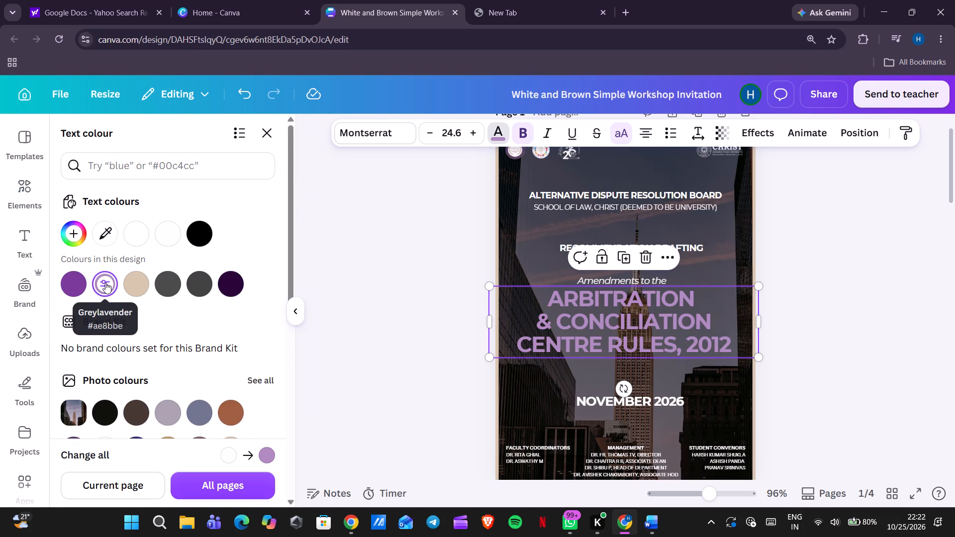
click(762, 265)
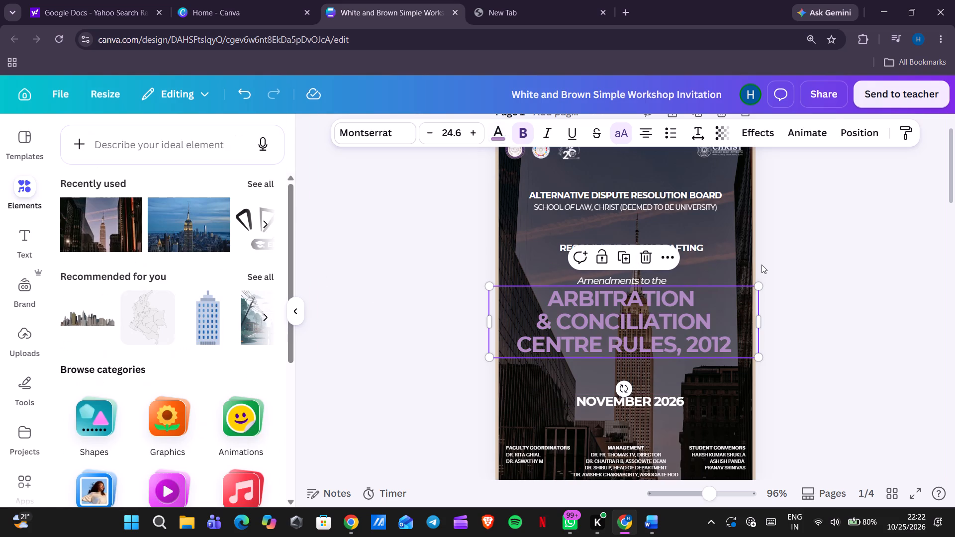
click(794, 272)
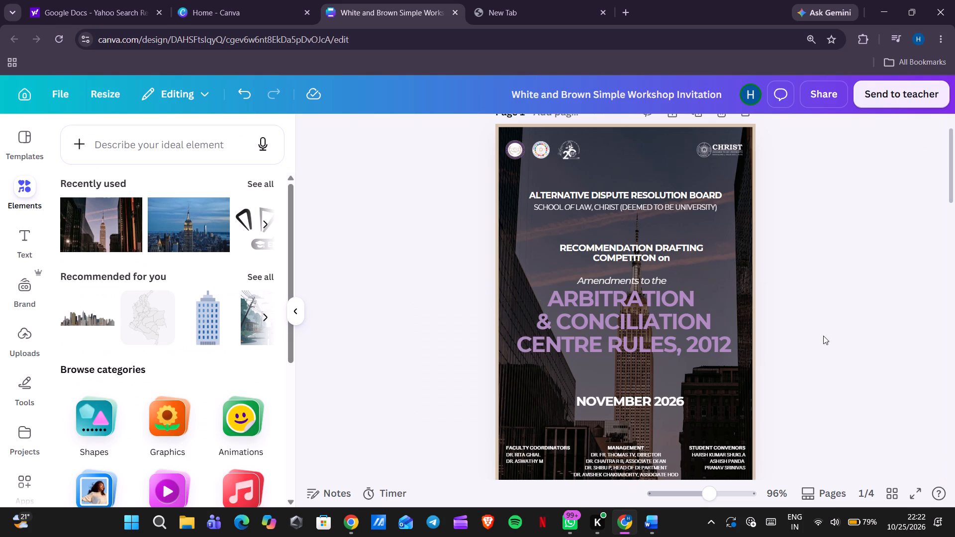
Apply the title's Greylavender colour to the Alternative Dispute Resolution Board line and the Recommendation Drafting competition heading.
click(826, 299)
scroll(826, 299, down, 1)
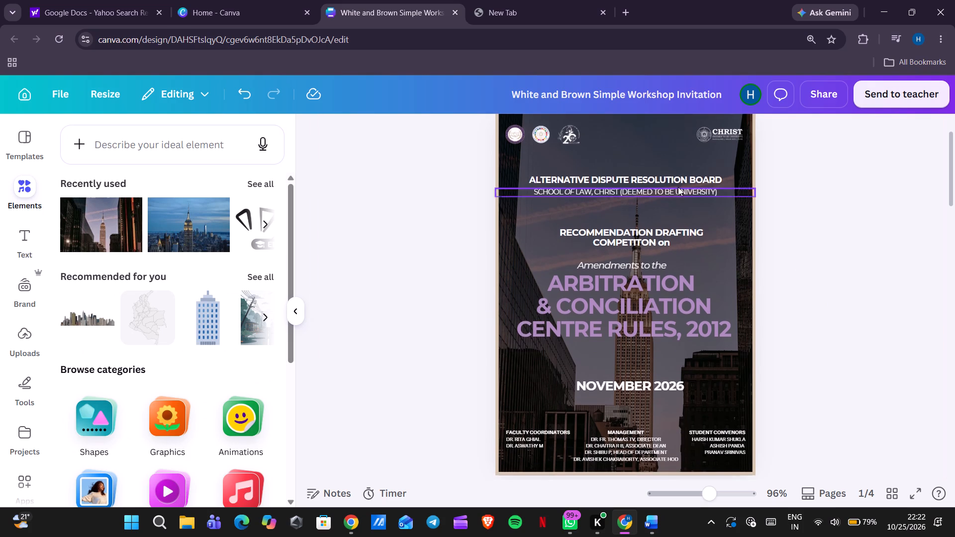
click(675, 182)
click(499, 135)
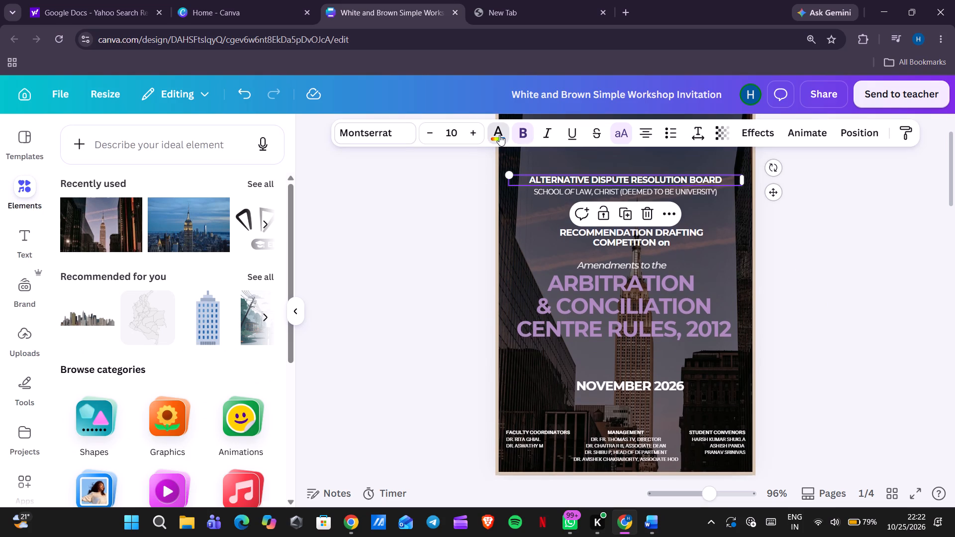
click(128, 240)
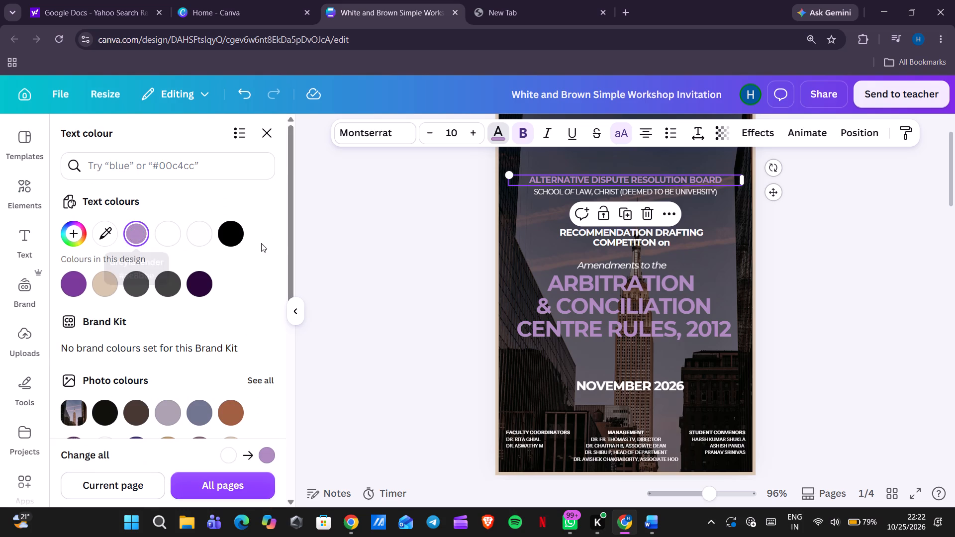
click(603, 243)
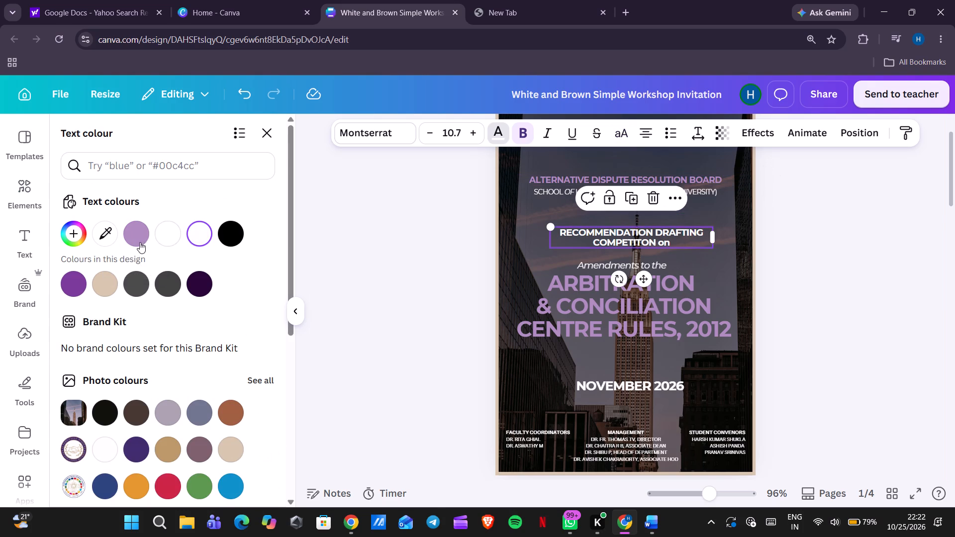
click(140, 242)
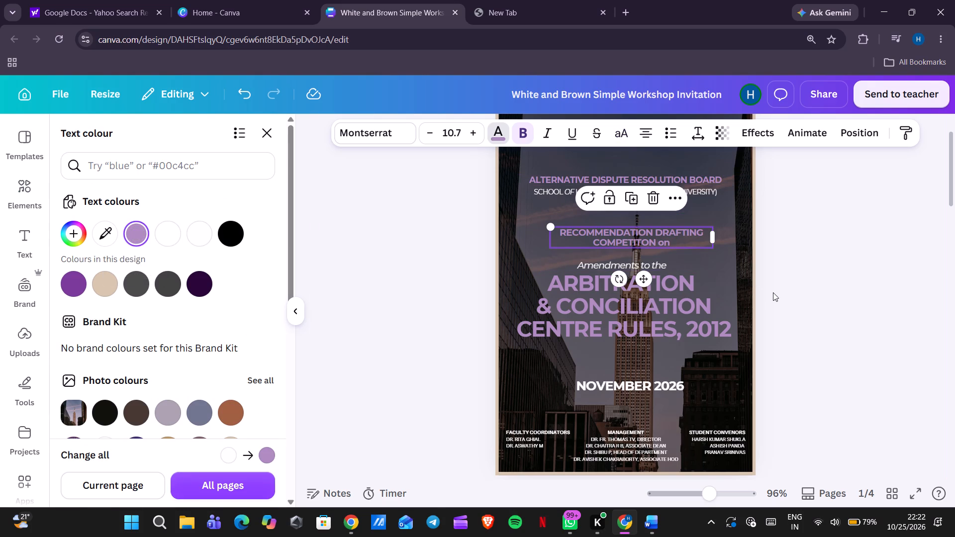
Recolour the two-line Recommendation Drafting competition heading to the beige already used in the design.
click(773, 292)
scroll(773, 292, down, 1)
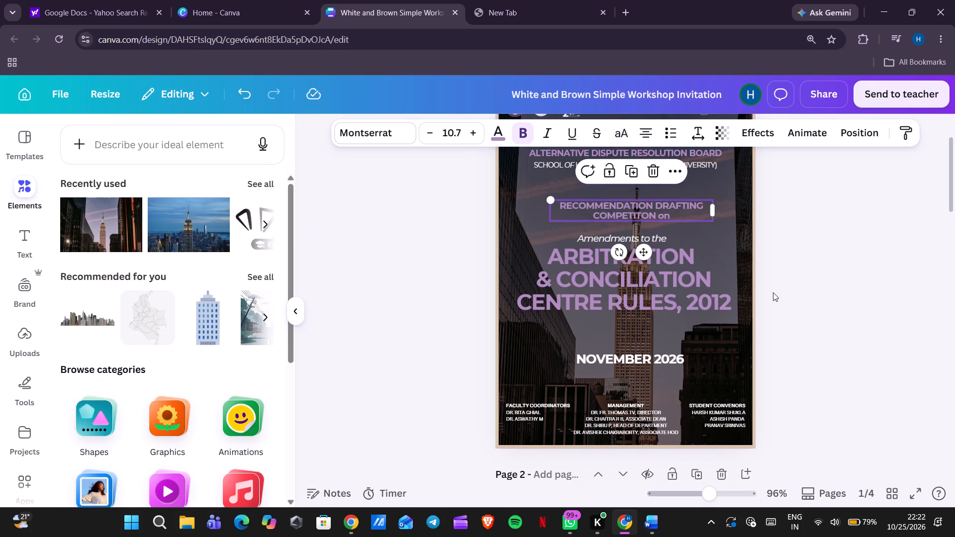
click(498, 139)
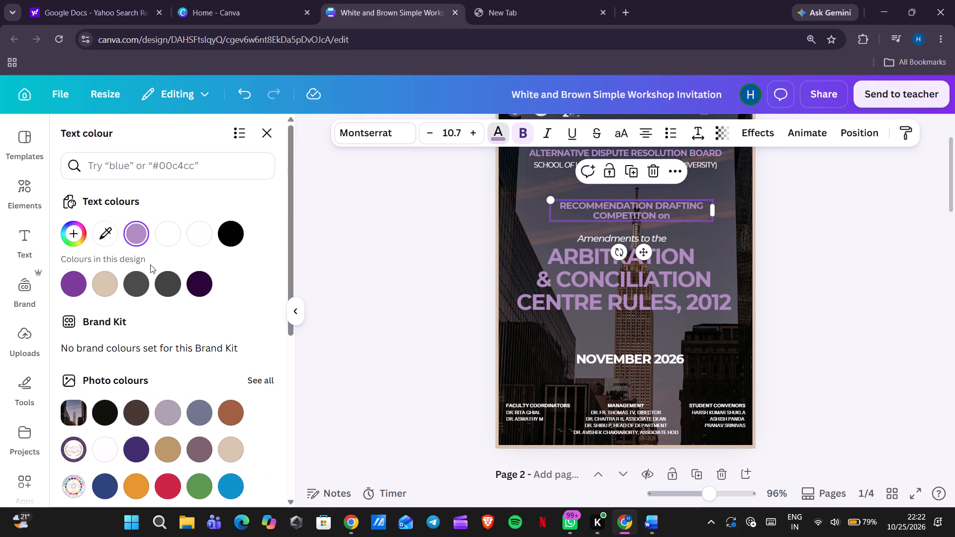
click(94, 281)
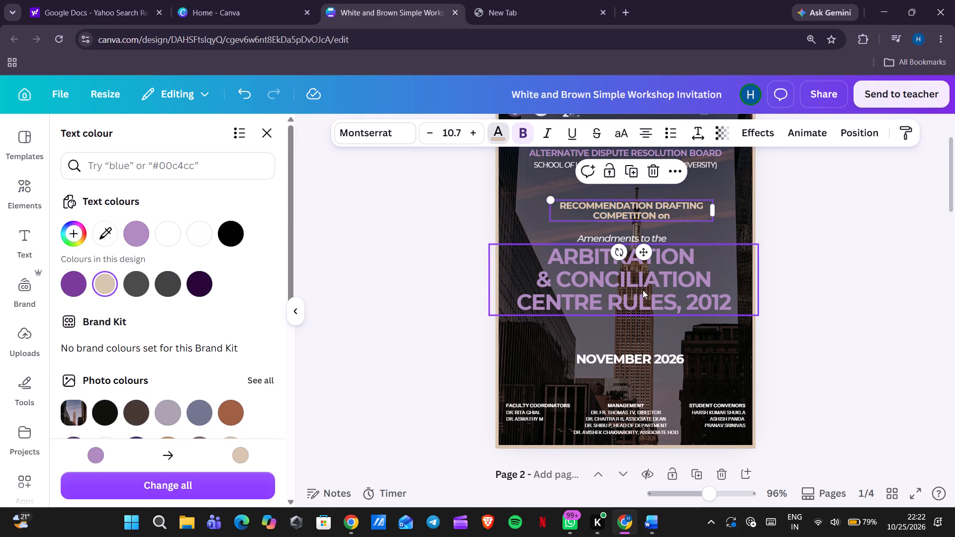
Recolour the ARBITRATION & CONCILIATION CENTRE RULES, 2012 title to the design's beige.
click(643, 290)
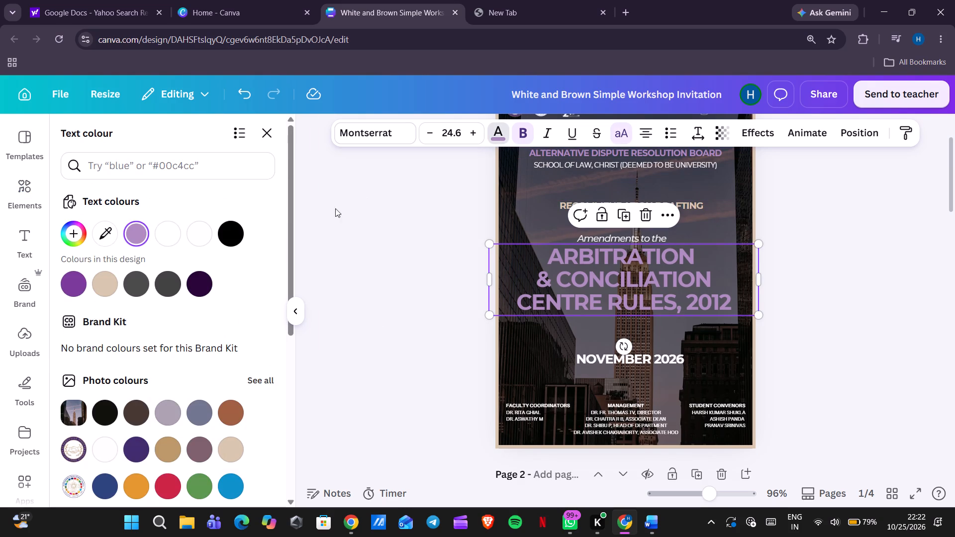
click(101, 284)
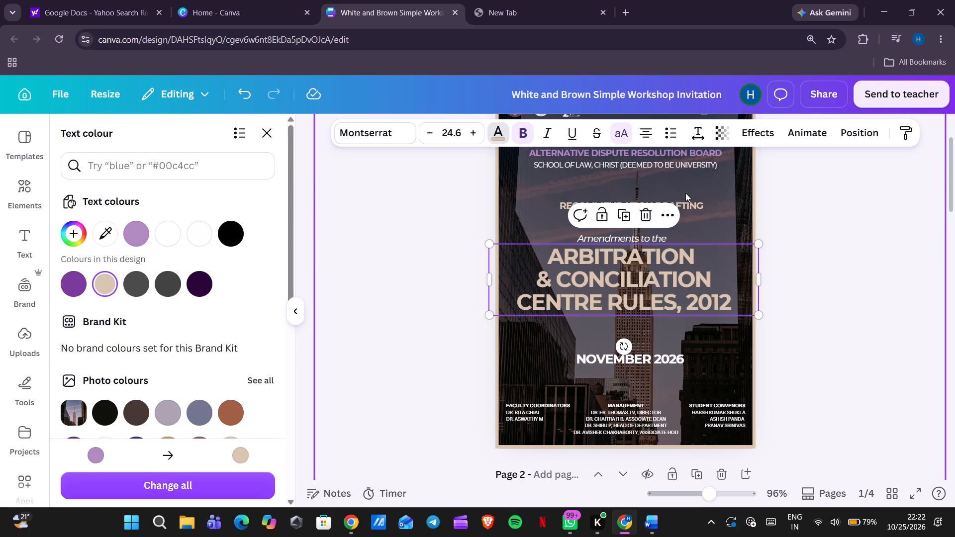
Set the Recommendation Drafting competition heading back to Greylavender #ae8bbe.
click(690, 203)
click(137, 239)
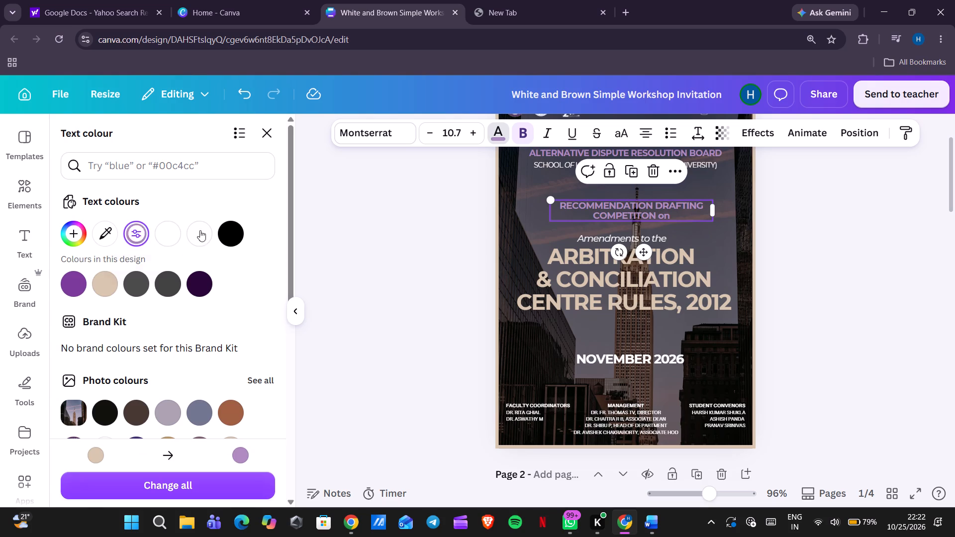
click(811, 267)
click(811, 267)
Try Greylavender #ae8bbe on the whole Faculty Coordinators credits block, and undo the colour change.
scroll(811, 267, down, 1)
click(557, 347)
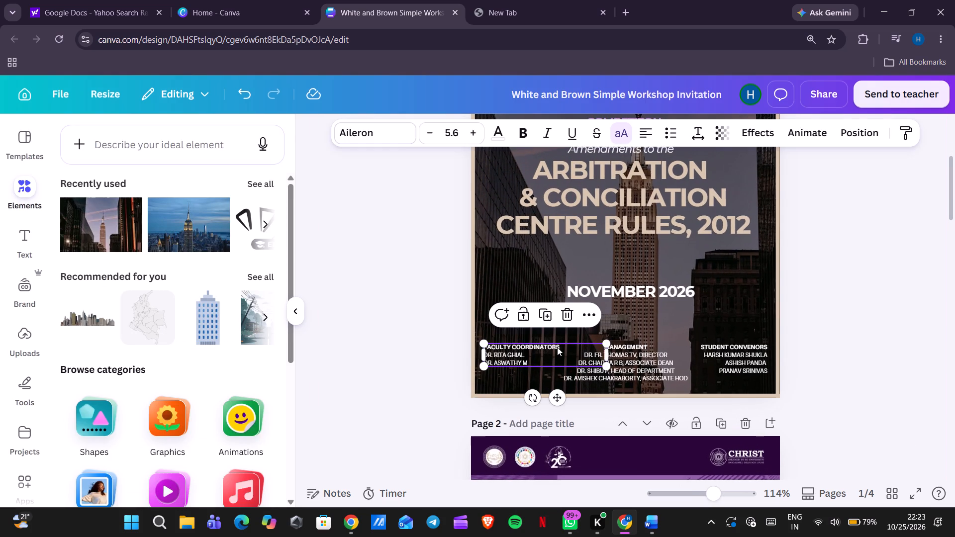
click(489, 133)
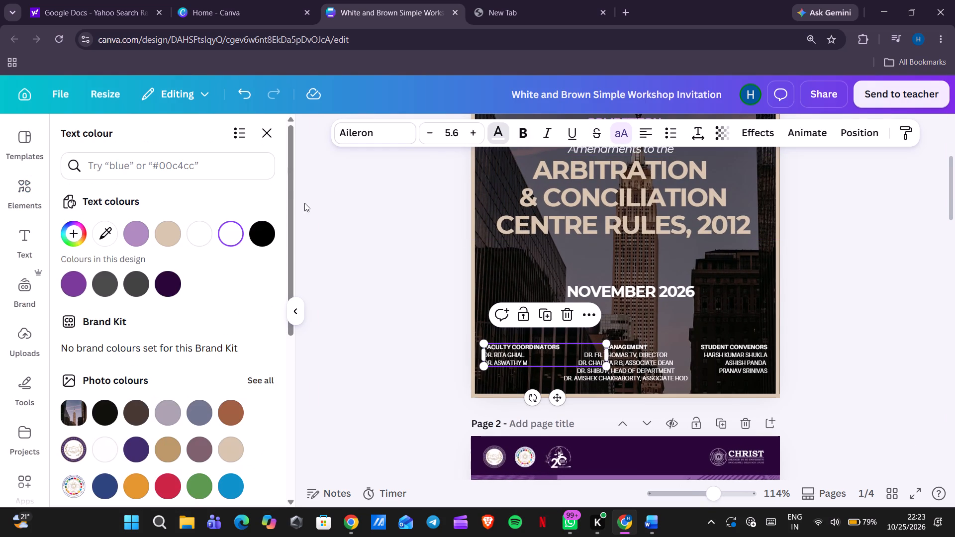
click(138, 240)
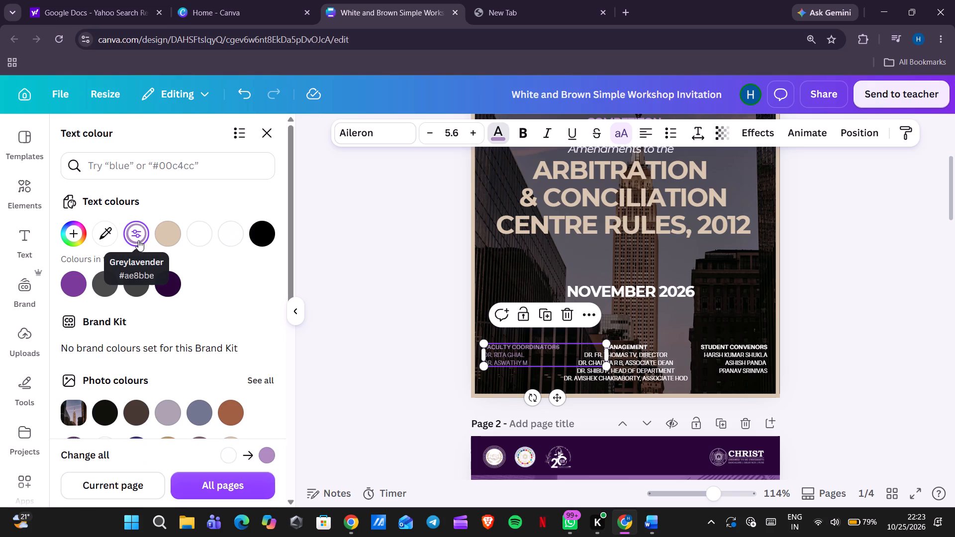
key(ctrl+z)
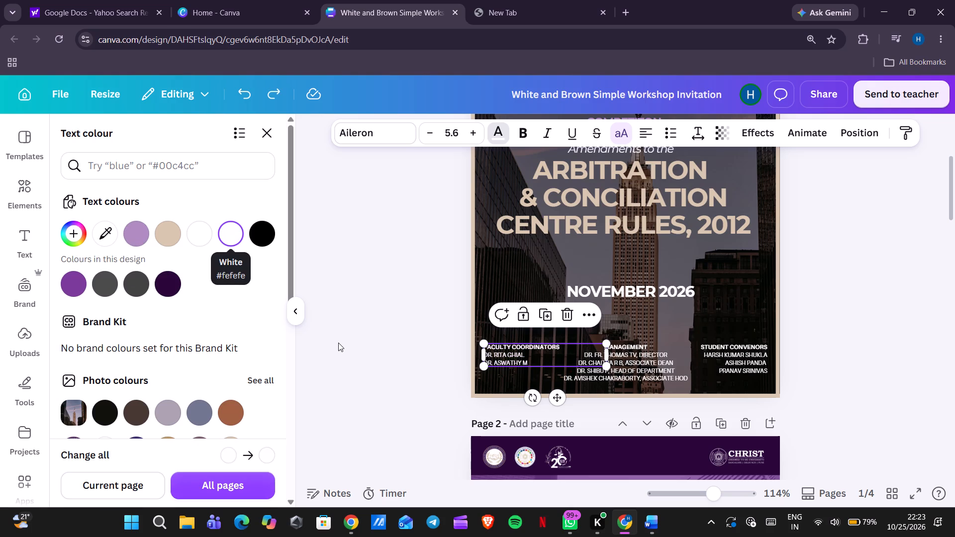
Recolour only the FACULTY COORDINATORS heading line in its credits block to Greylavender #ae8bbe, leaving the names white.
click(513, 352)
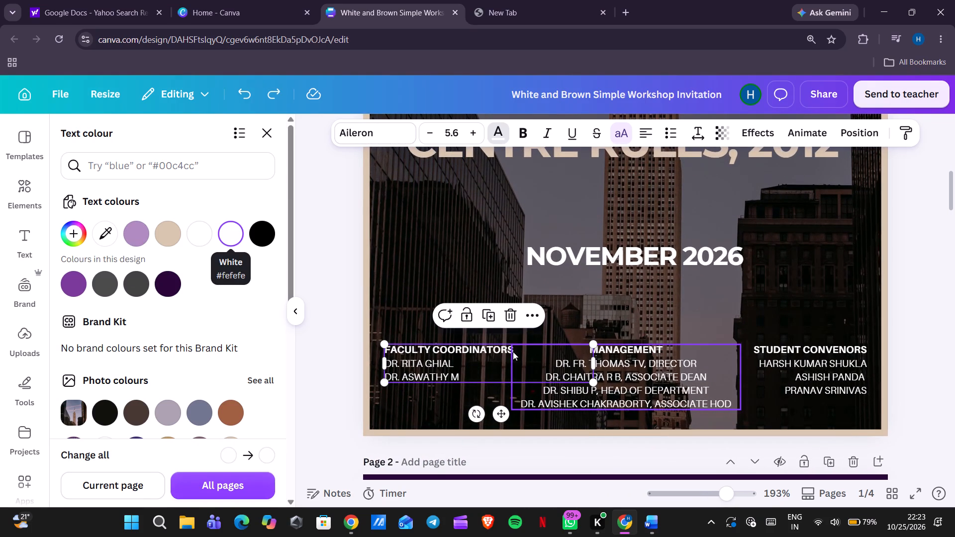
double_click(502, 352)
double_click(494, 352)
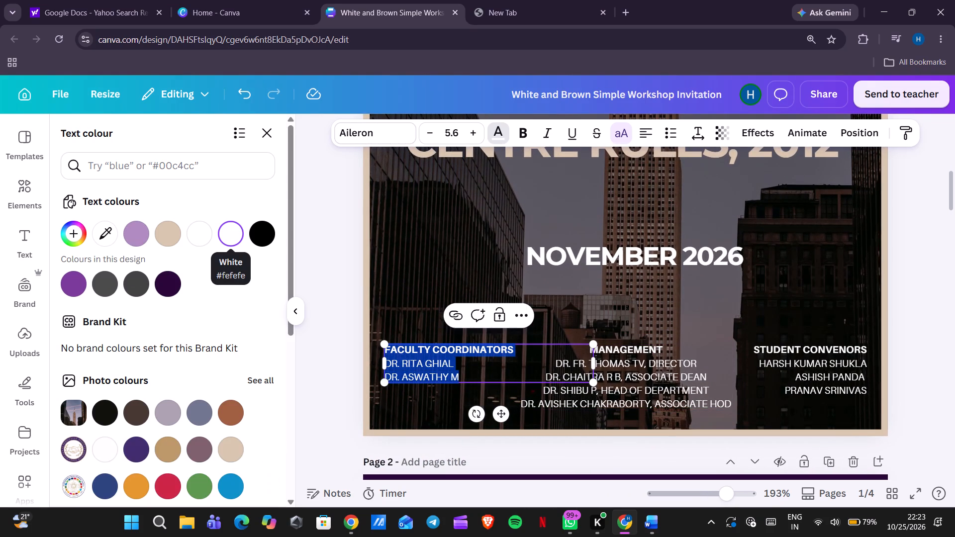
click(522, 352)
drag(522, 352, 442, 350)
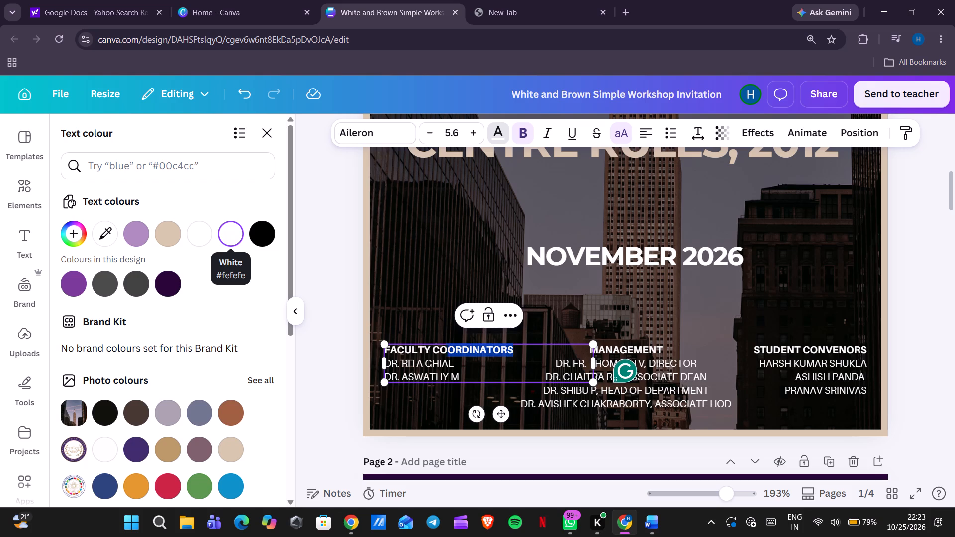
drag(442, 350, 386, 350)
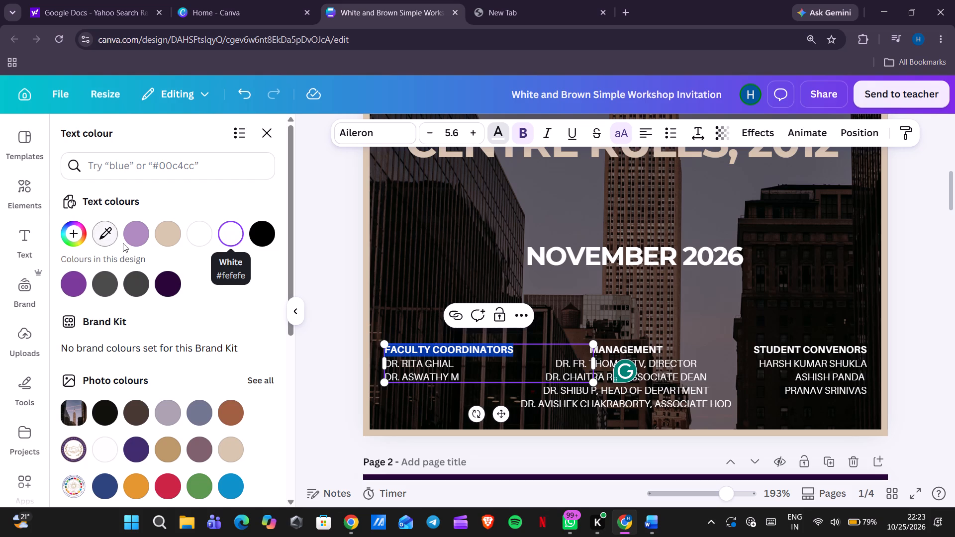
click(135, 243)
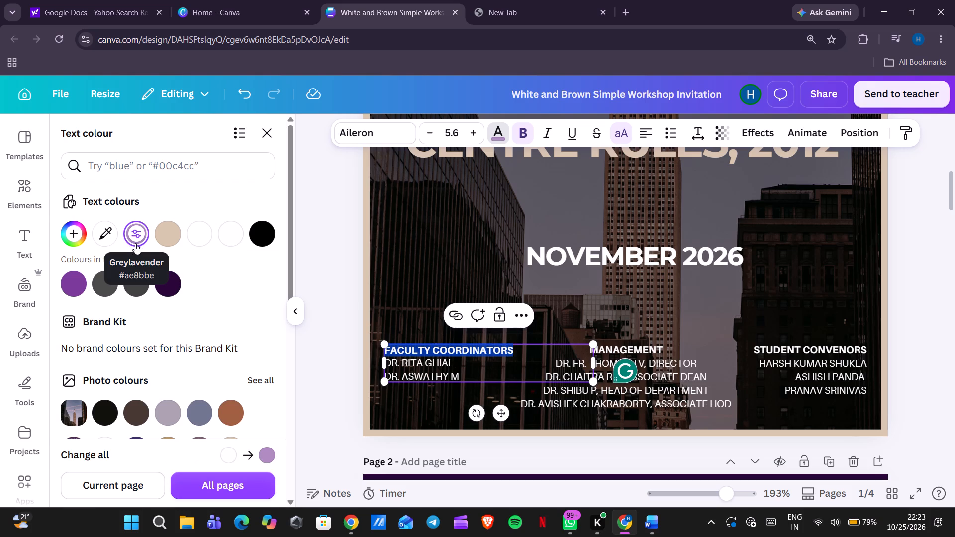
click(321, 279)
click(321, 279)
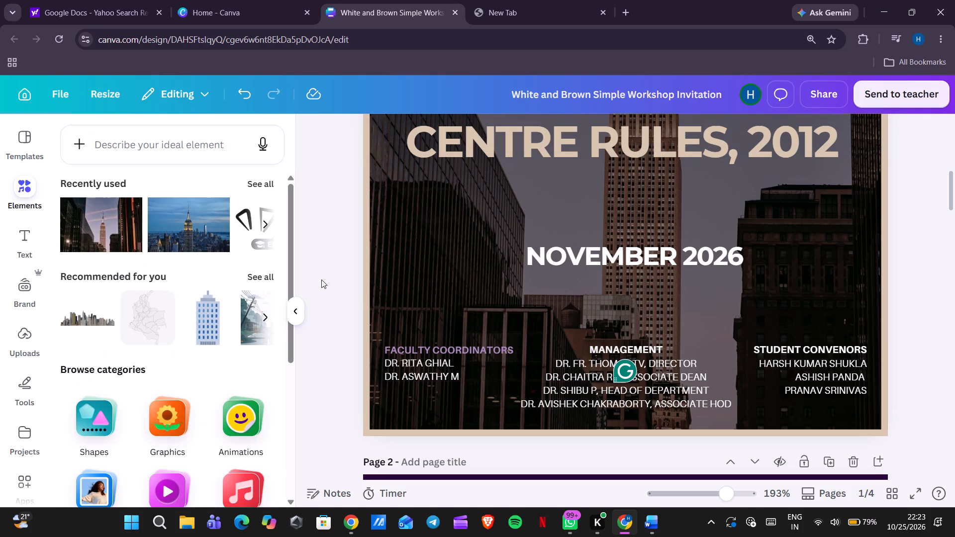
Recolour only the MANAGEMENT heading line in the middle credits block to Greylavender #ae8bbe.
double_click(616, 345)
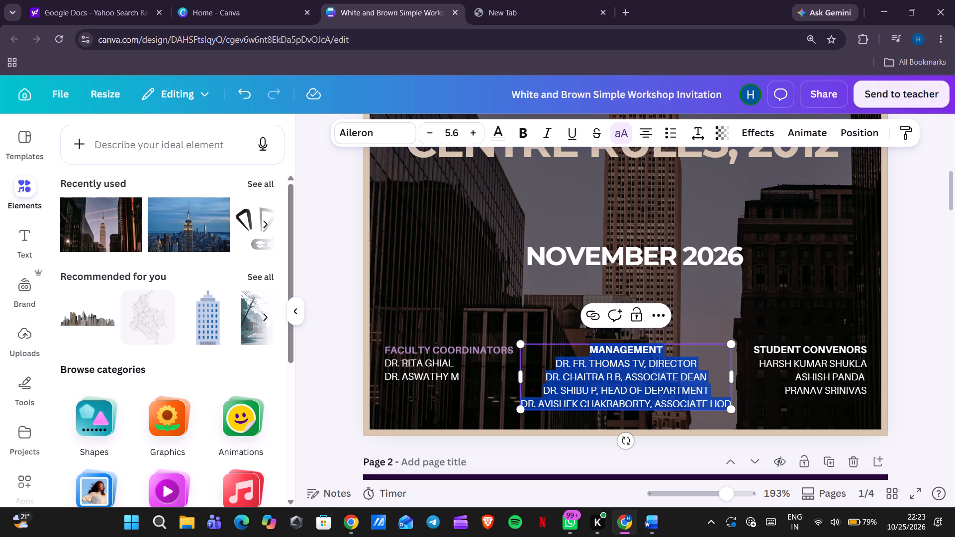
click(665, 349)
drag(665, 349, 595, 348)
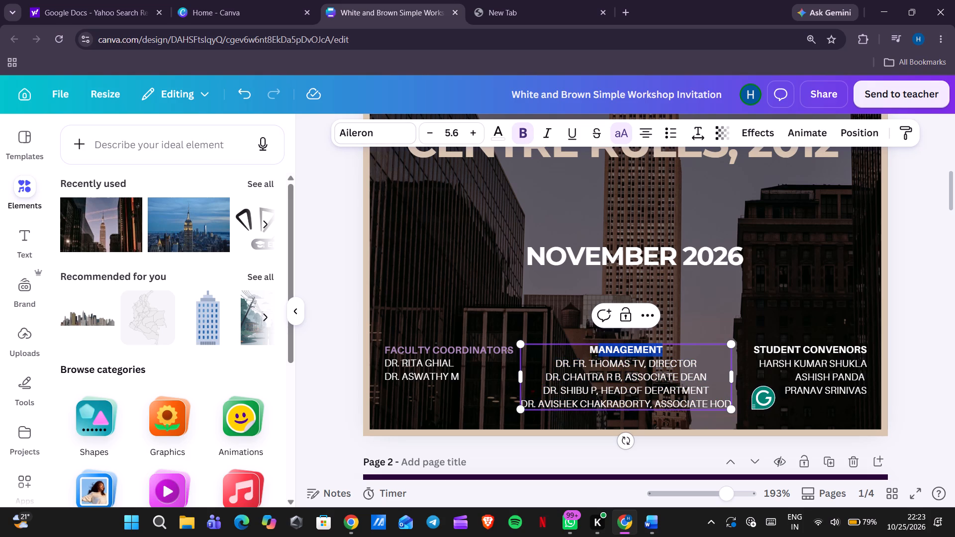
drag(595, 348, 588, 349)
click(500, 136)
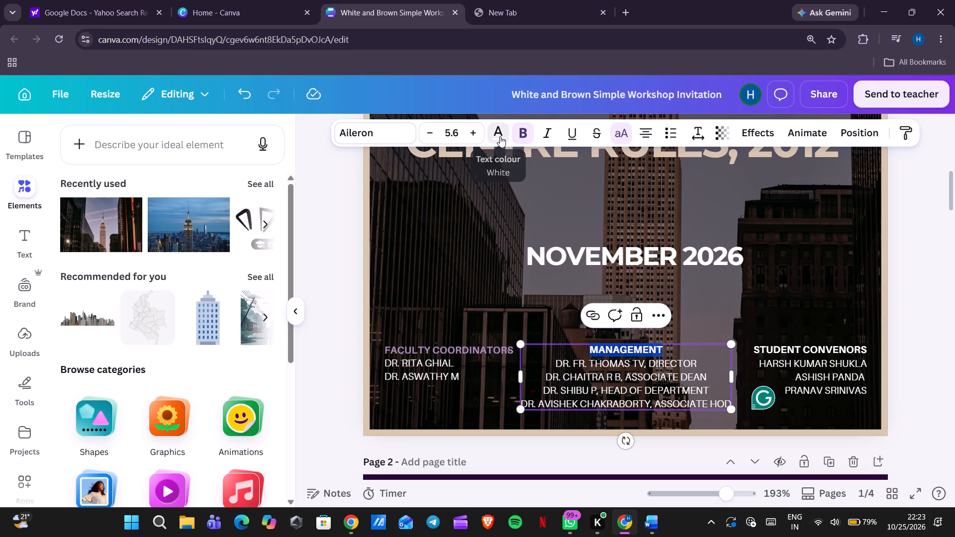
click(130, 245)
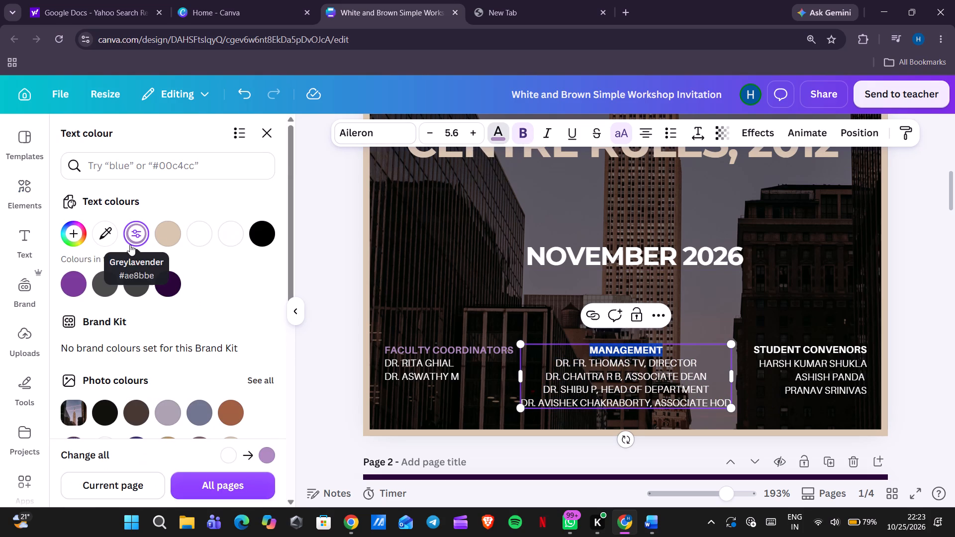
double_click(405, 354)
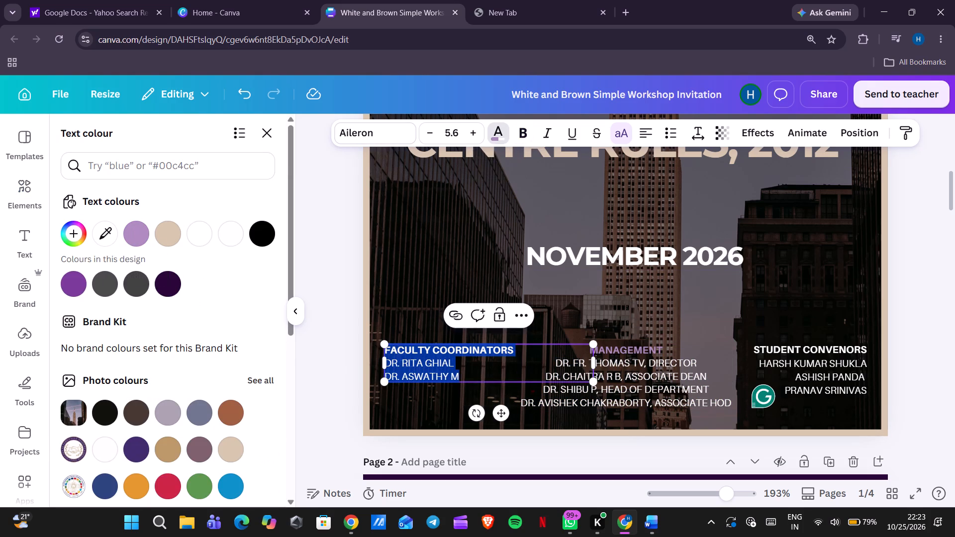
click(452, 353)
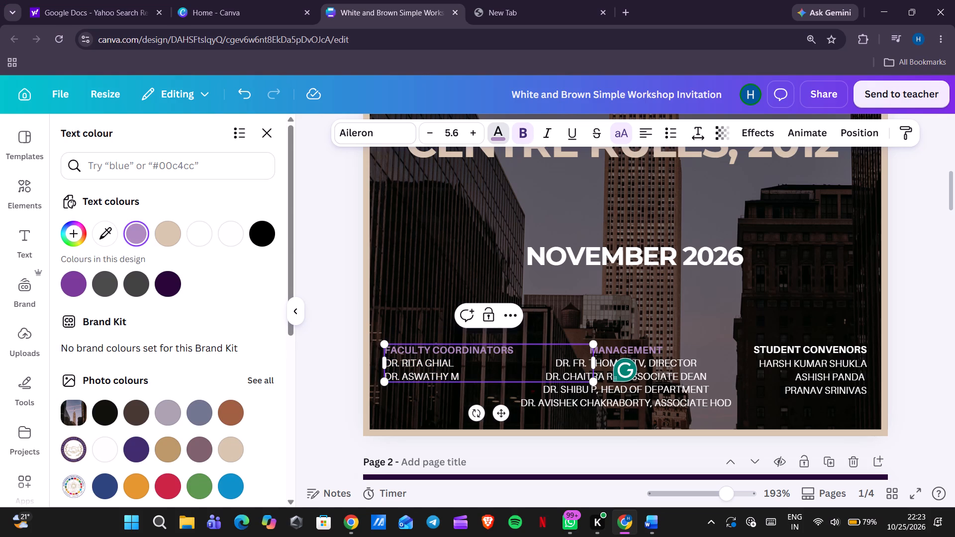
click(337, 298)
click(337, 298)
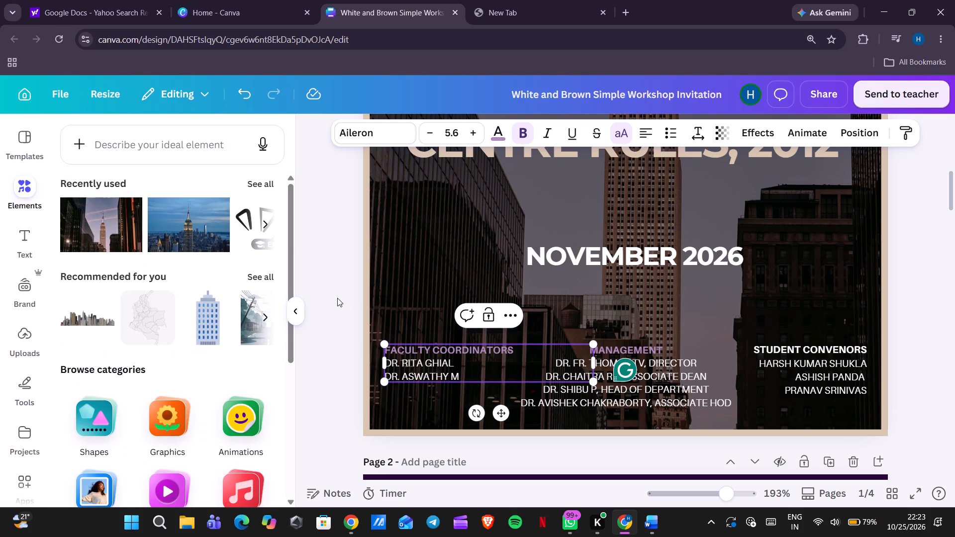
Recolour only the STUDENT CONVENORS heading line in its credits block to the same Greylavender.
click(761, 364)
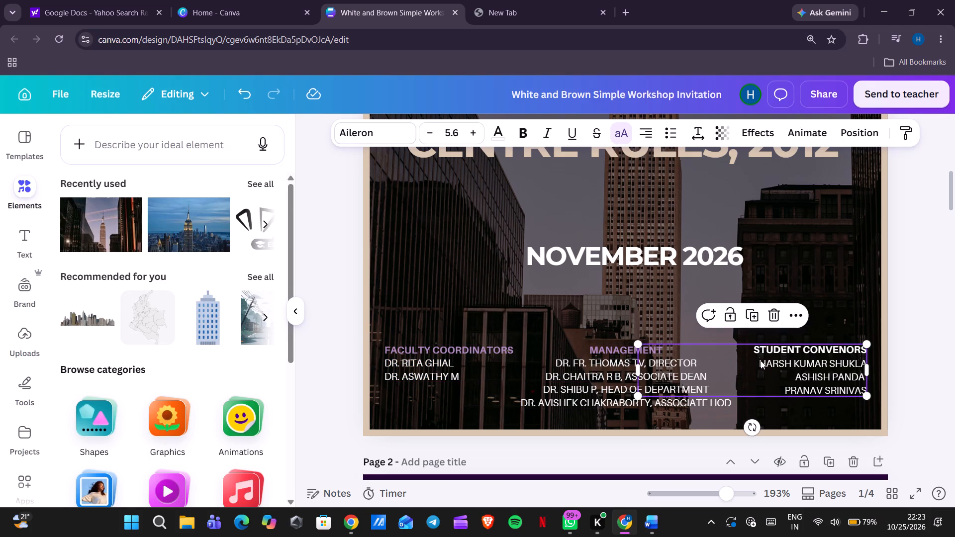
click(755, 351)
drag(755, 351, 818, 354)
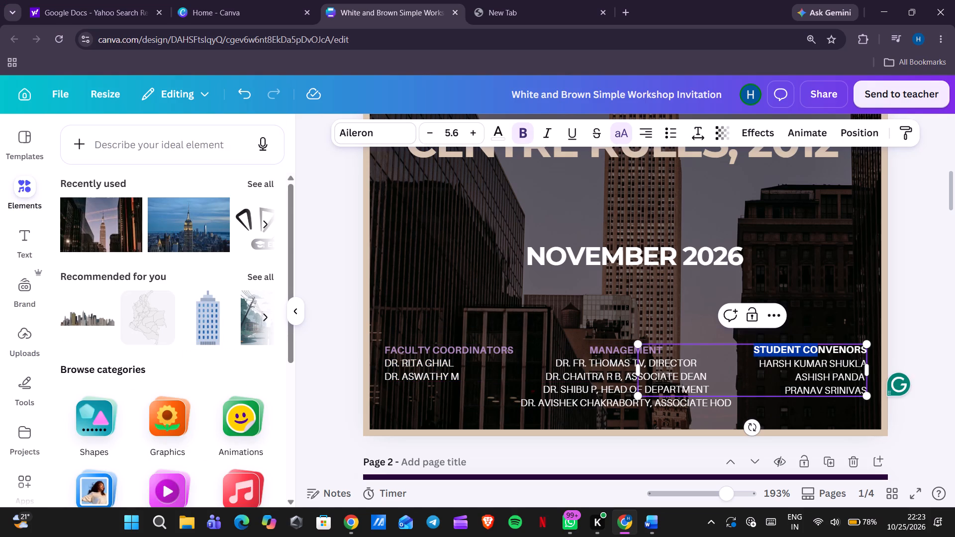
drag(818, 354, 859, 352)
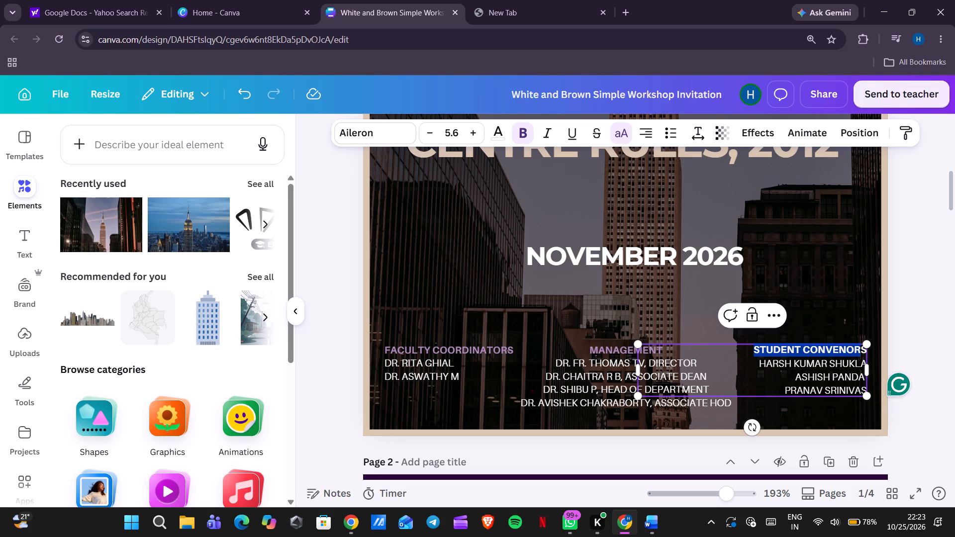
drag(859, 352, 865, 355)
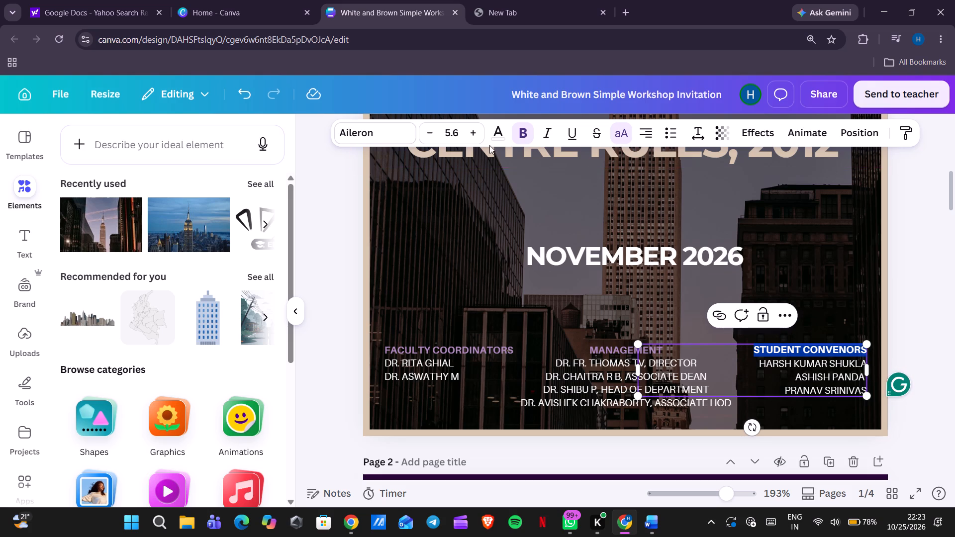
click(489, 134)
click(136, 235)
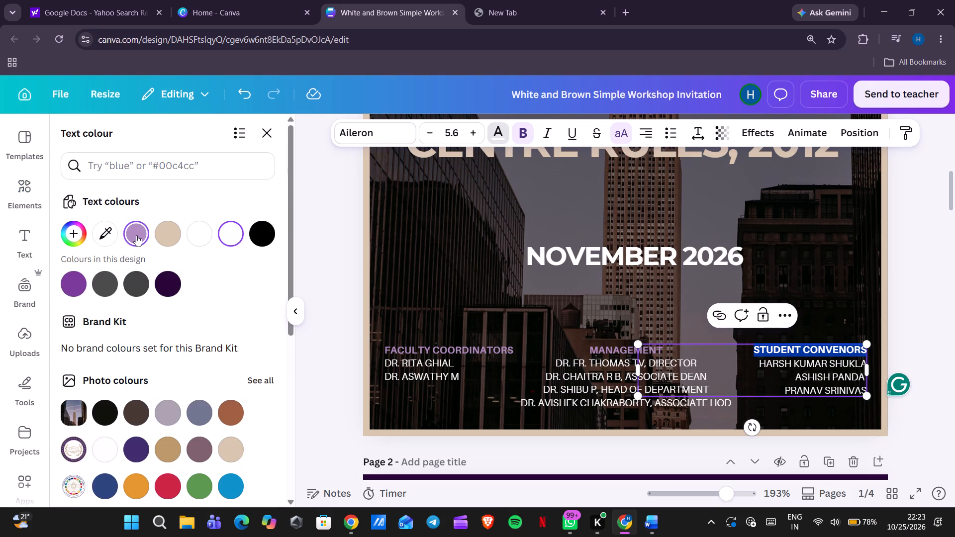
click(862, 340)
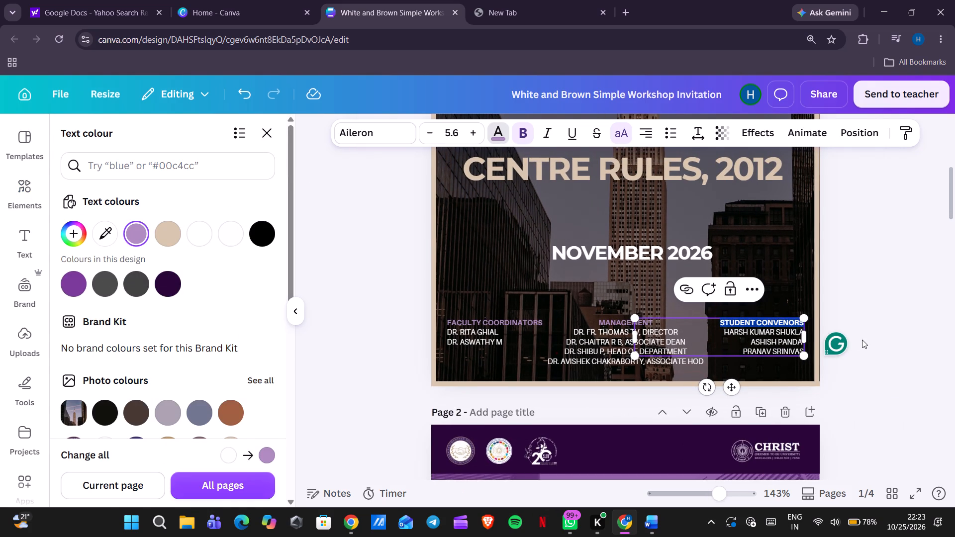
click(862, 340)
Recolour the Recommendation Drafting competition heading to the same beige as the main title.
scroll(862, 340, up, 1)
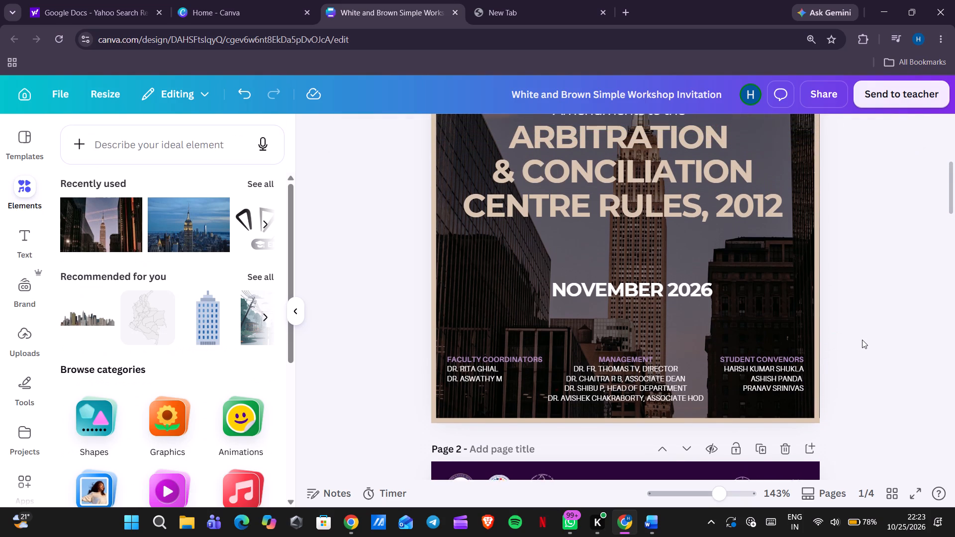
scroll(862, 340, up, 1)
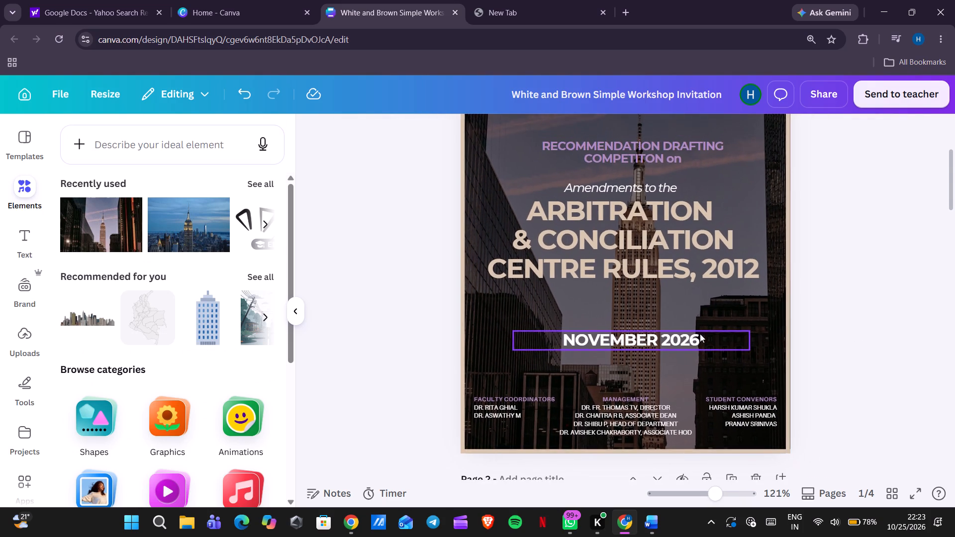
click(851, 260)
scroll(851, 260, up, 1)
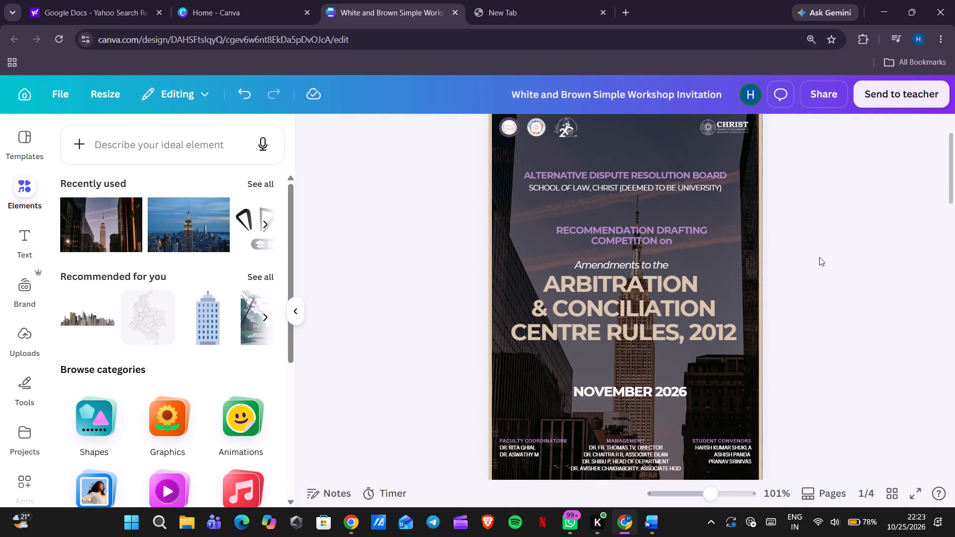
click(674, 233)
click(501, 141)
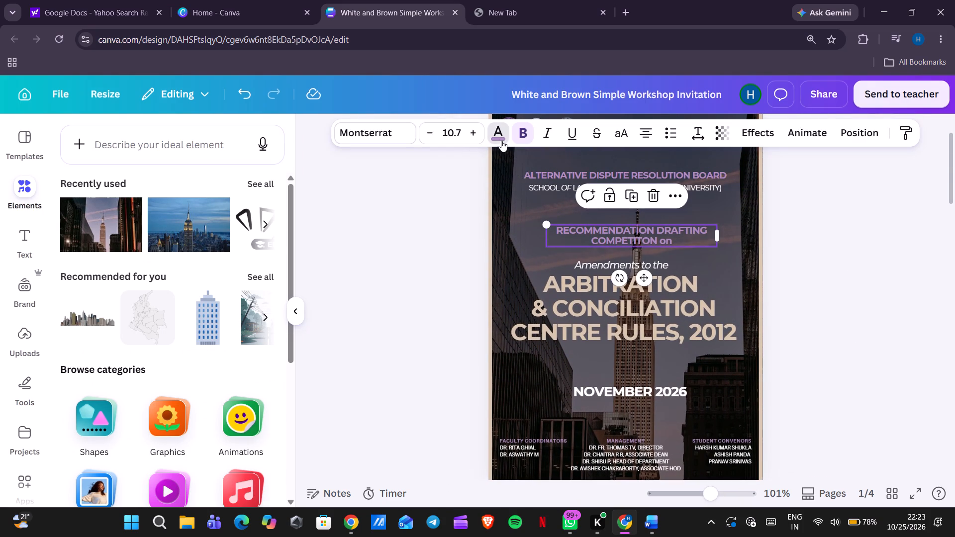
click(175, 233)
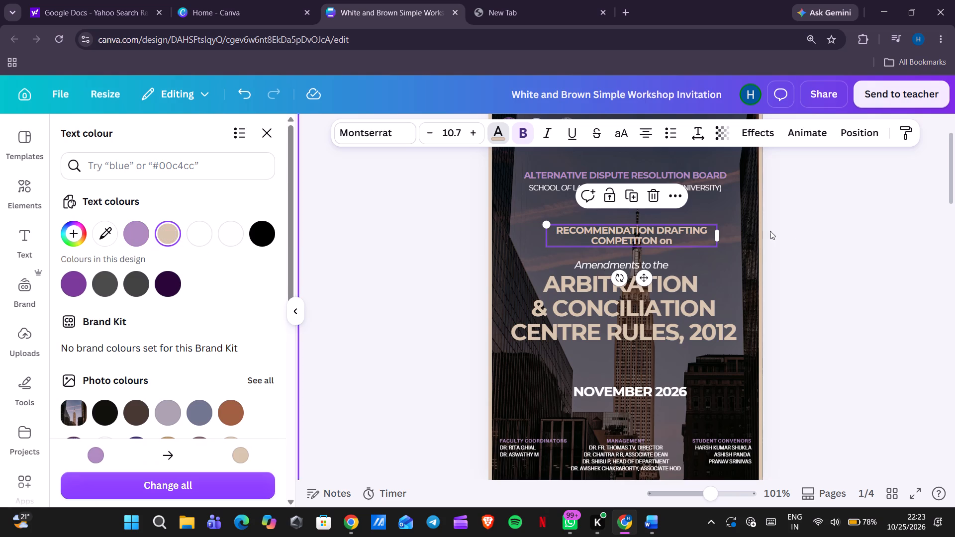
click(821, 236)
click(821, 236)
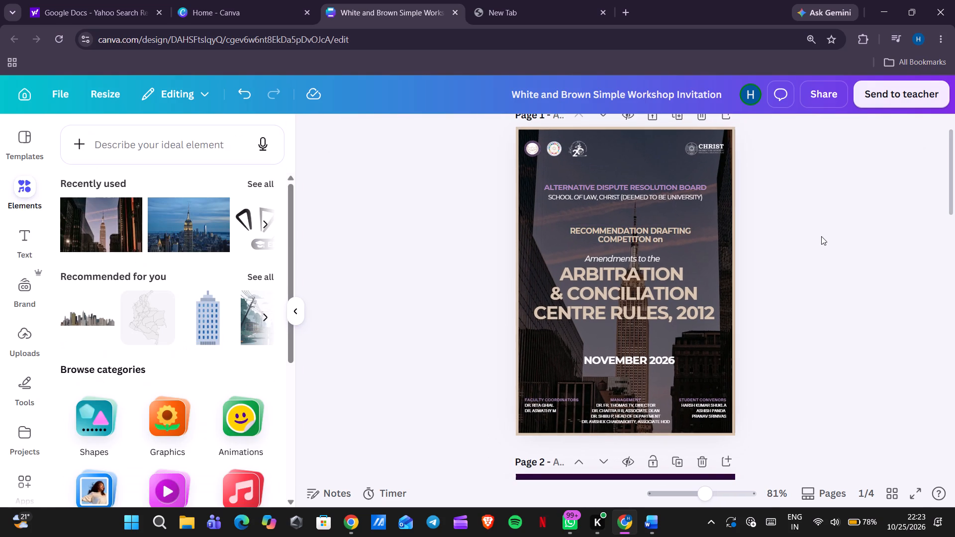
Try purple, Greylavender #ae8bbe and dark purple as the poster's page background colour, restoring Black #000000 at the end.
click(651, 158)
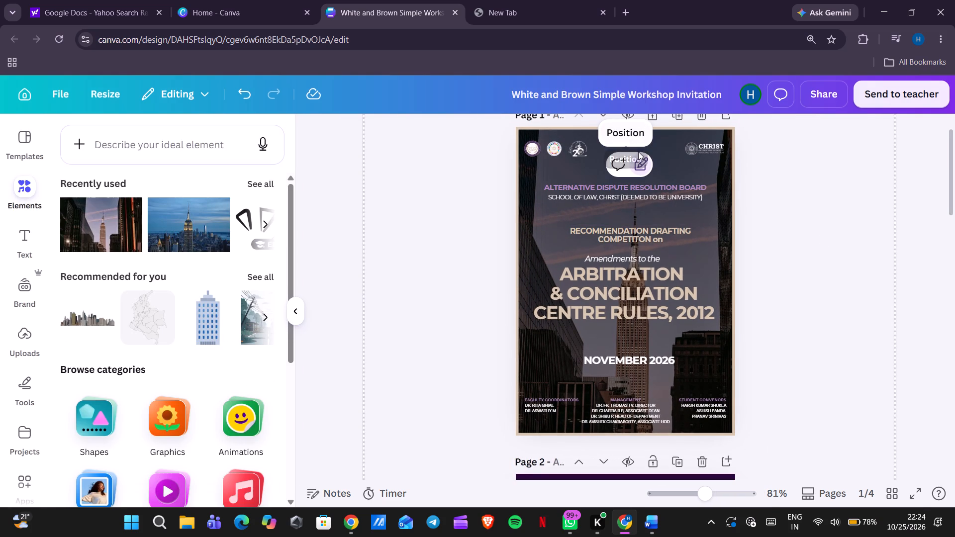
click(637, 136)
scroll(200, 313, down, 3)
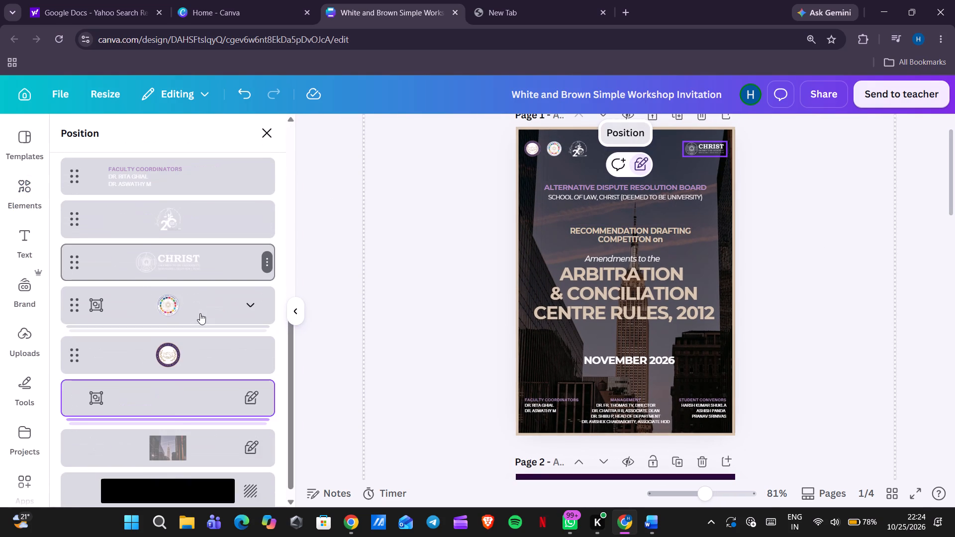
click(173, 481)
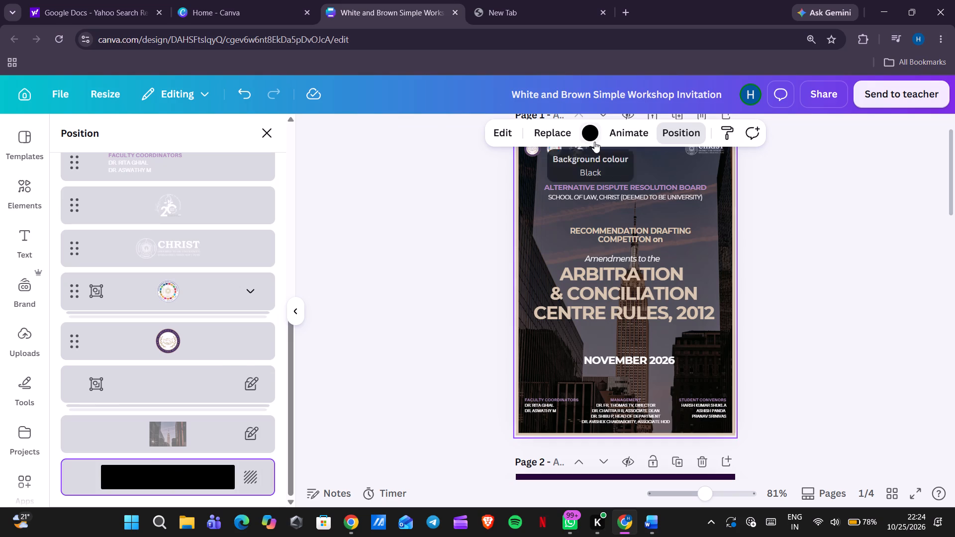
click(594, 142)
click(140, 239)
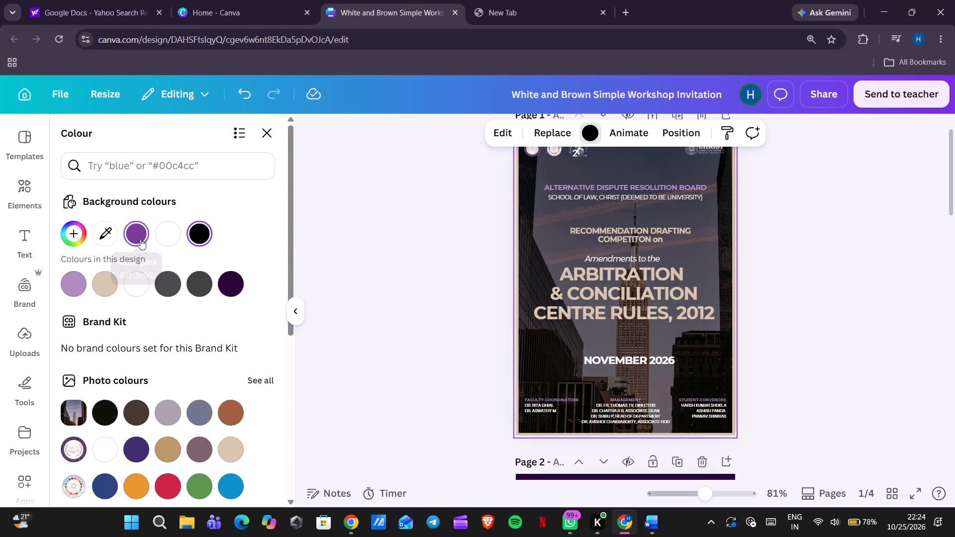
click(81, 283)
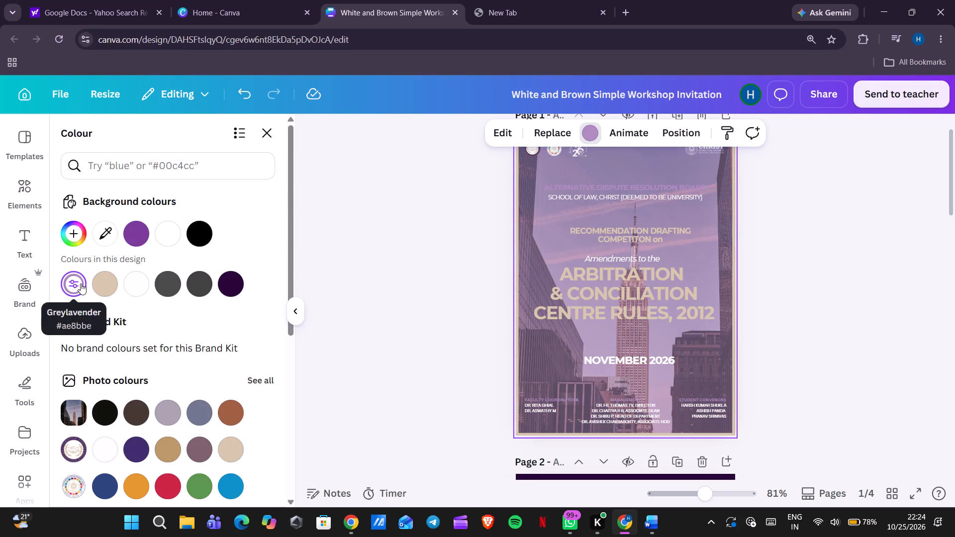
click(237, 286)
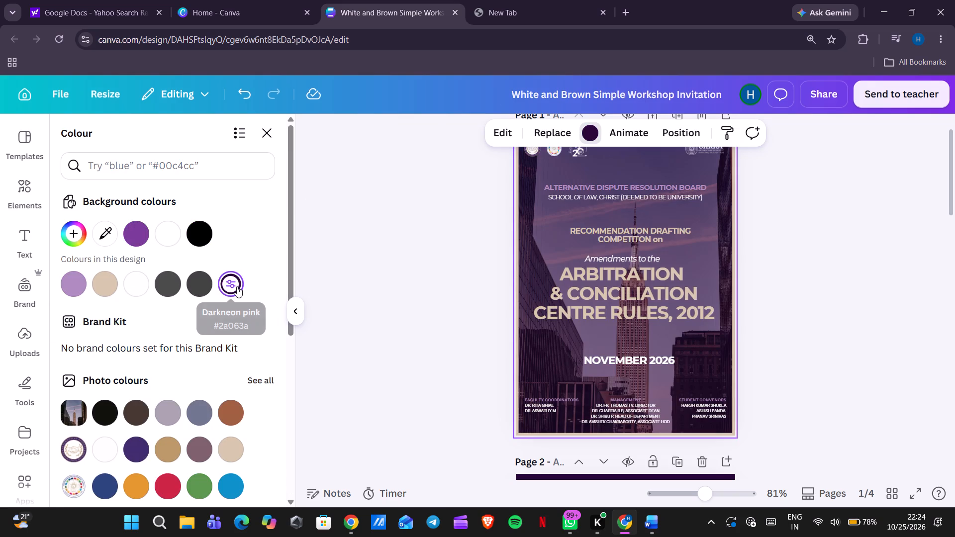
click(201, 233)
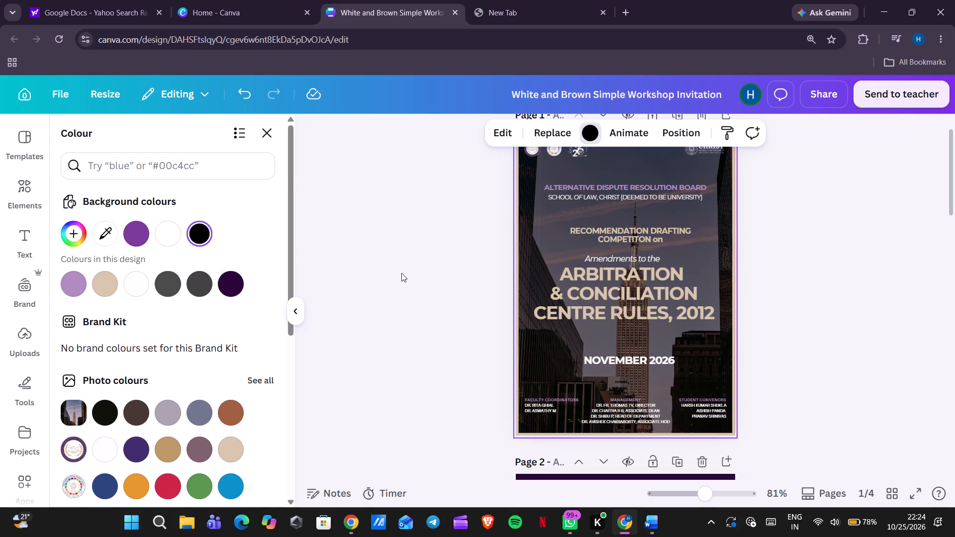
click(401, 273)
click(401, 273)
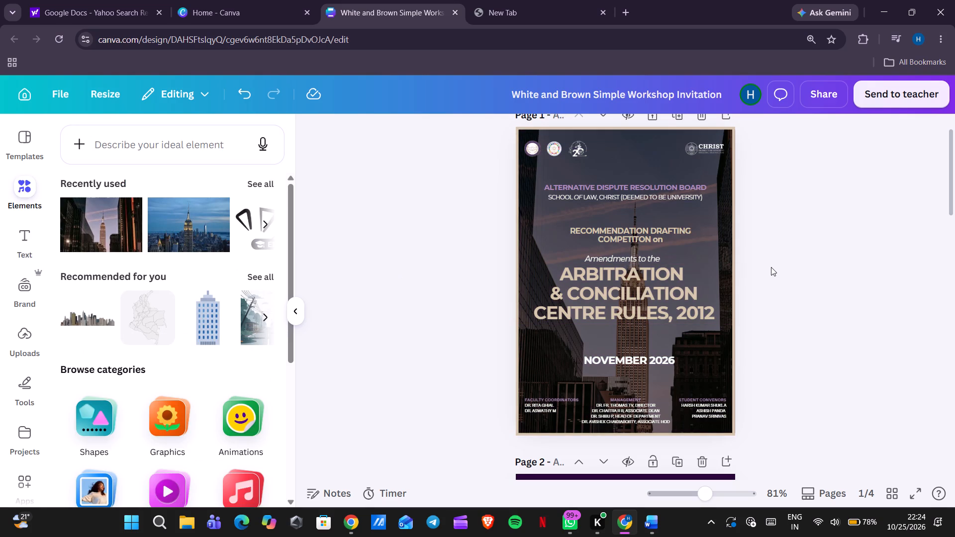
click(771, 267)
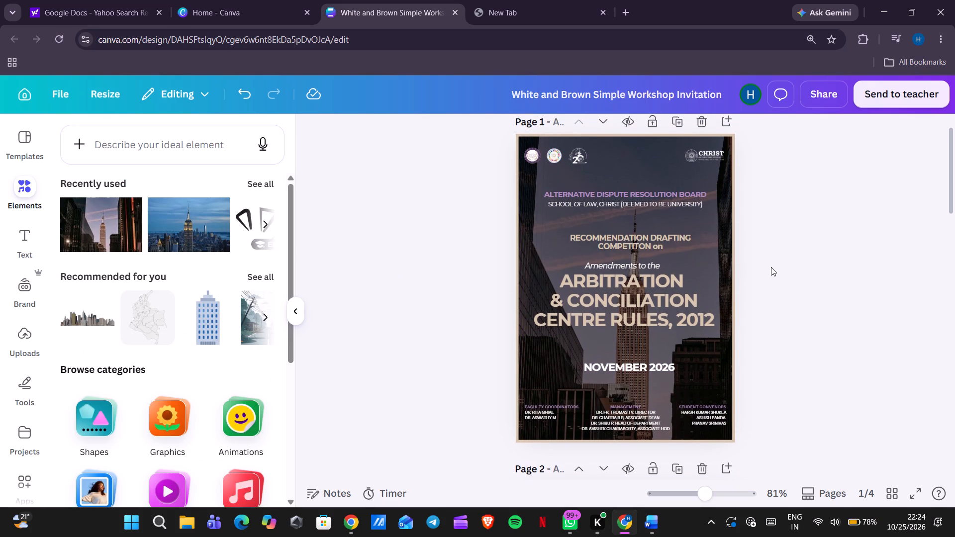
Download only page 1, the competition poster, as a PNG.
click(833, 95)
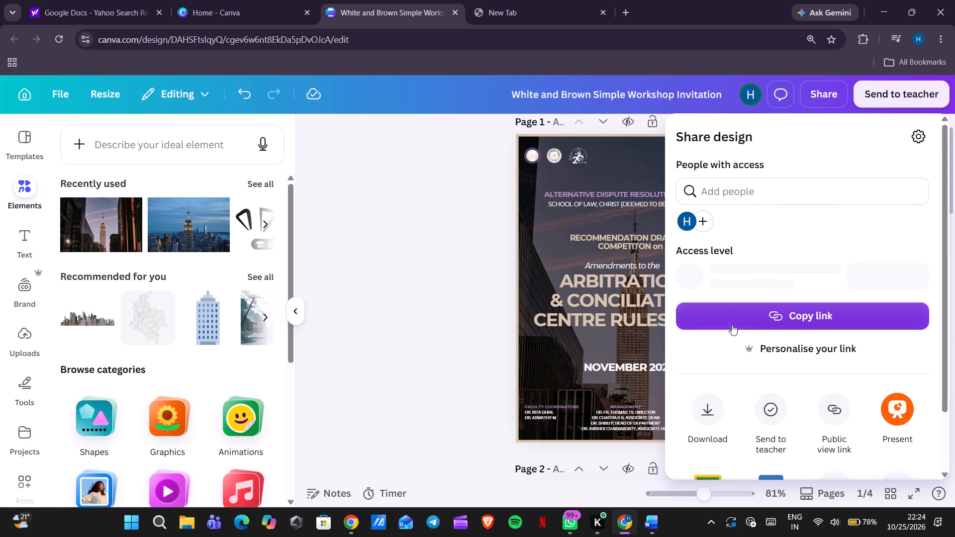
click(703, 416)
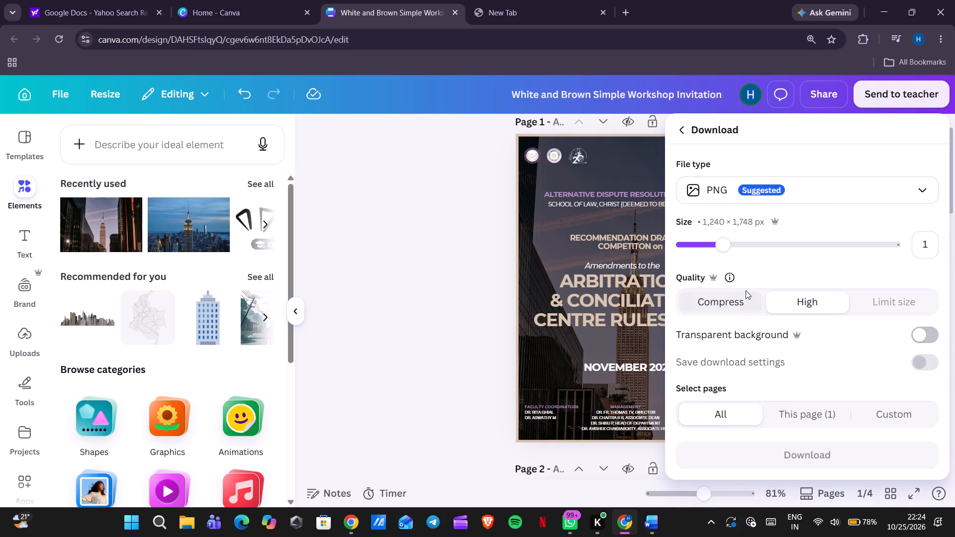
click(796, 415)
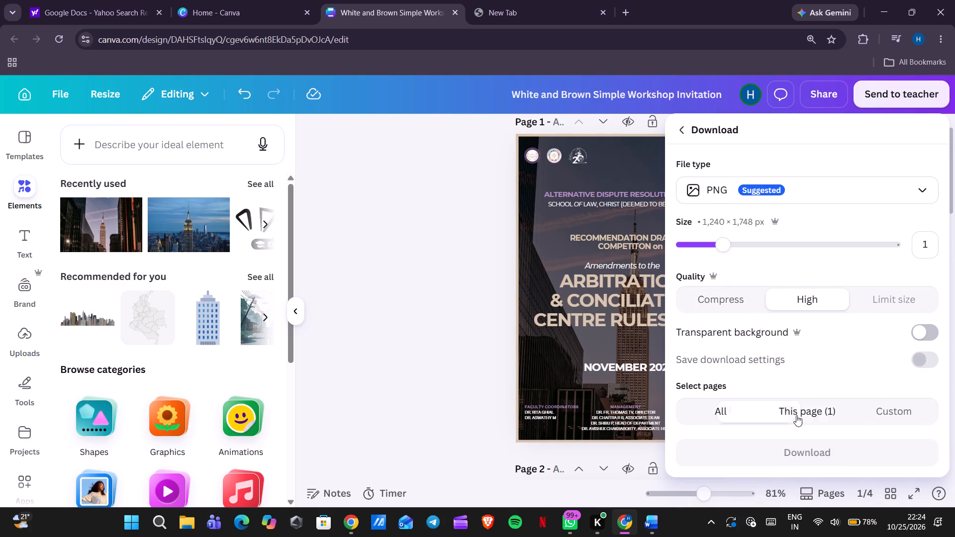
click(789, 452)
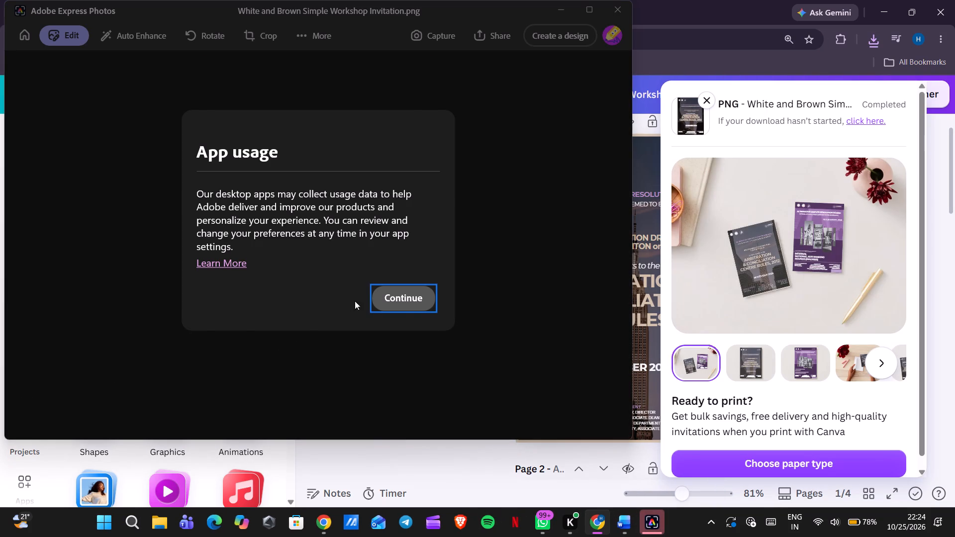
In Adobe Express Photos, try to continue past the App usage notice to view the downloaded poster PNG.
click(406, 298)
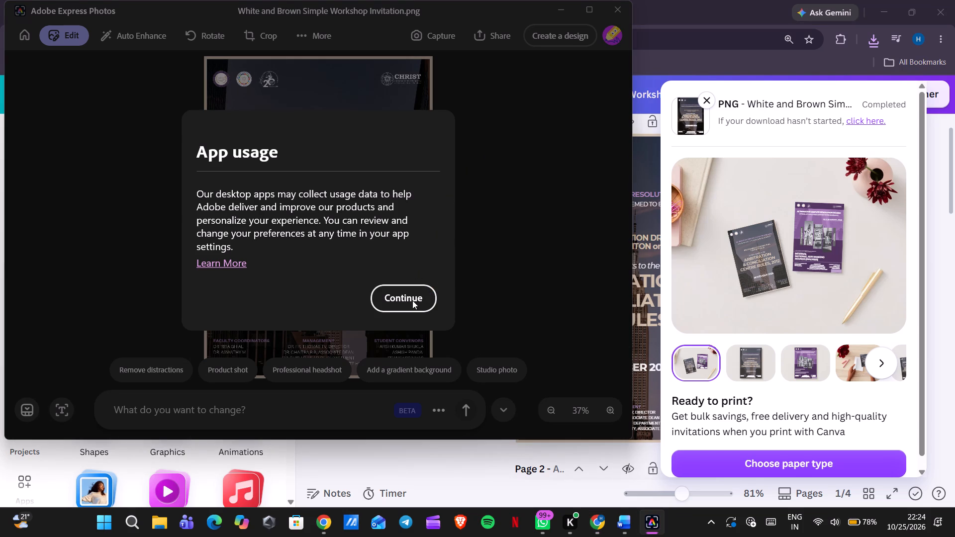
click(412, 299)
click(526, 203)
click(411, 299)
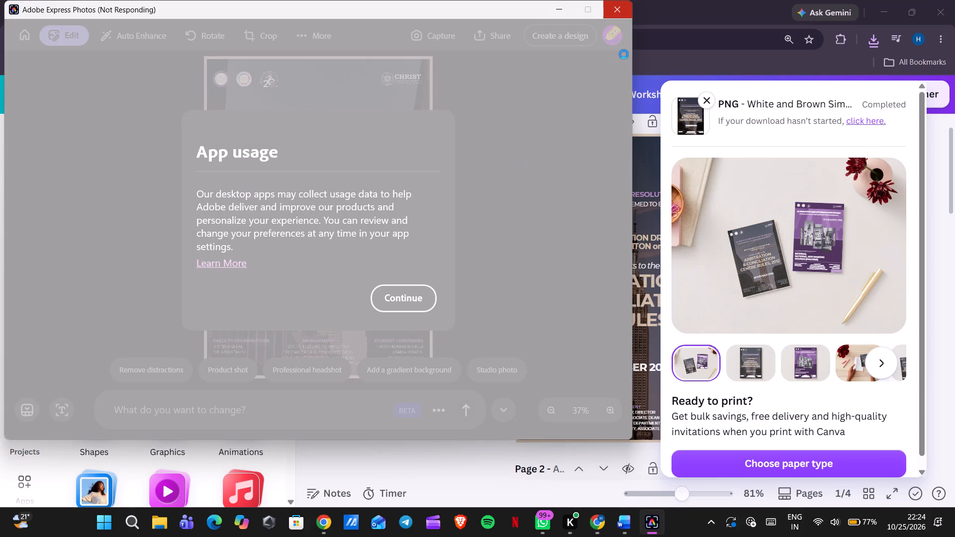
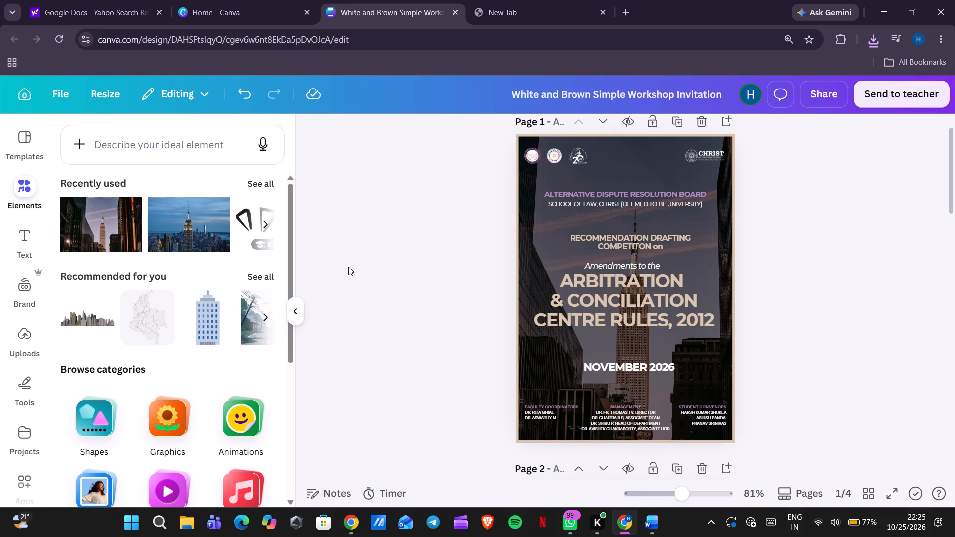
Review the pages of the design, from the competition poster on page 1 down to page 4 and back.
scroll(420, 316, down, 1)
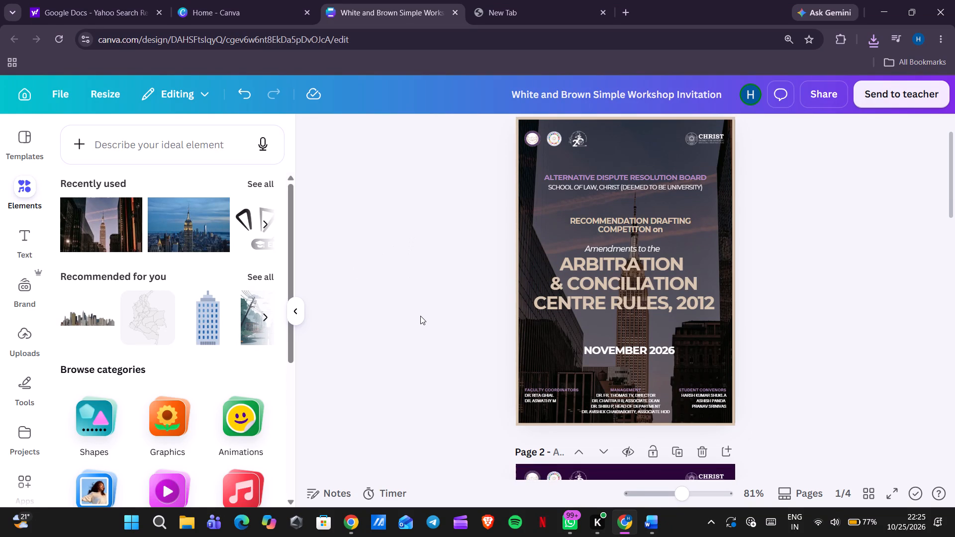
scroll(420, 316, down, 1)
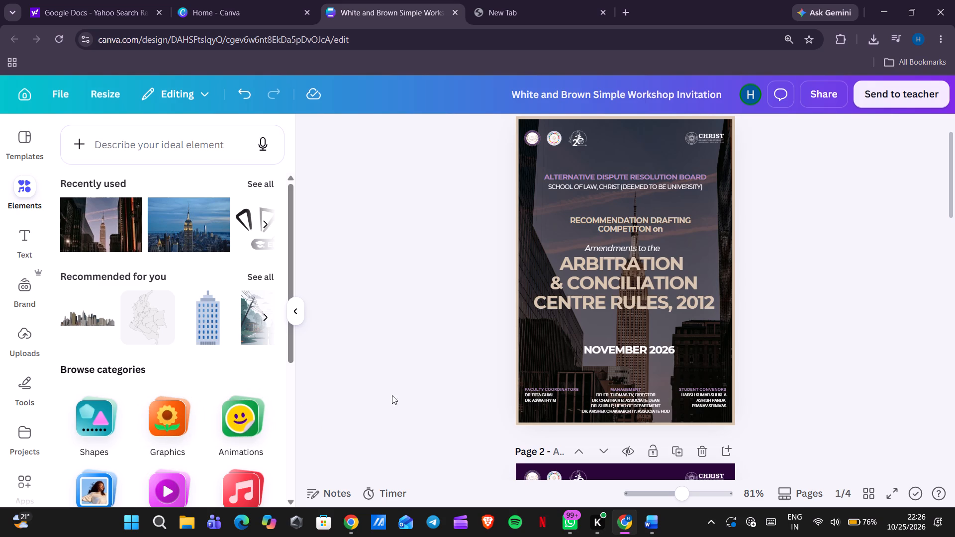
scroll(411, 391, down, 7)
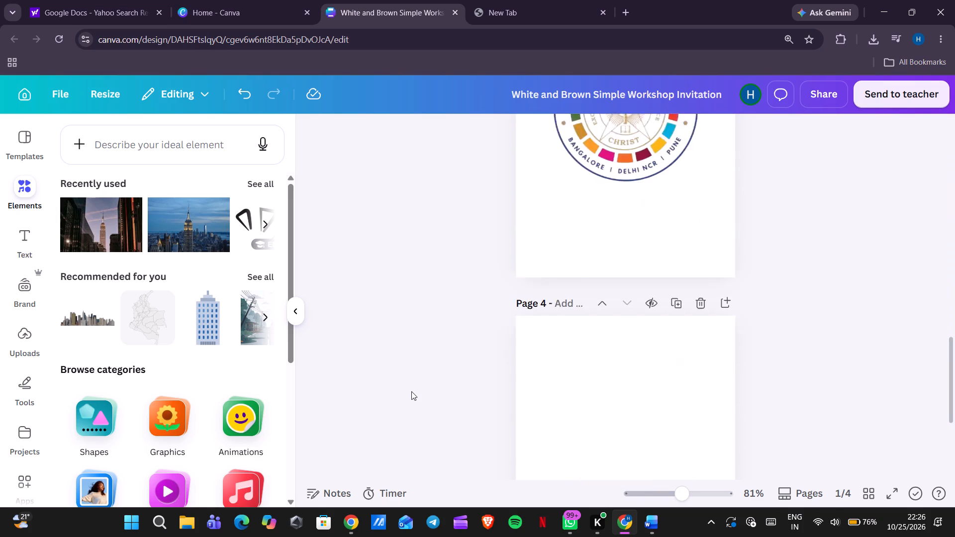
scroll(411, 391, up, 7)
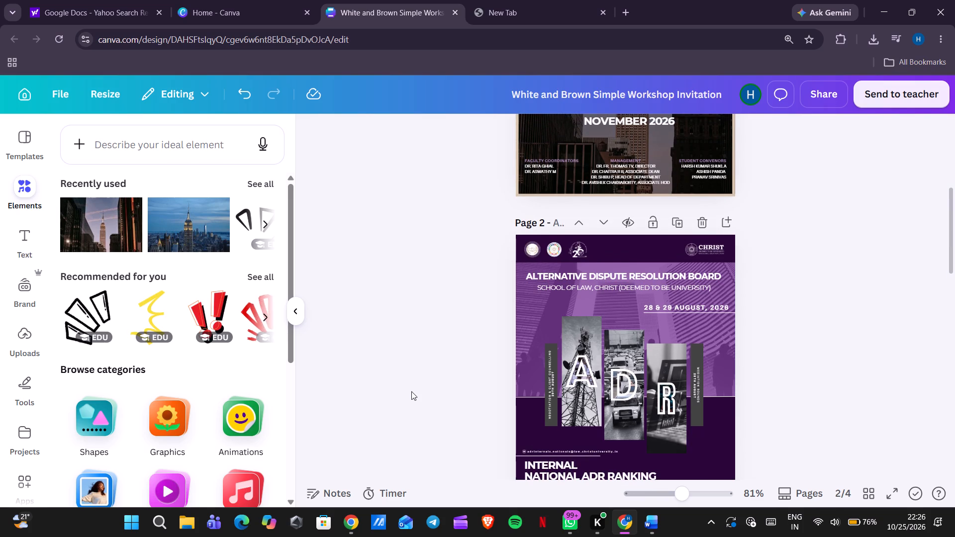
scroll(411, 391, up, 1)
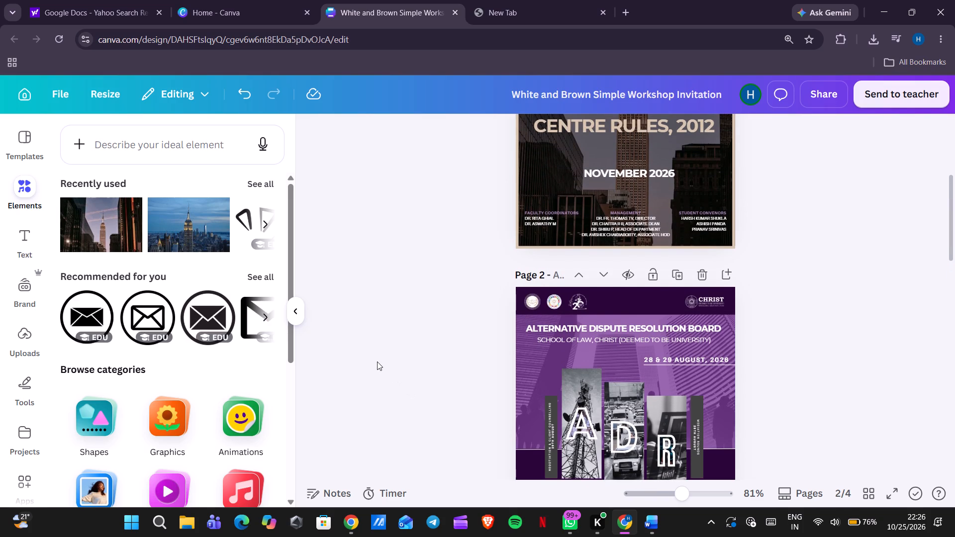
scroll(377, 361, down, 1)
scroll(377, 361, up, 1)
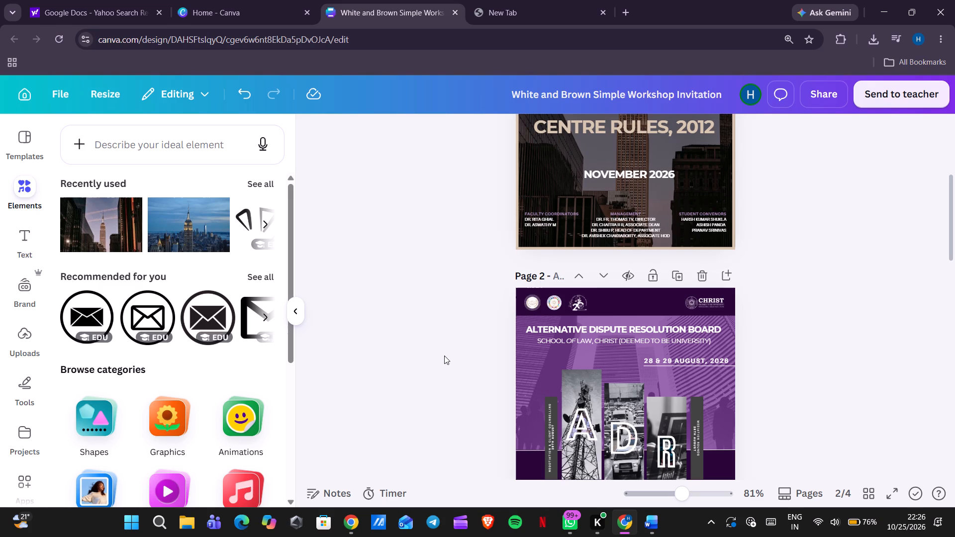
Duplicate page 1, the Recommendation Drafting competition poster.
scroll(454, 368, up, 3)
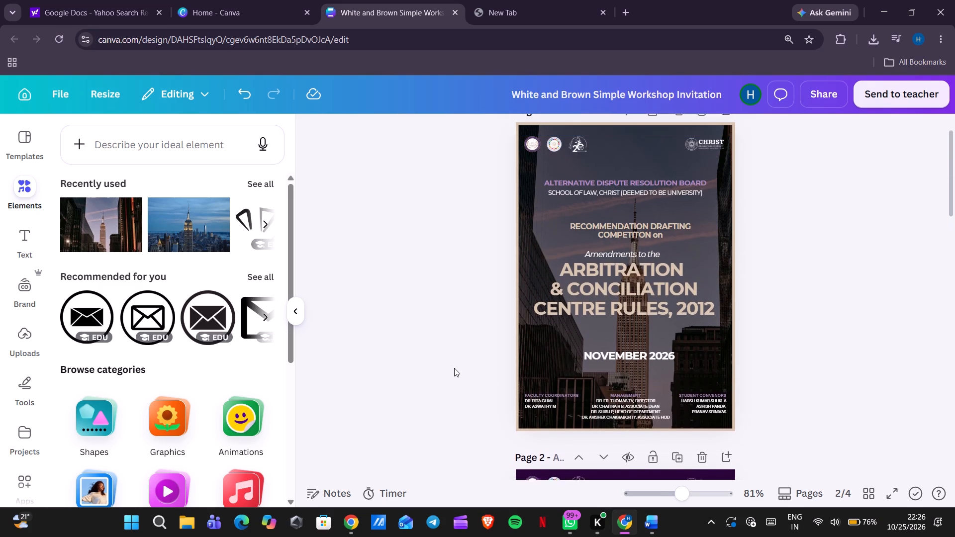
scroll(454, 368, up, 1)
click(682, 160)
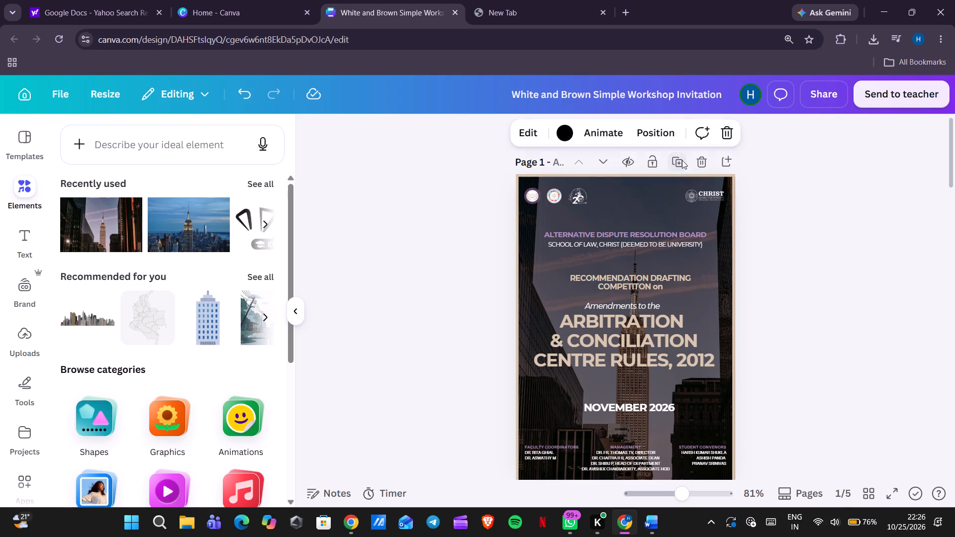
Search the web for "Banglore's tallest building" in the spare browser tab and look over the results.
click(204, 146)
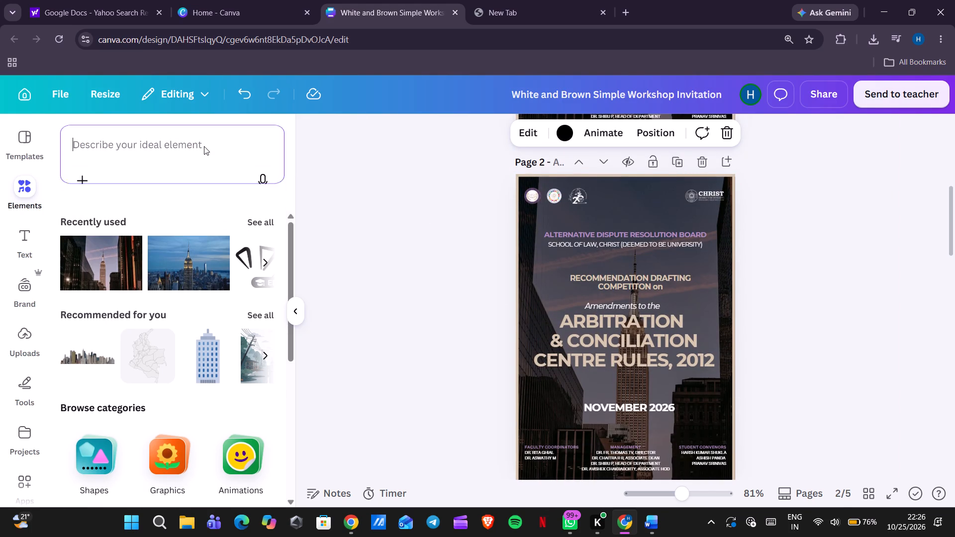
click(502, 4)
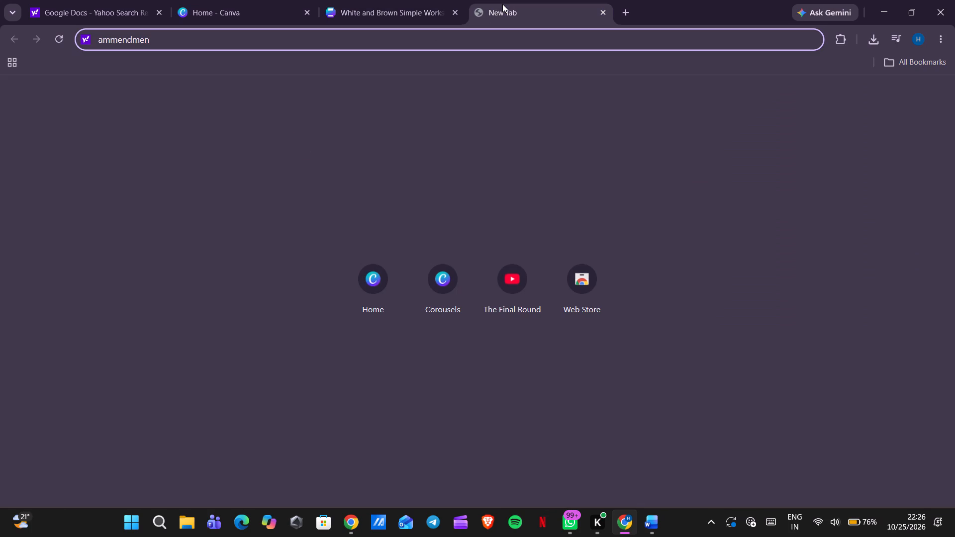
key(ctrl+a)
text(BANGO)
key(BackSpace)
key(BackSpace)
key(BackSpace)
key(BackSpace)
key(a)
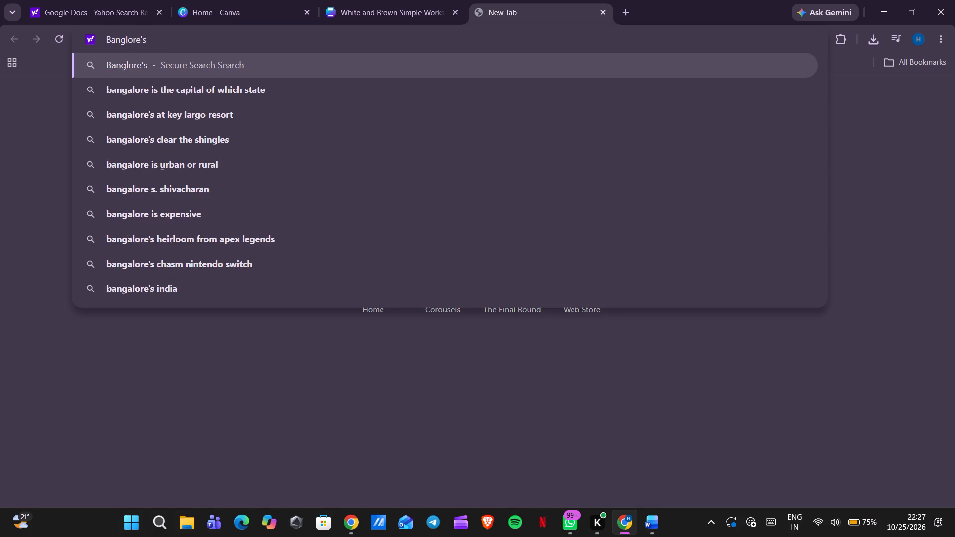
text(tallest building)
key(Return)
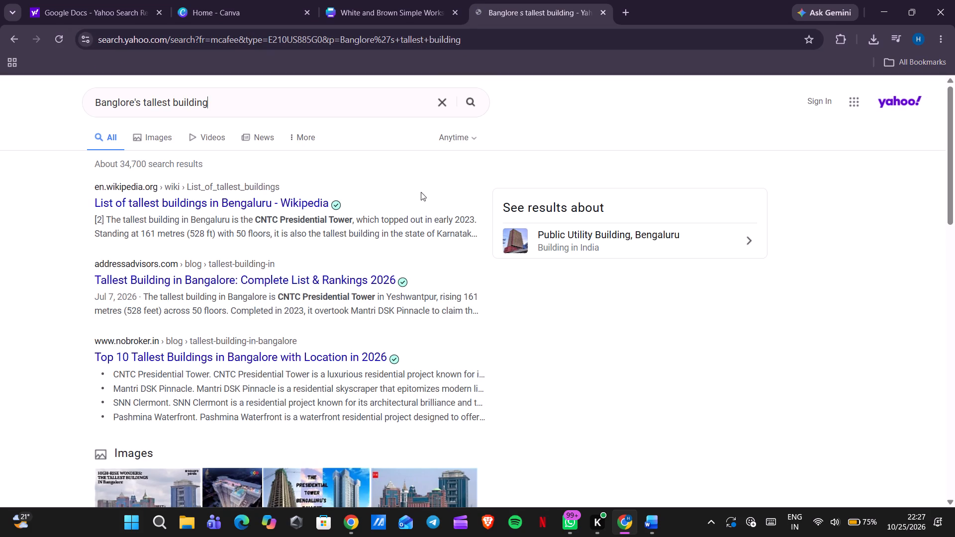
scroll(386, 284, down, 2)
scroll(386, 284, up, 2)
Return to the Canva design and search the elements library for "kingfisher building".
click(406, 4)
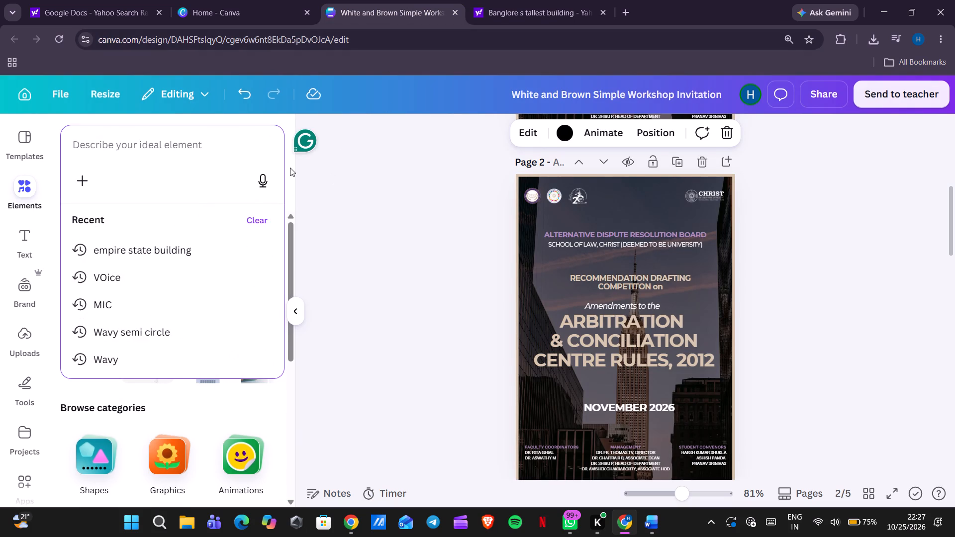
text(king)
text(fir)
key(BackSpace)
text(sher builfi)
key(BackSpace)
key(BackSpace)
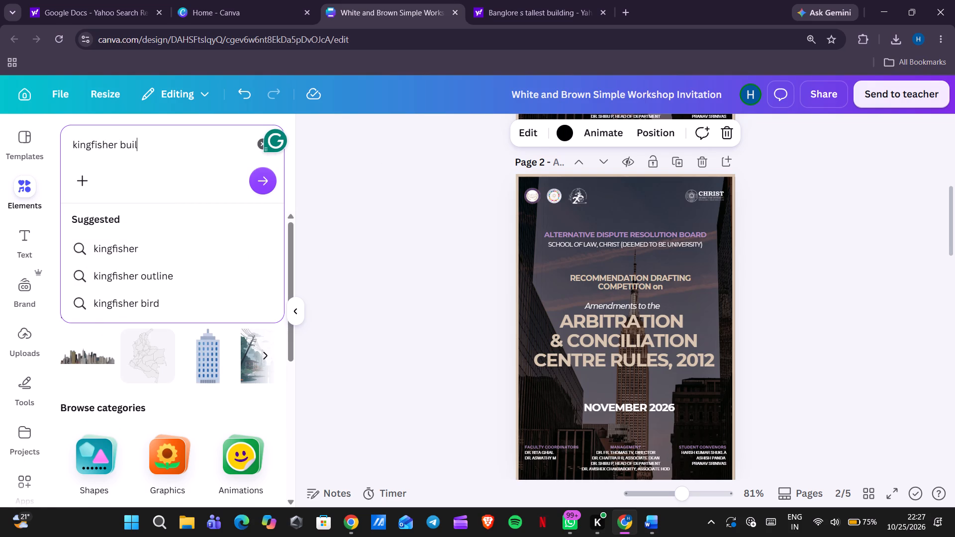
text(ding)
key(Return)
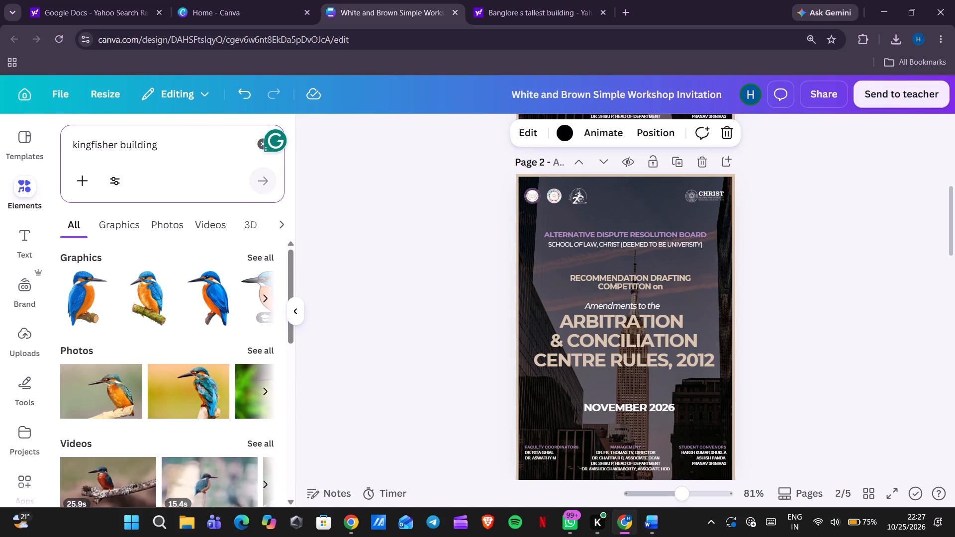
scroll(181, 280, down, 2)
scroll(181, 280, up, 2)
Search the element photos for "bangalore" and place the blue-sky photo of high-rise towers above trees over the whole duplicated poster on page 2.
key(ctrl+a)
text(banagk)
key(BackSpace)
key(BackSpace)
key(BackSpace)
text(galore)
key(Return)
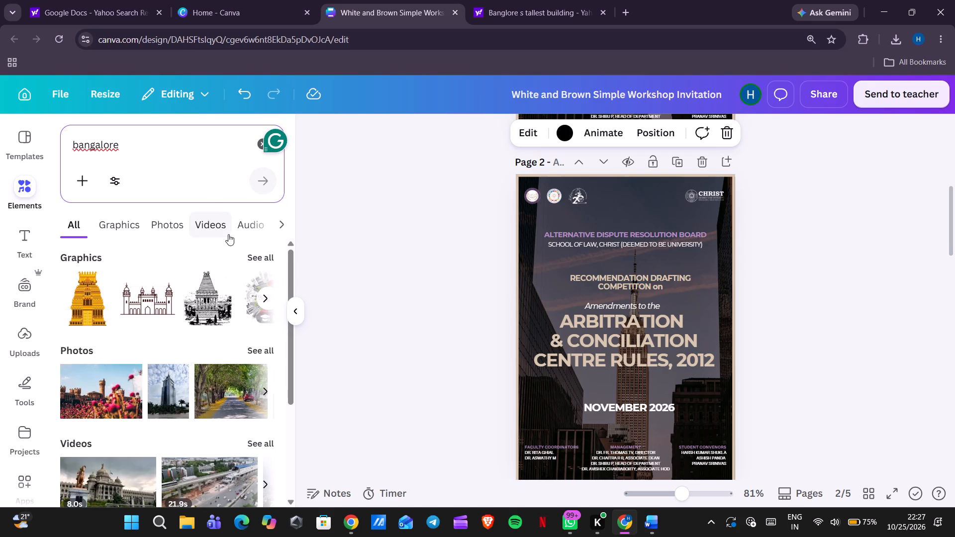
click(259, 351)
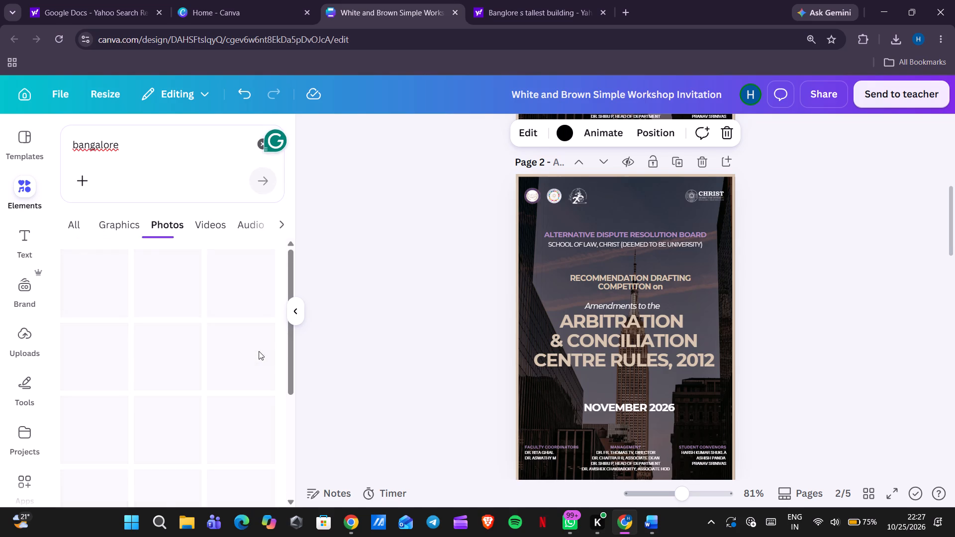
scroll(248, 376, down, 4)
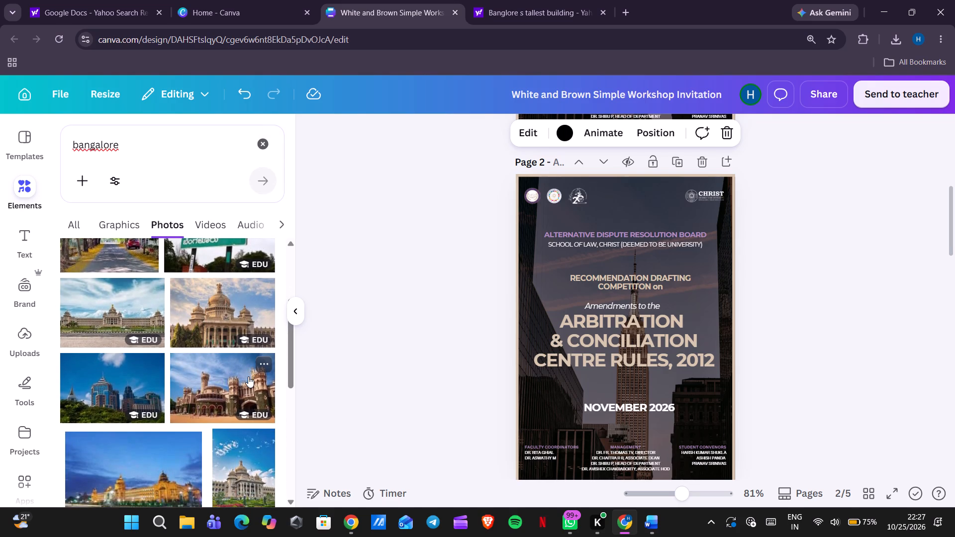
scroll(248, 376, down, 1)
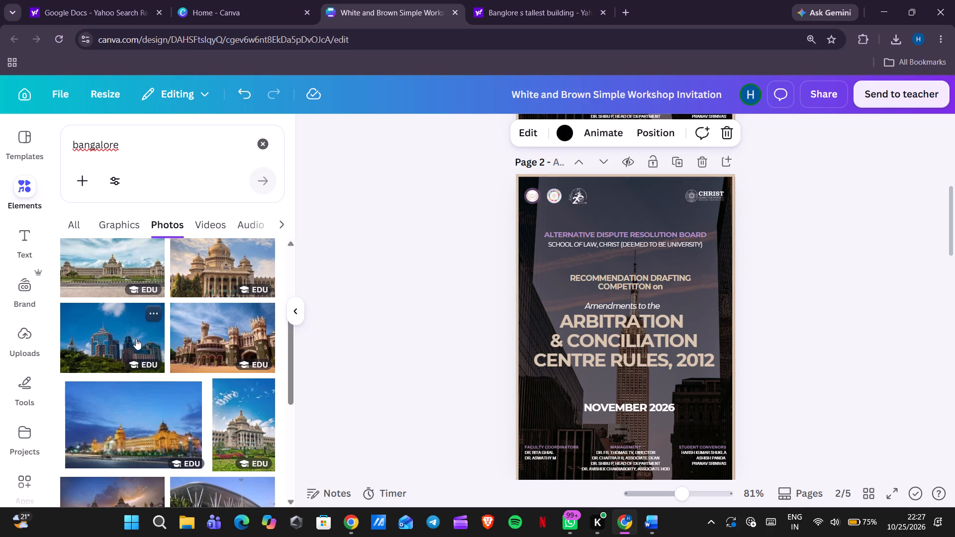
drag(140, 329, 359, 288)
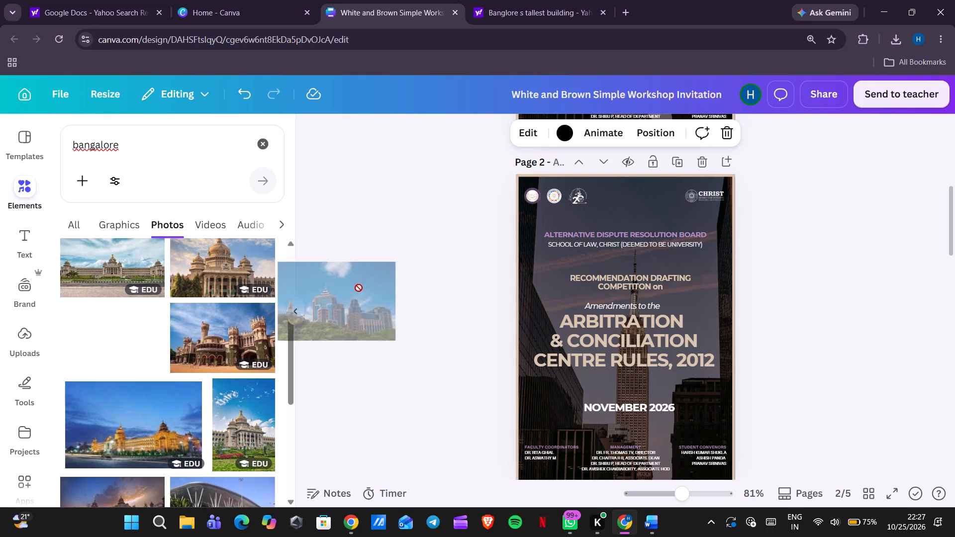
drag(359, 288, 523, 268)
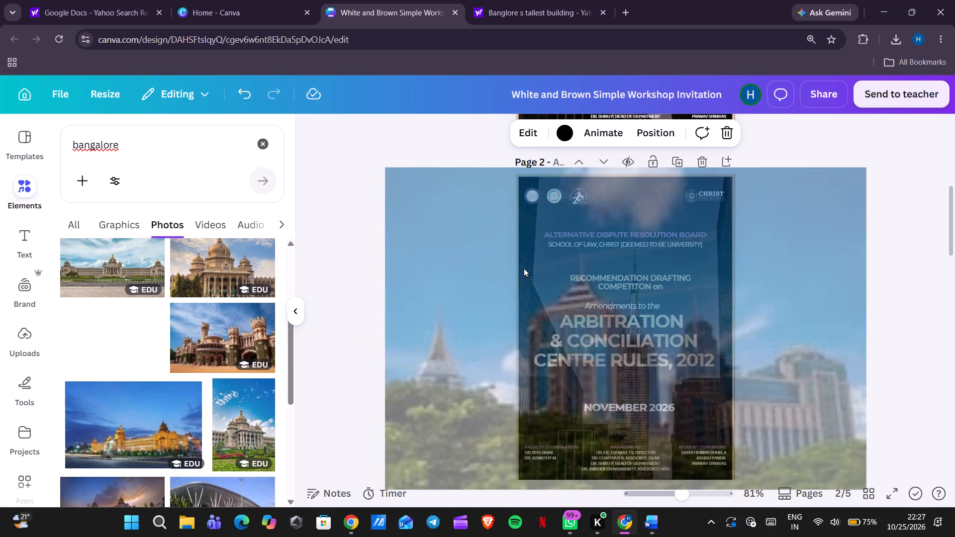
drag(523, 268, 521, 267)
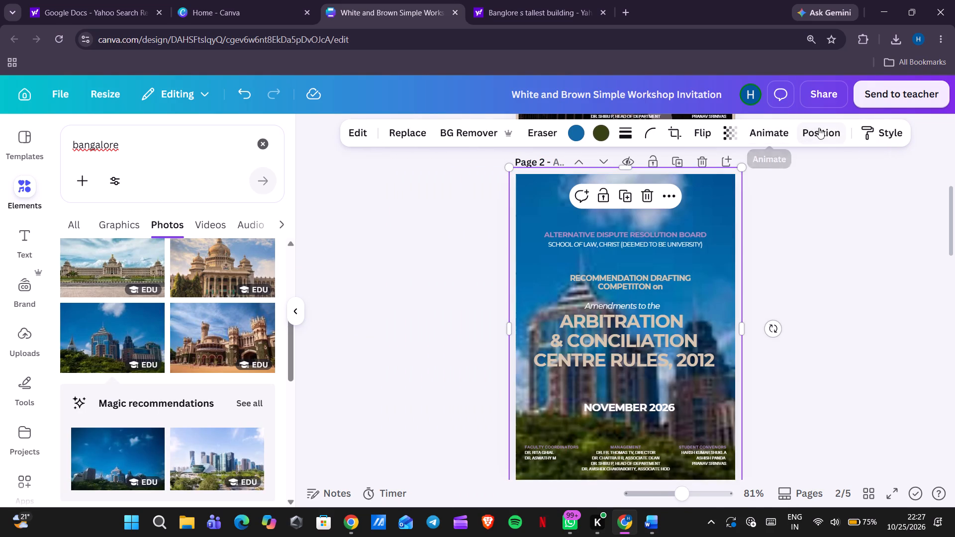
Send the Bangalore towers photo to the back of page 2's layers.
click(828, 131)
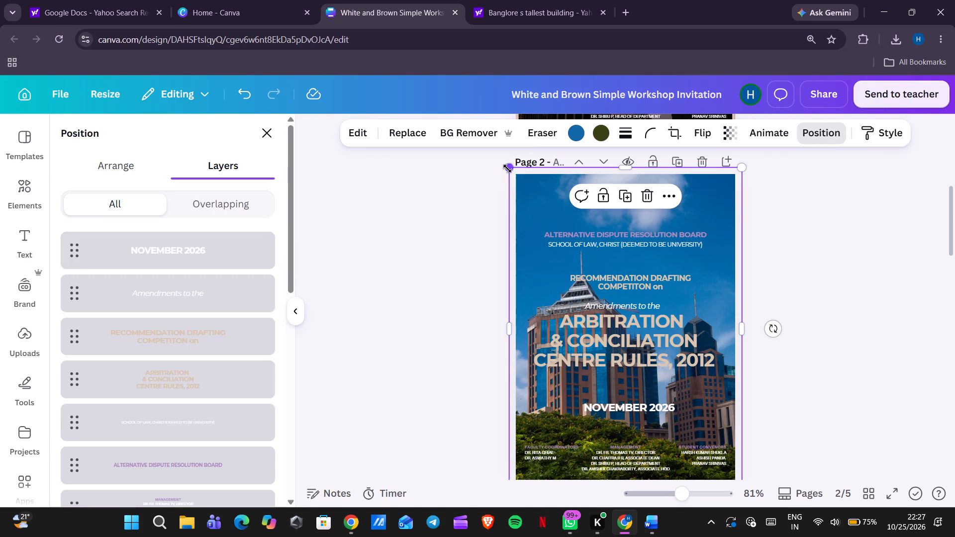
click(85, 167)
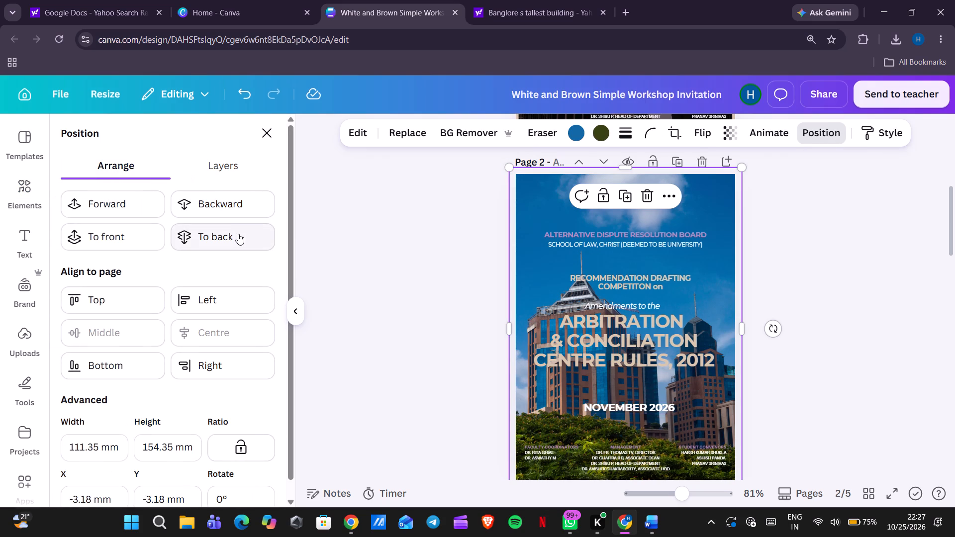
click(238, 234)
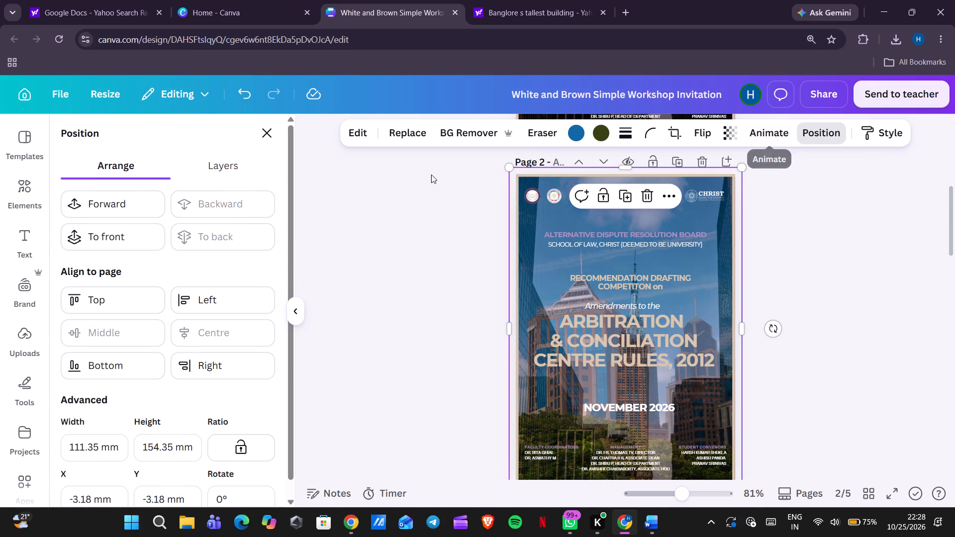
Unlock the Empire State Building photo in page 2's layers and delete it.
click(238, 163)
scroll(193, 420, down, 7)
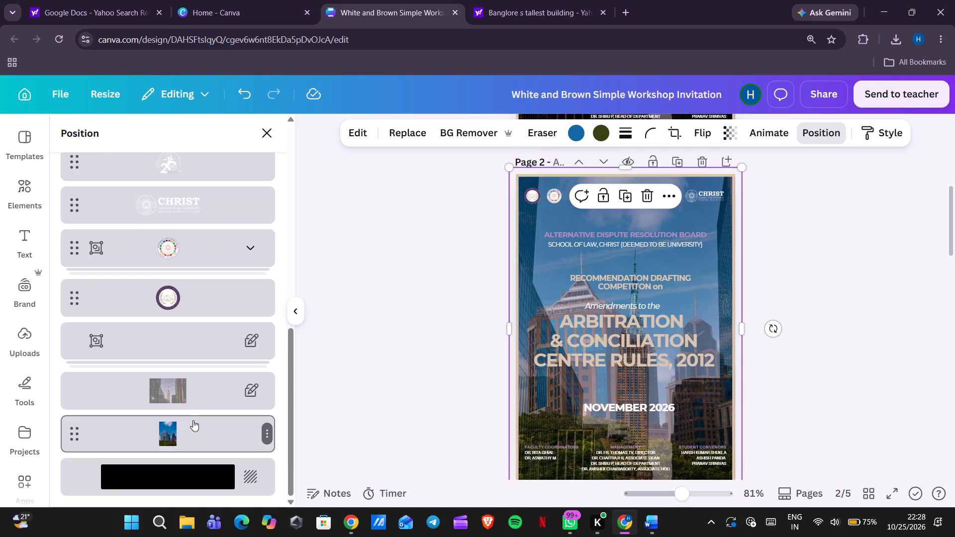
click(187, 392)
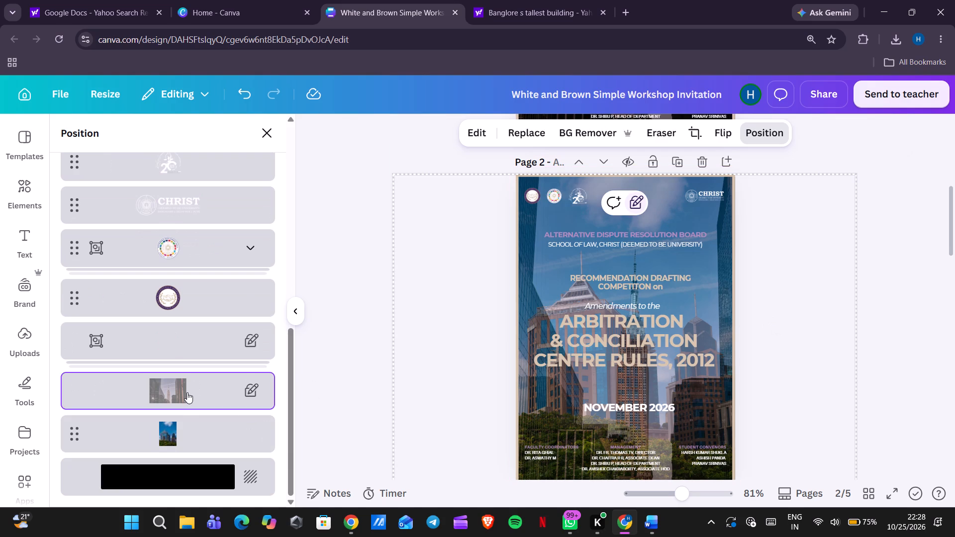
click(636, 210)
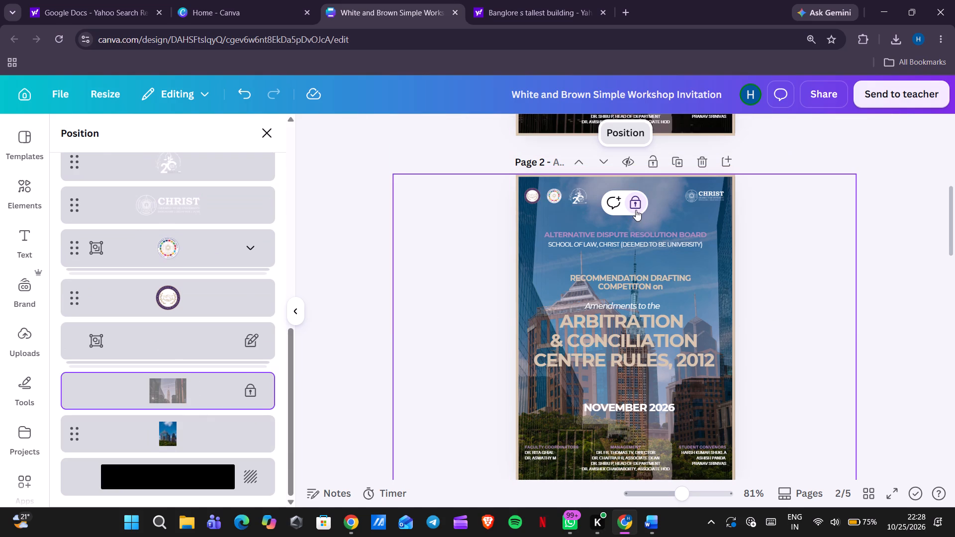
click(636, 210)
key(Delete)
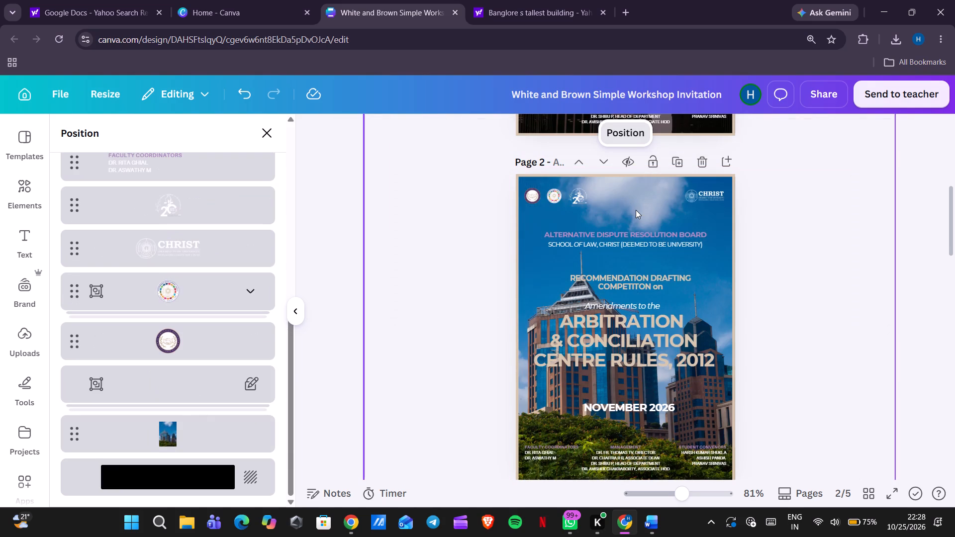
Set the transparency of the Bangalore towers photo on page 2 to 65.
click(632, 210)
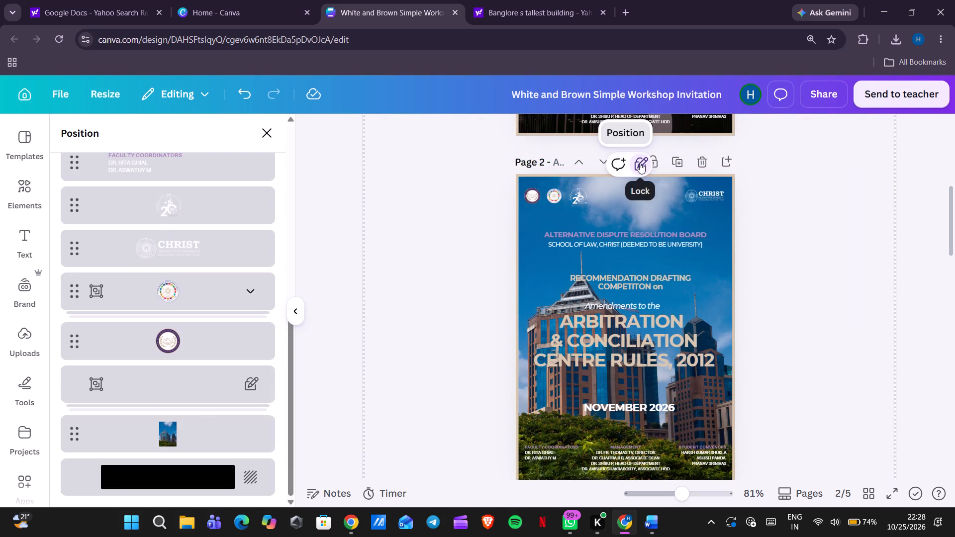
click(196, 441)
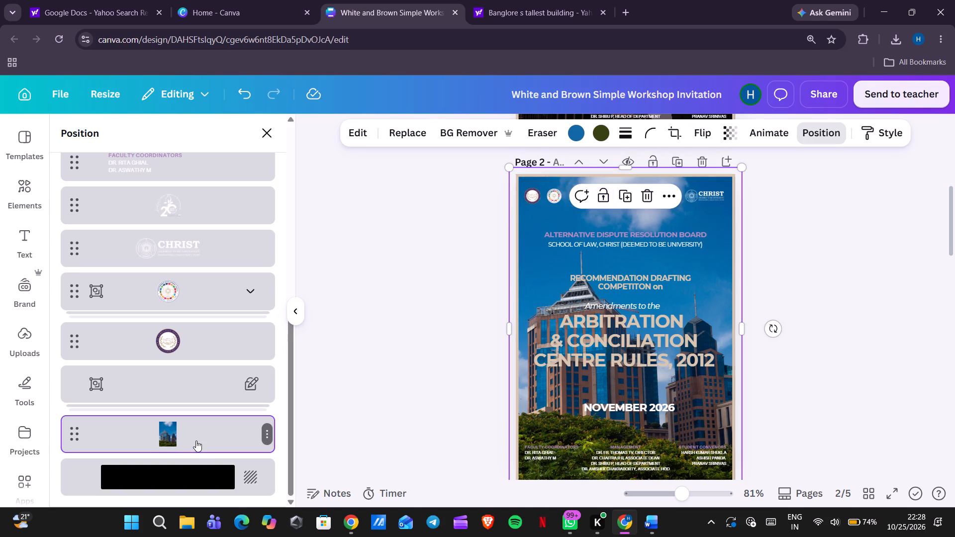
click(740, 132)
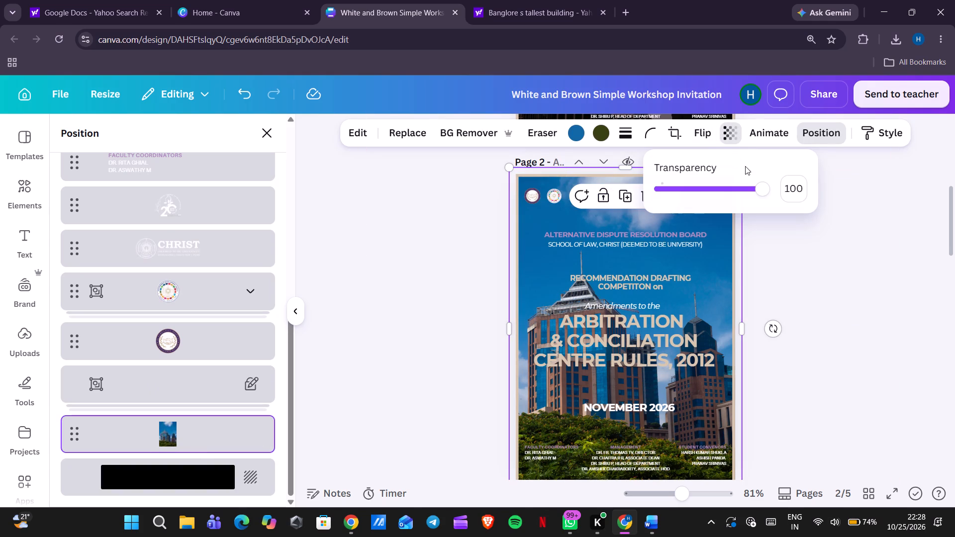
drag(765, 192, 736, 198)
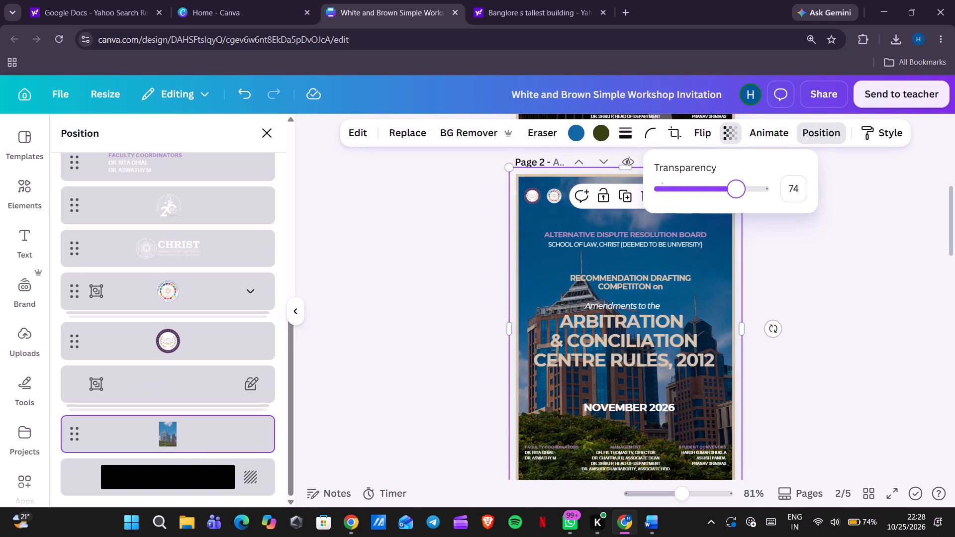
drag(736, 198, 728, 199)
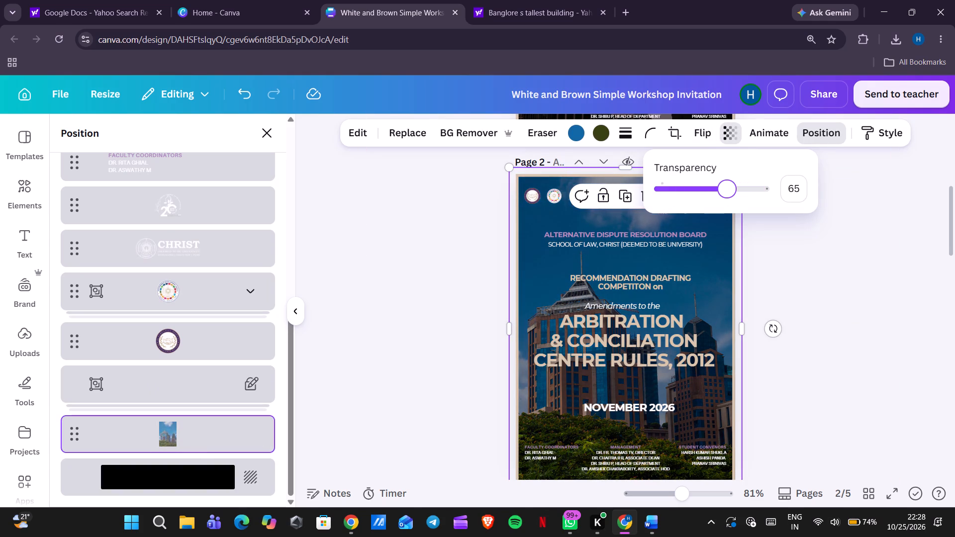
Set the transparency of the Bangalore towers photo on page 2 to 61.
drag(728, 199, 723, 201)
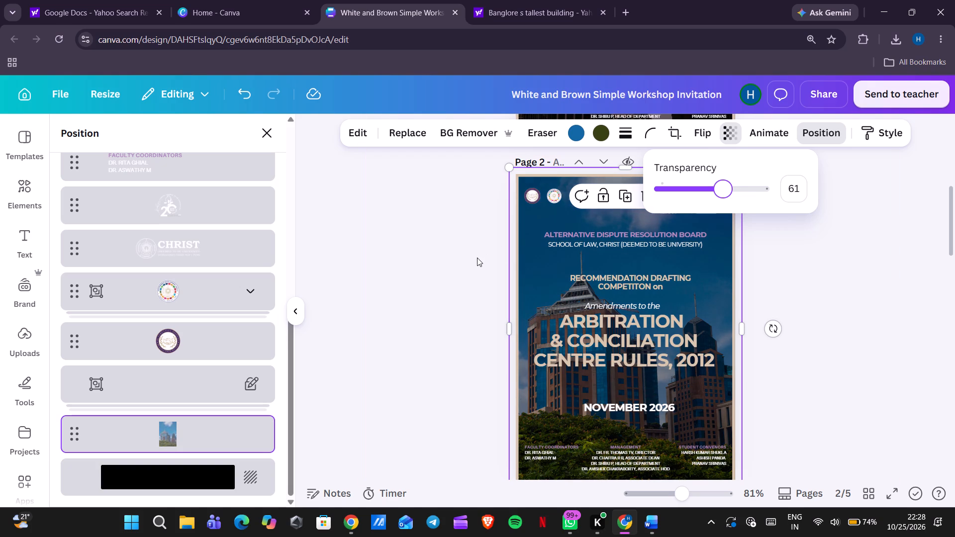
click(477, 258)
click(477, 258)
click(477, 258)
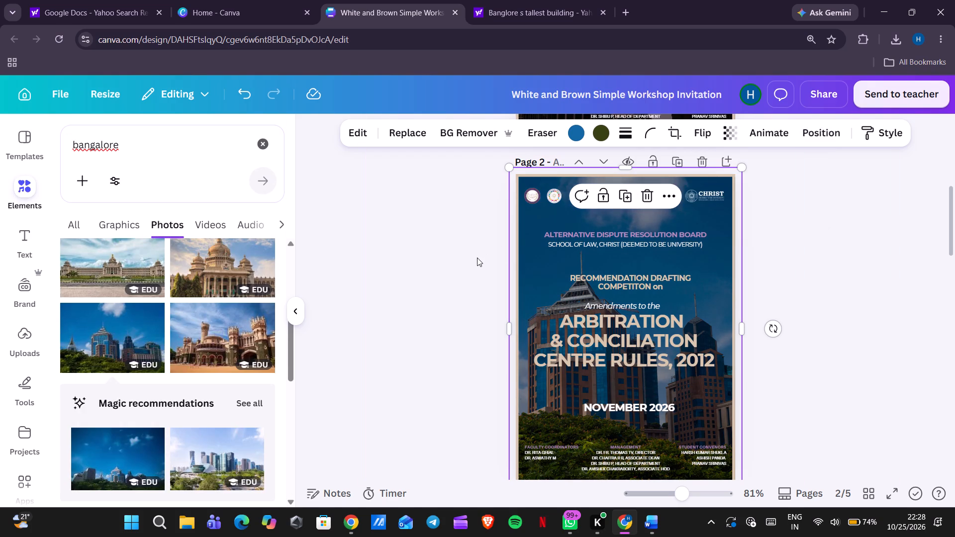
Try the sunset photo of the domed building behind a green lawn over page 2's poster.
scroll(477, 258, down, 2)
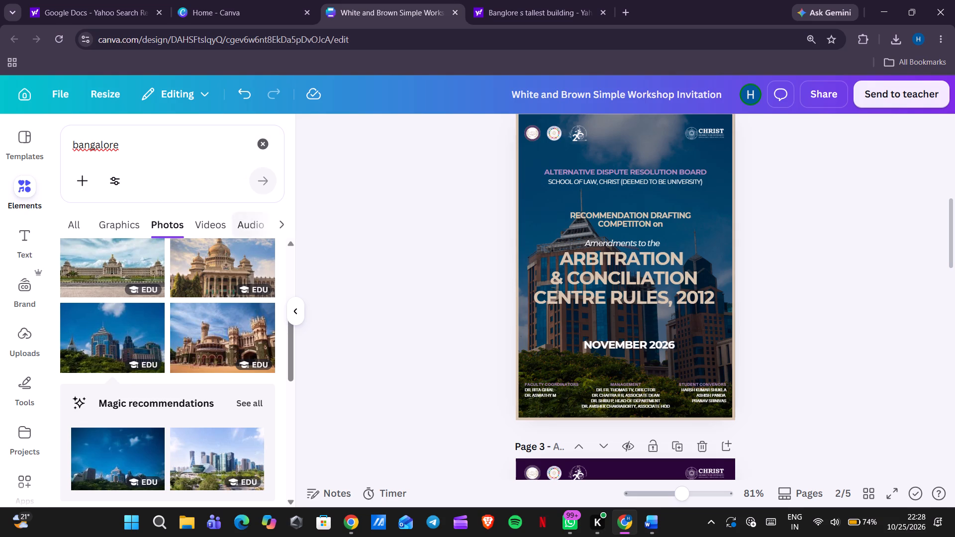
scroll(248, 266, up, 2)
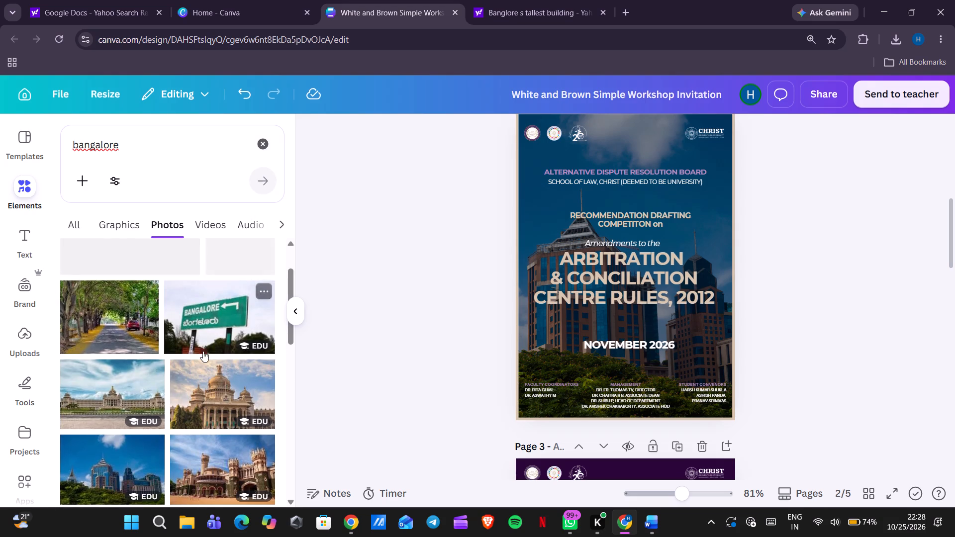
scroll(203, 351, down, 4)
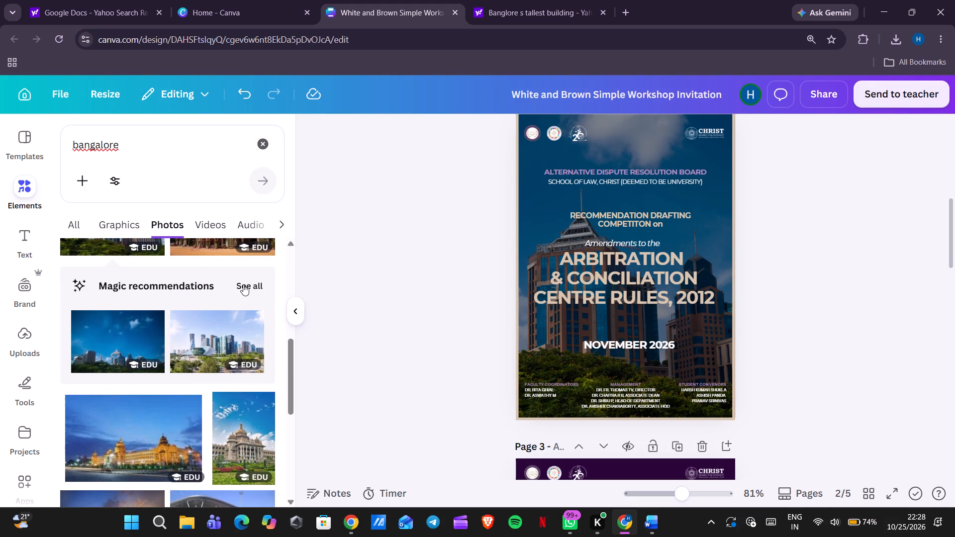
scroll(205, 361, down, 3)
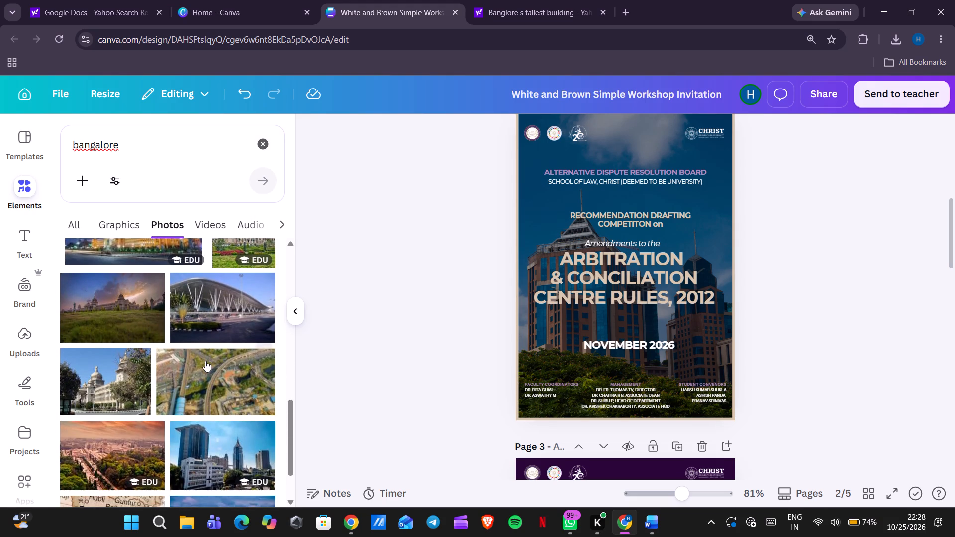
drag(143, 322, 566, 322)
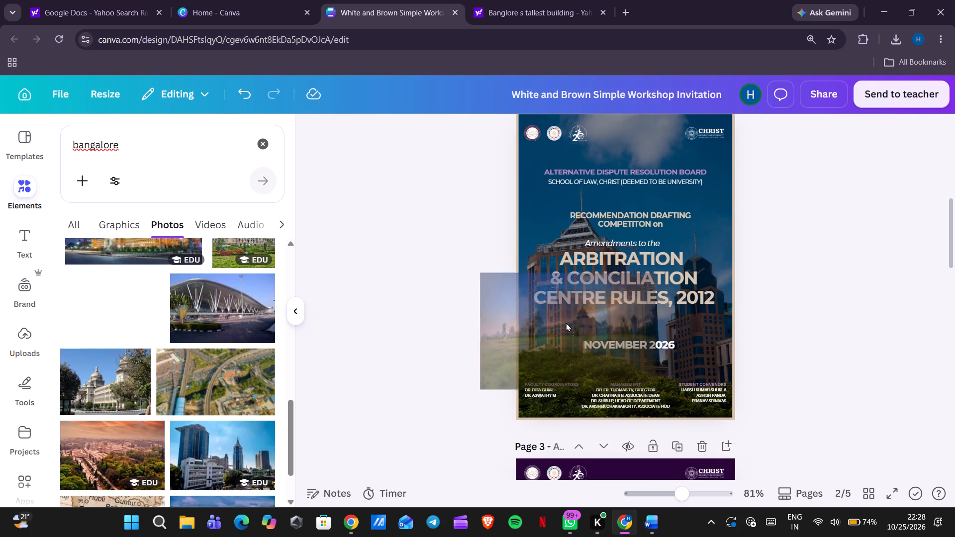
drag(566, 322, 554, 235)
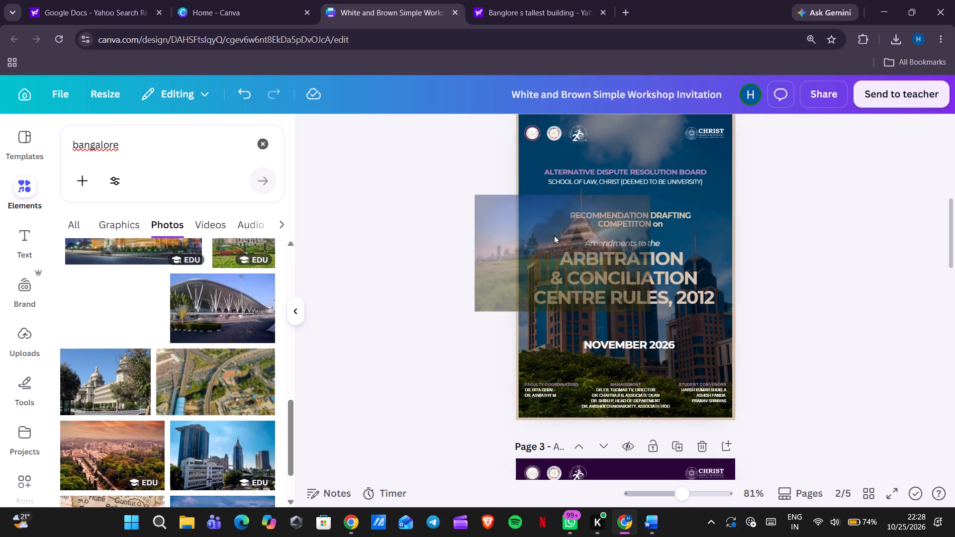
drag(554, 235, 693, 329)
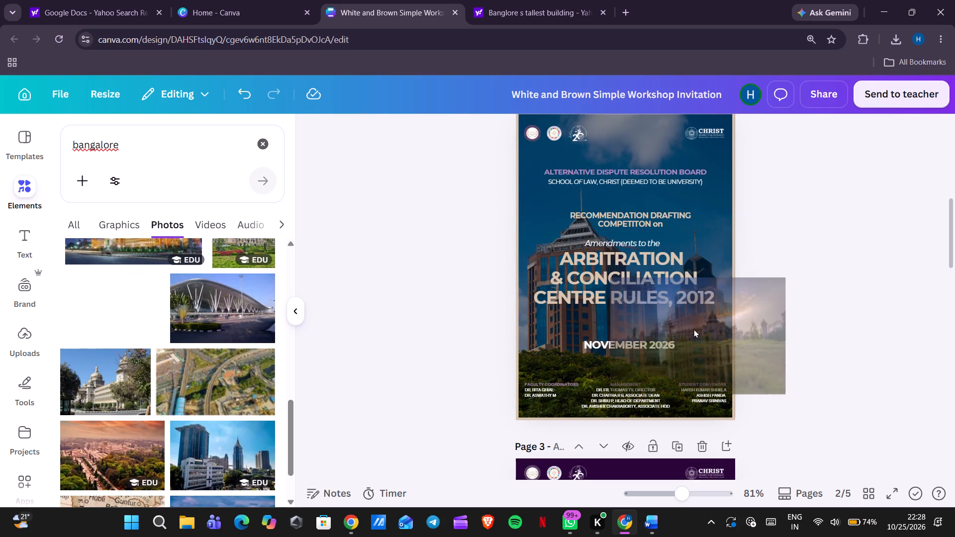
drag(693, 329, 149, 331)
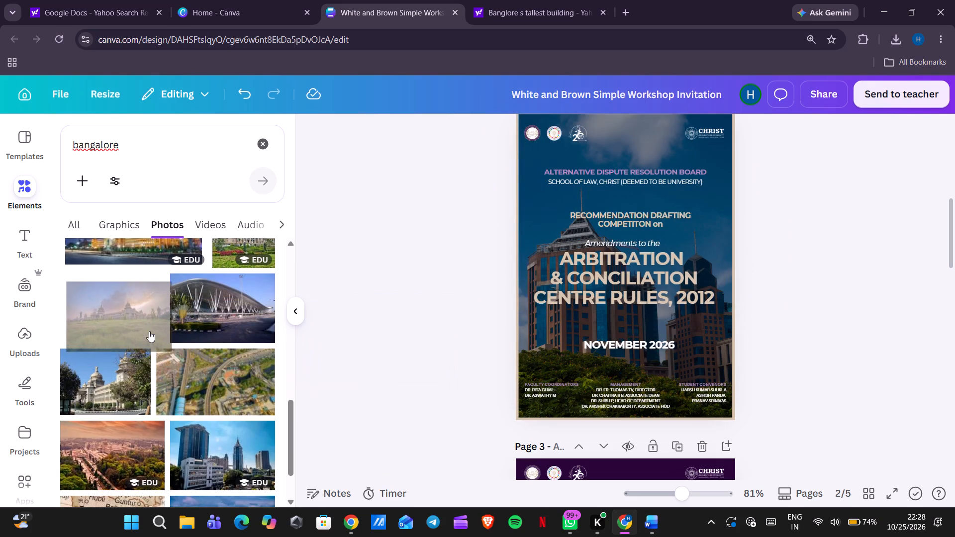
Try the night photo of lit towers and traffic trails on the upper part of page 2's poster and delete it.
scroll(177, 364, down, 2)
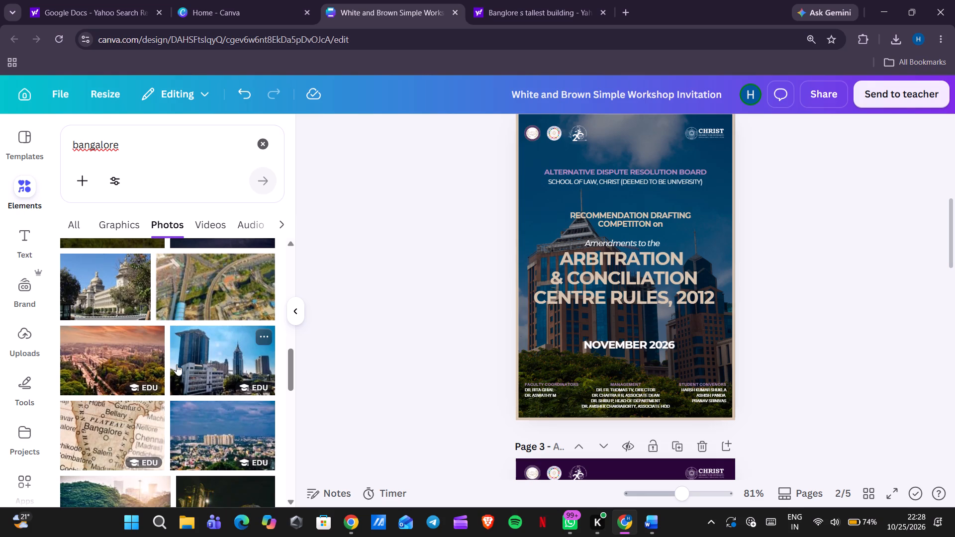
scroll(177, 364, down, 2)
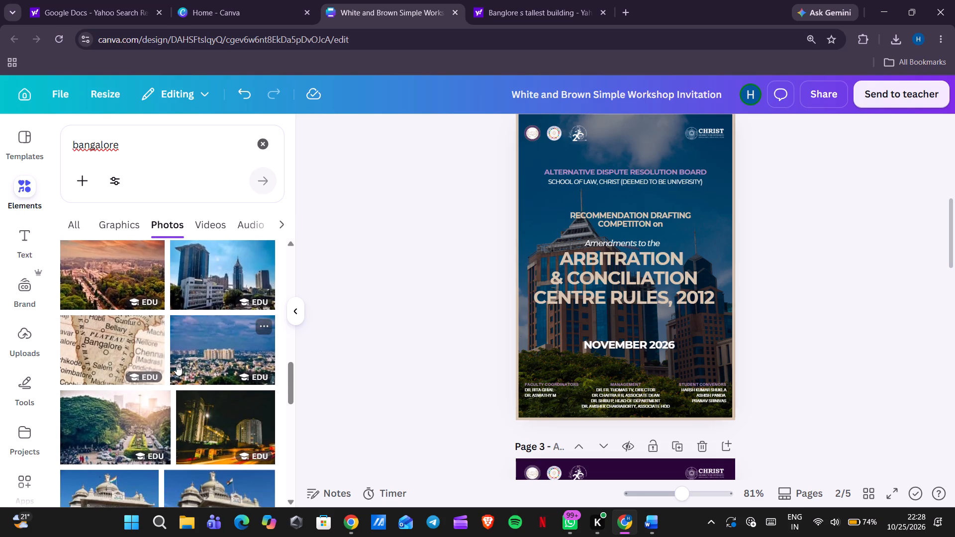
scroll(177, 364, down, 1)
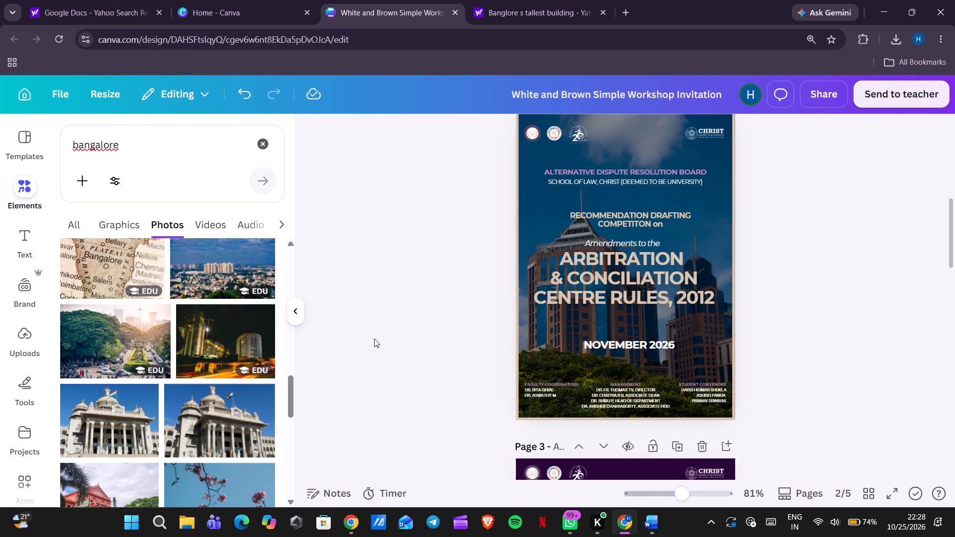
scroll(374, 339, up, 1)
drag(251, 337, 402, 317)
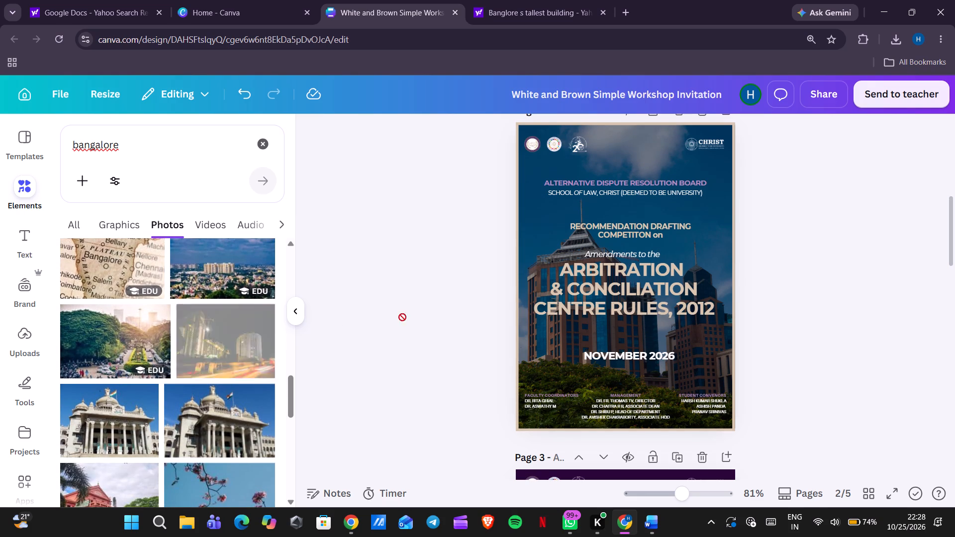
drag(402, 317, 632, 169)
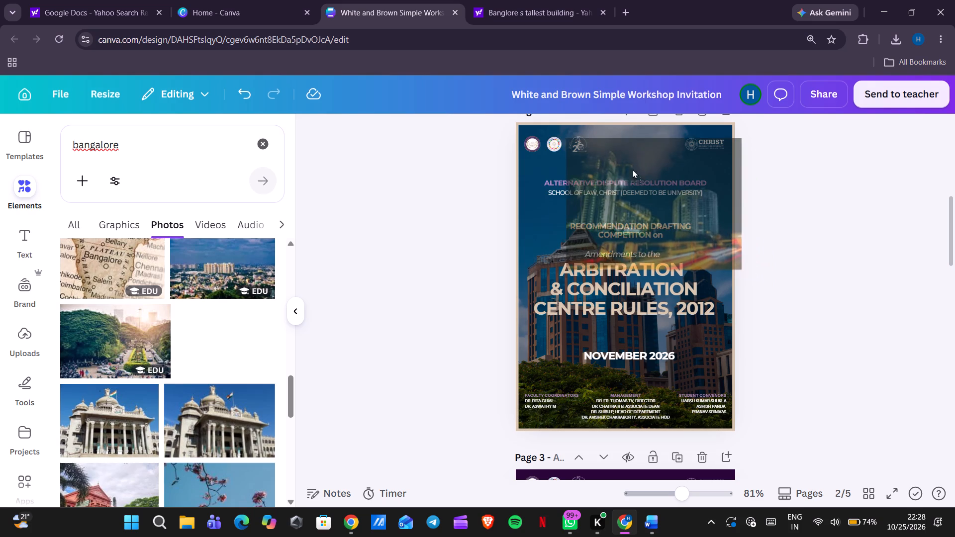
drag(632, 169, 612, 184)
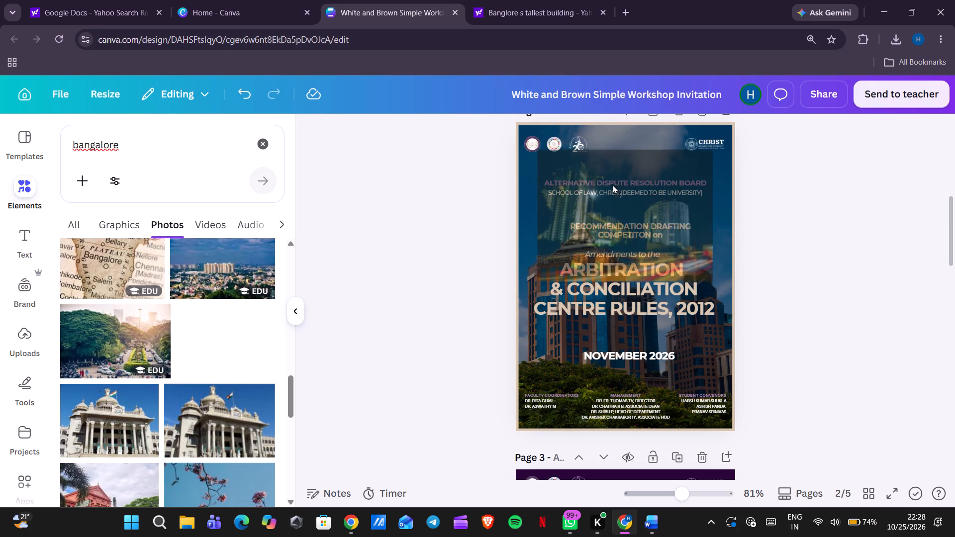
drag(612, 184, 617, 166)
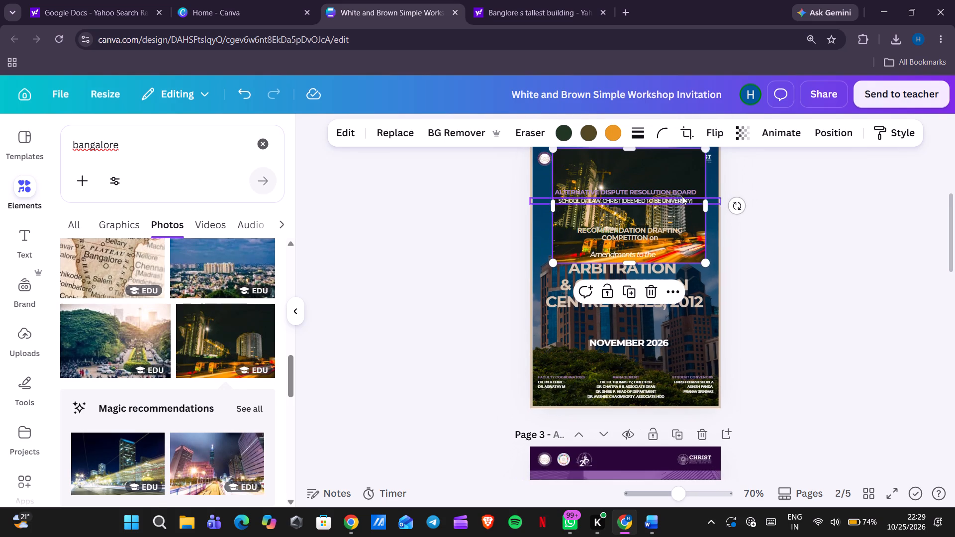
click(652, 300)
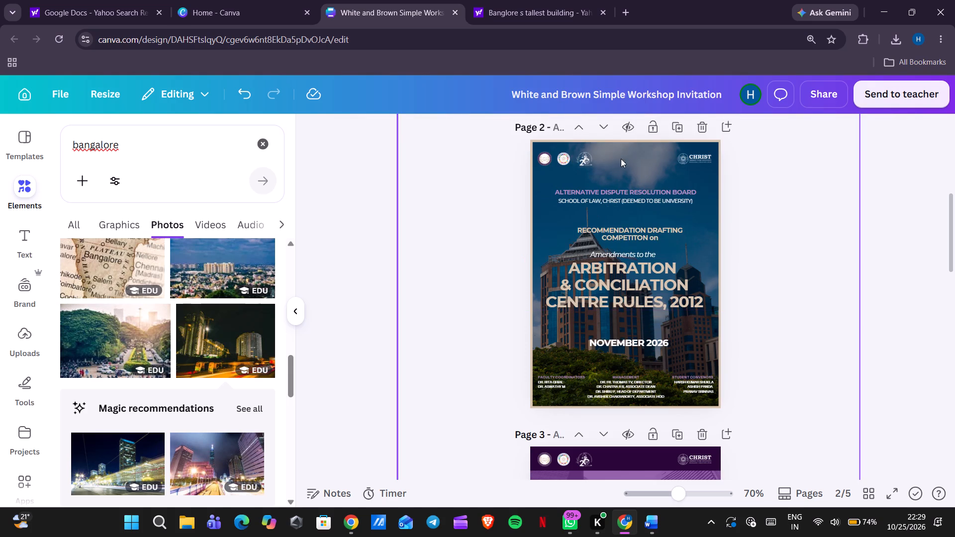
Move the Bangalore towers photo up one place in page 2's layers, above the locked group.
click(627, 154)
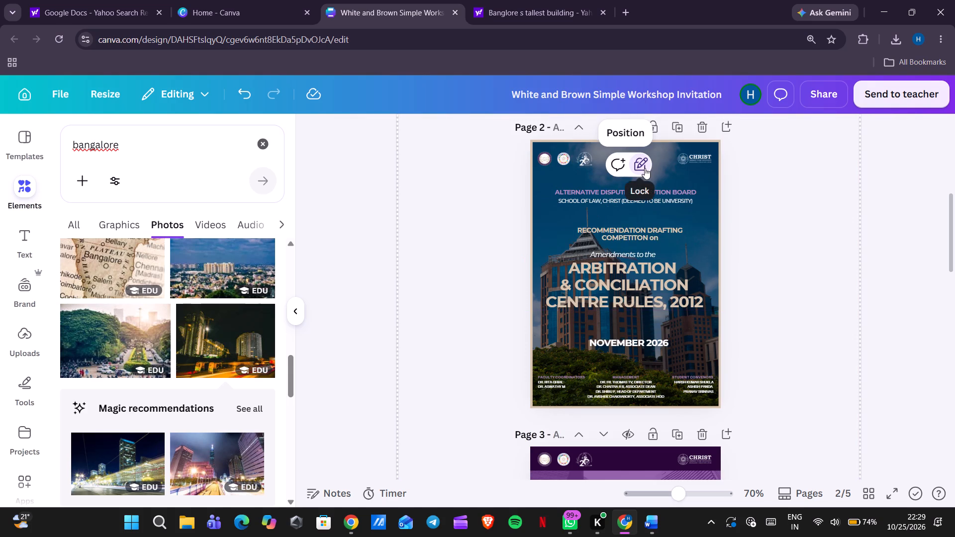
click(633, 136)
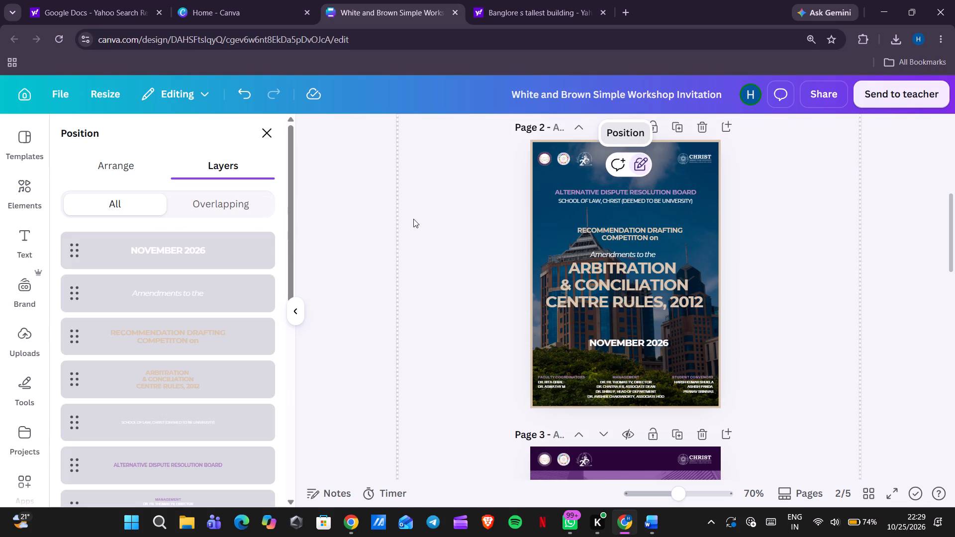
scroll(181, 371, down, 8)
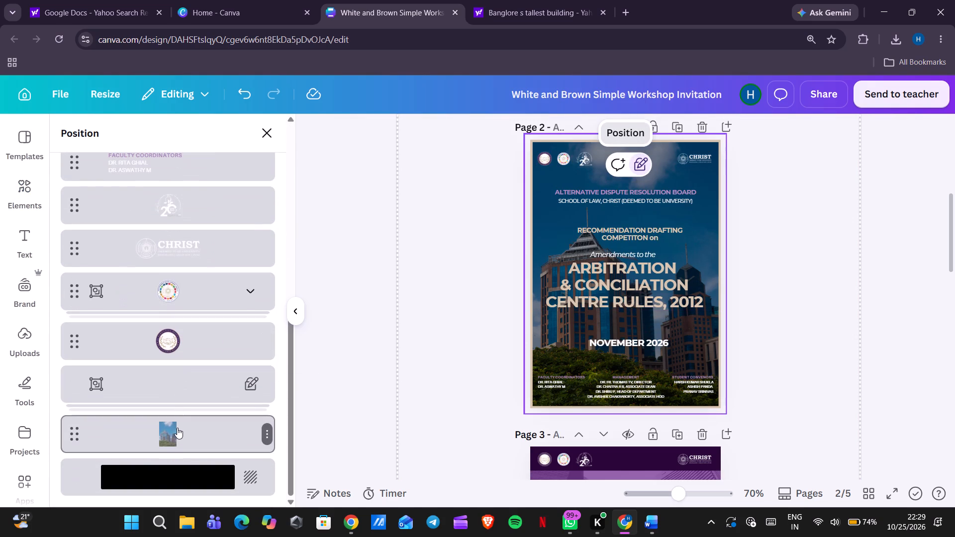
click(177, 428)
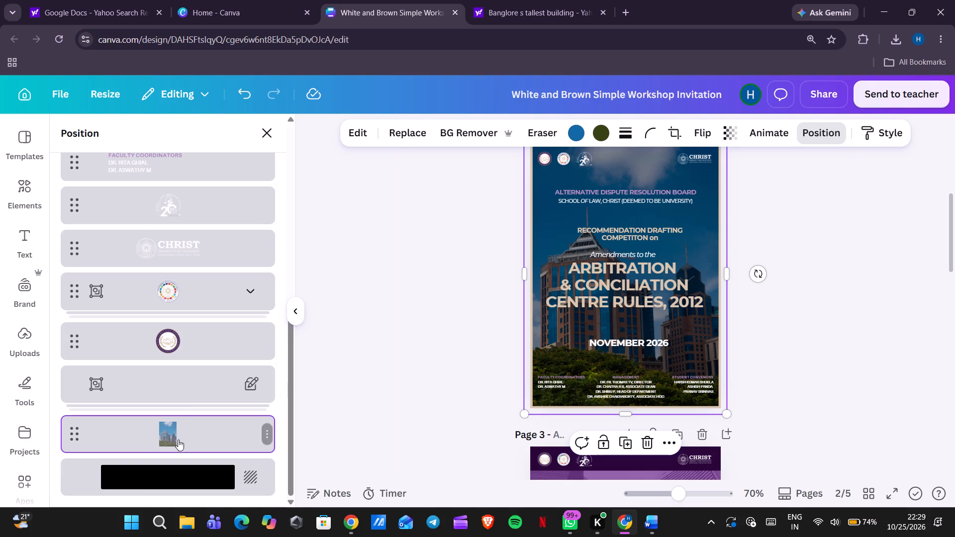
drag(178, 442, 187, 367)
click(390, 274)
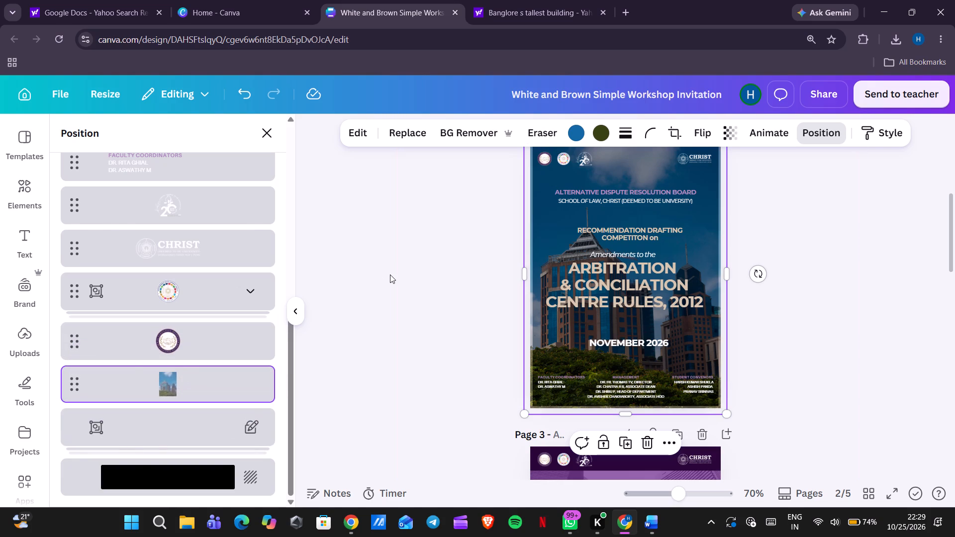
click(390, 274)
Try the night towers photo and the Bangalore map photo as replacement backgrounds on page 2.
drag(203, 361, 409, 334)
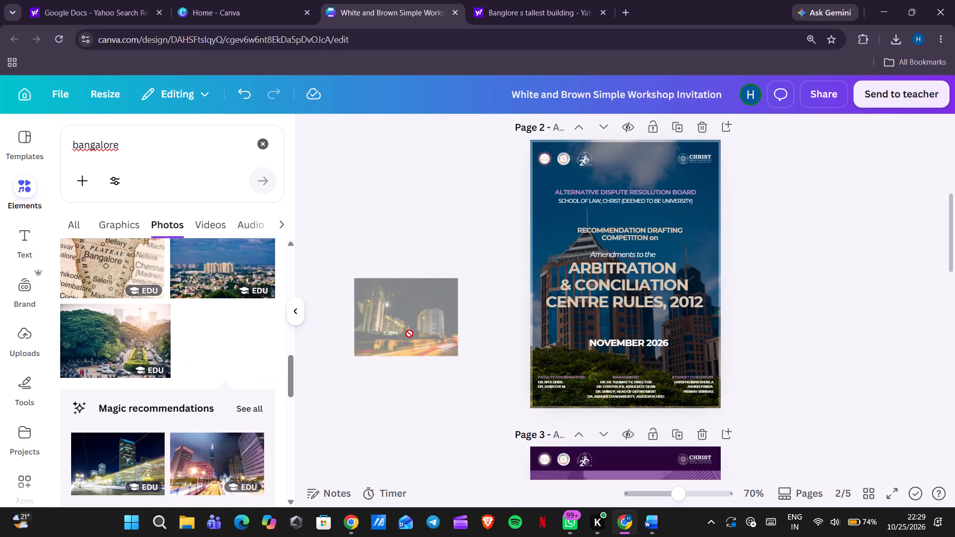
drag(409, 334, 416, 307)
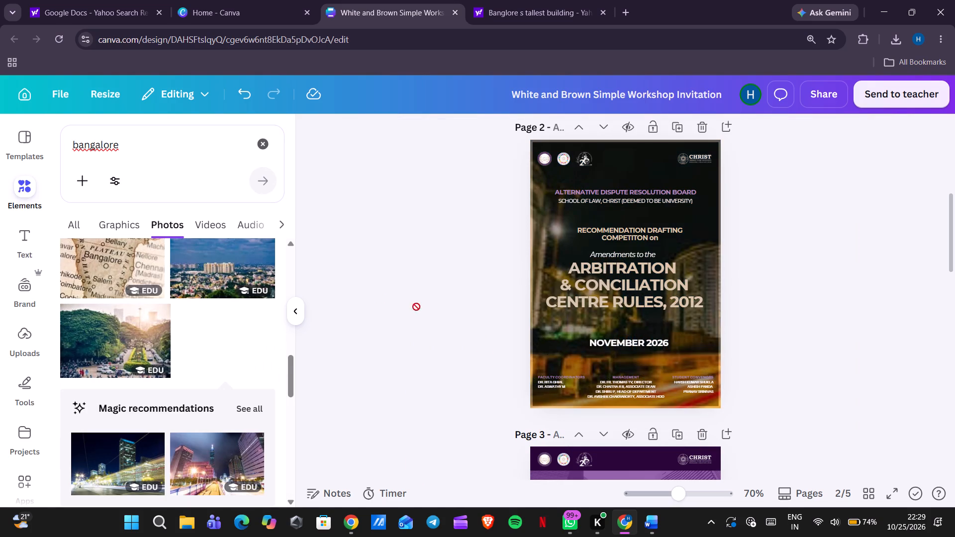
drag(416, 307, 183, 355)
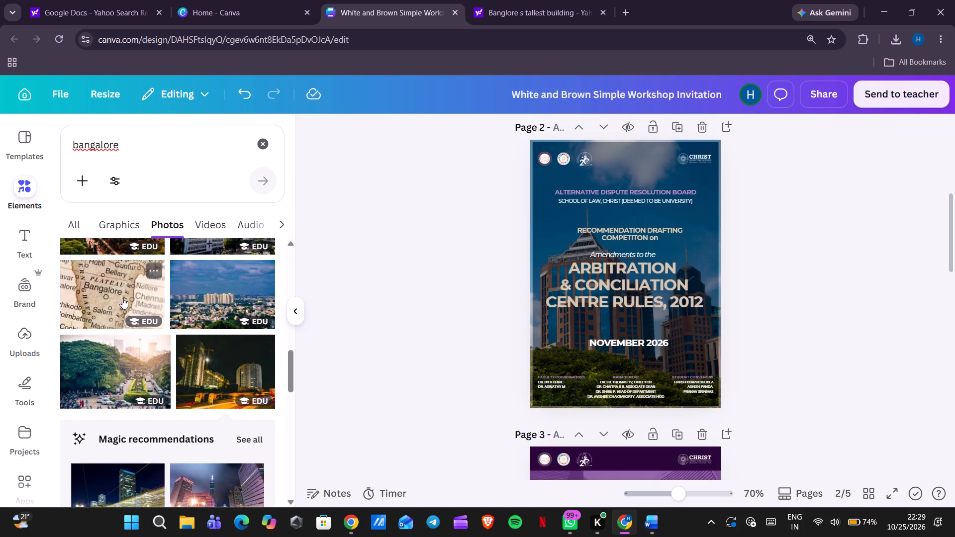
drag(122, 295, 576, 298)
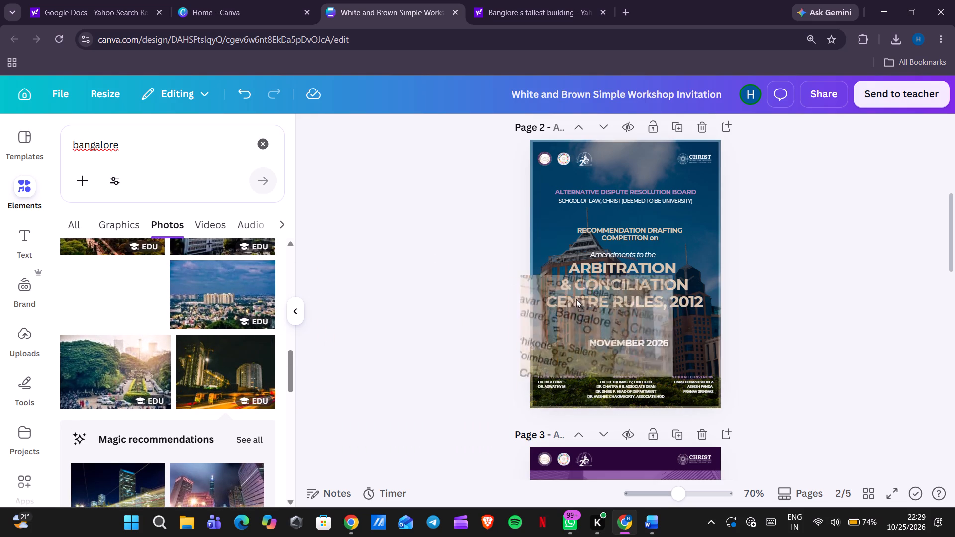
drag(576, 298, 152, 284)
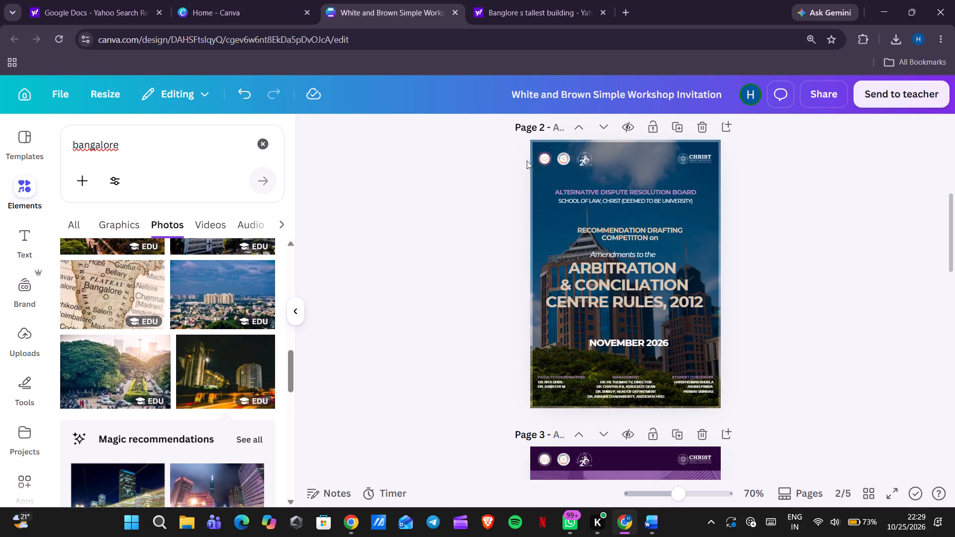
Duplicate the page 2 poster with the Bangalore towers background.
click(685, 125)
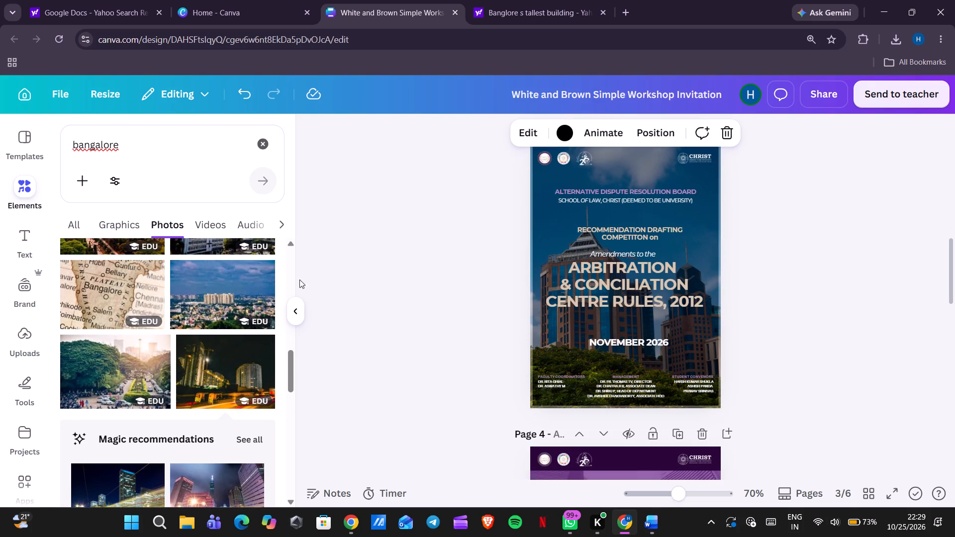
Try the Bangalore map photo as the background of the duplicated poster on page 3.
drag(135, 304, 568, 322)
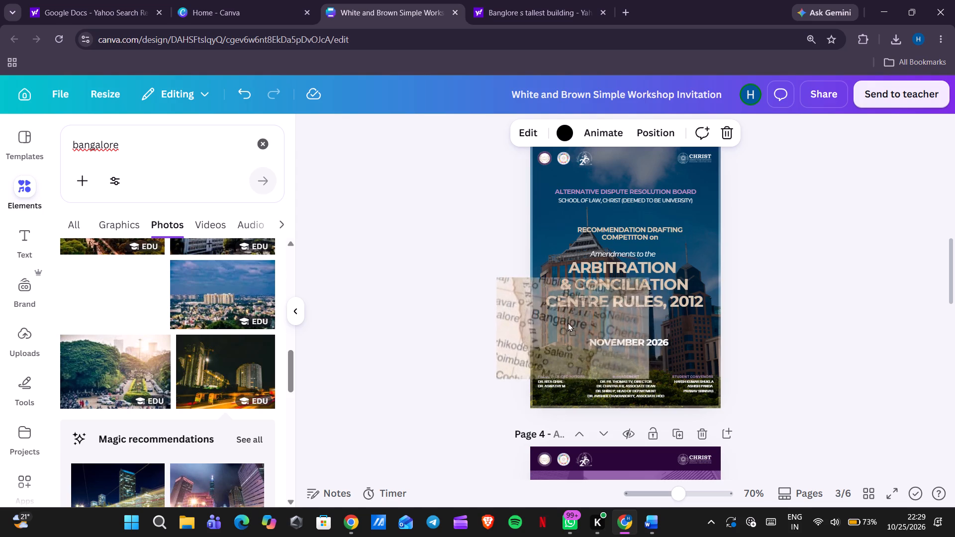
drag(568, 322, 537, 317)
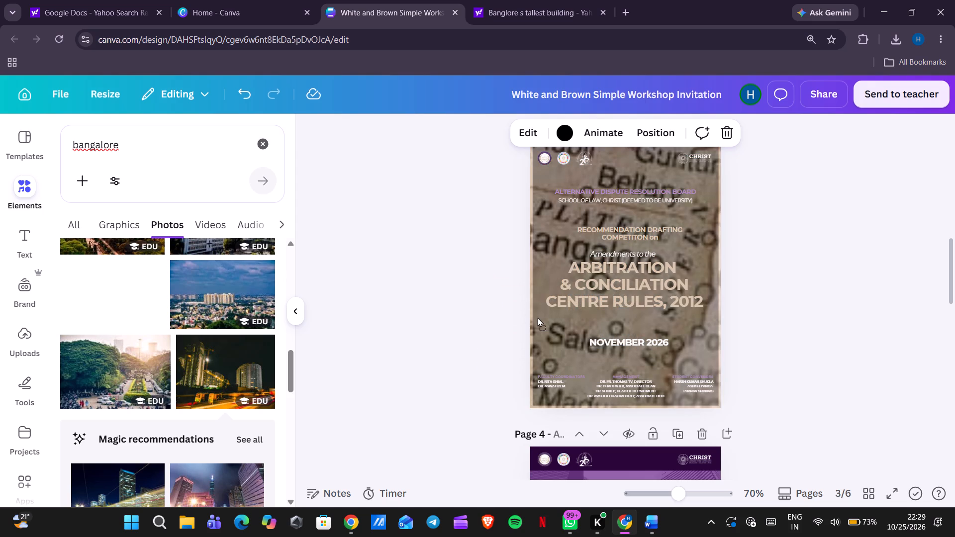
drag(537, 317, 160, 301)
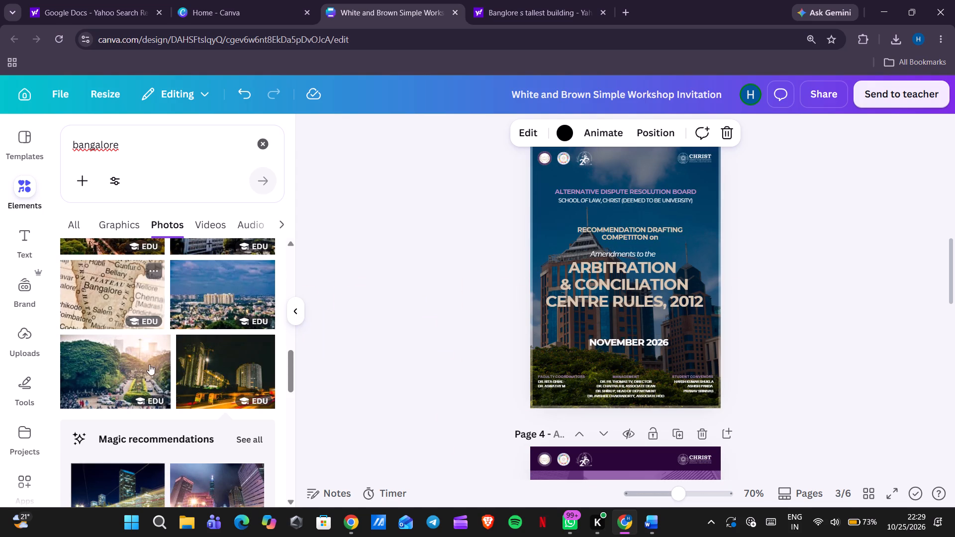
Replace the towers background on page 3 with the photo of the domed government building at the end of a garden path.
scroll(148, 416, down, 4)
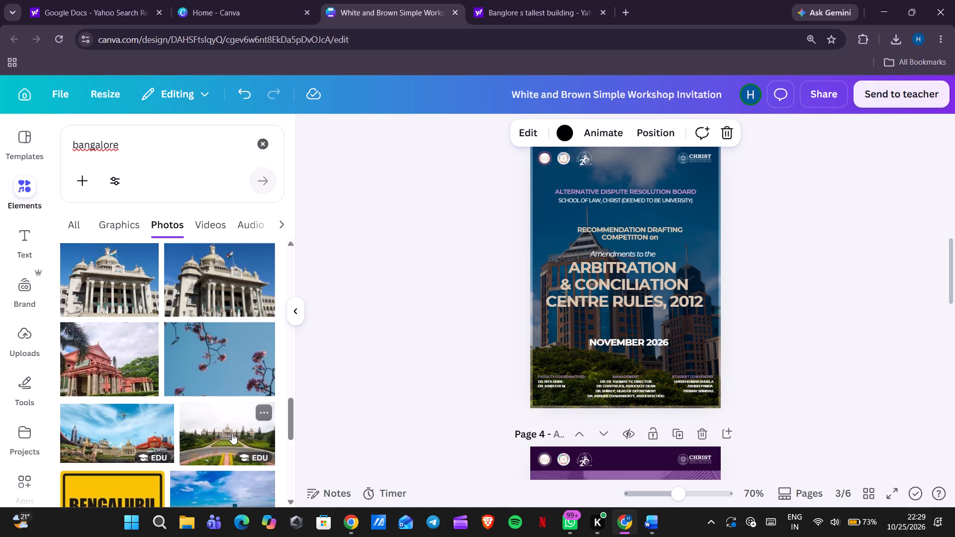
drag(232, 433, 541, 342)
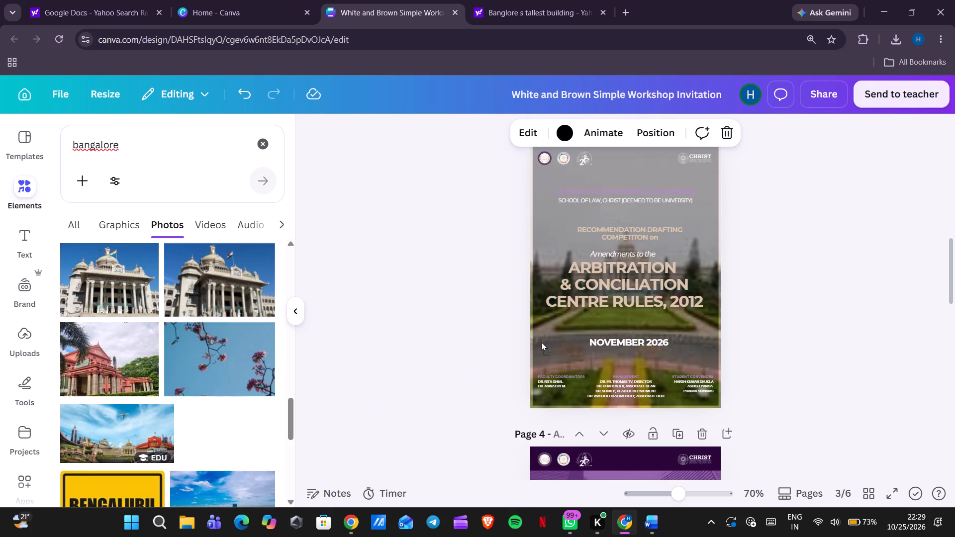
drag(541, 342, 540, 343)
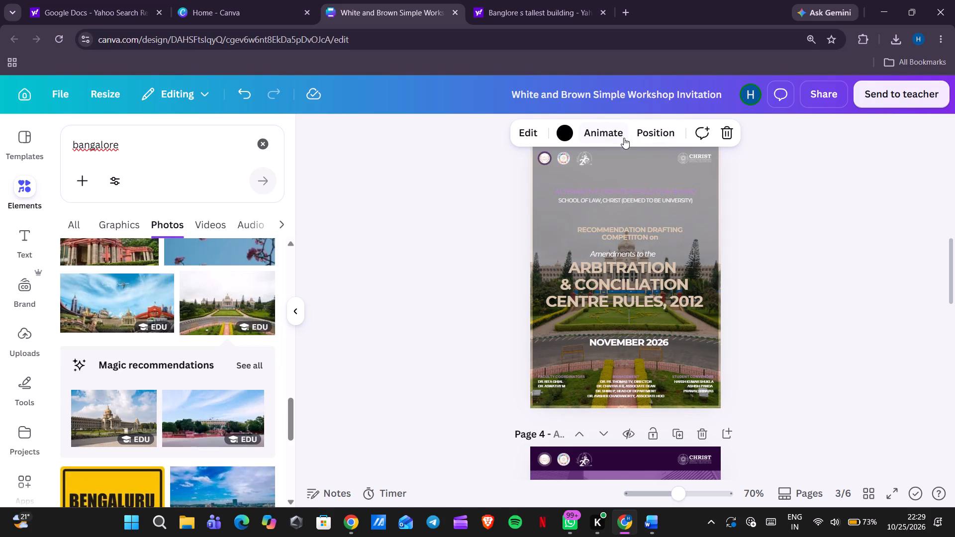
Lower the transparency of the domed government building photo on page 3 to 52.
click(637, 177)
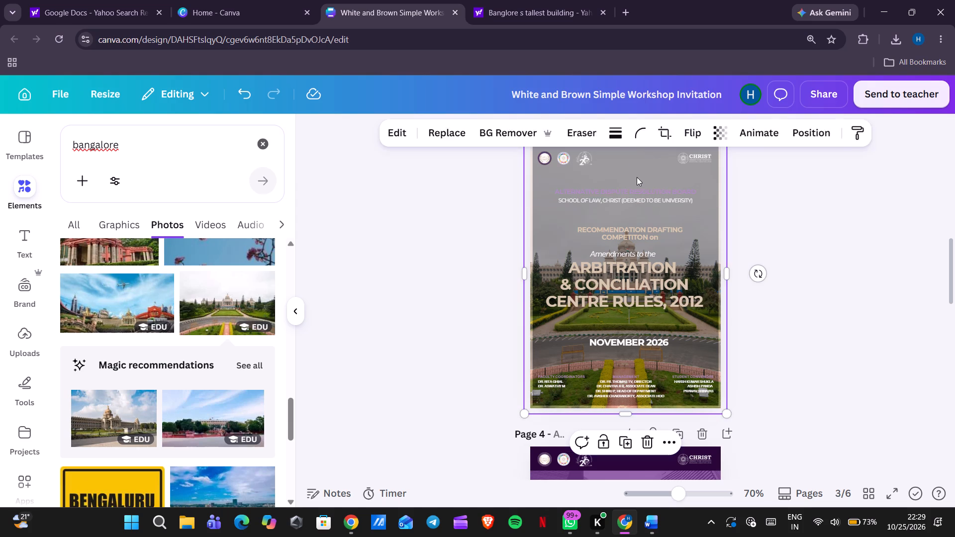
click(724, 137)
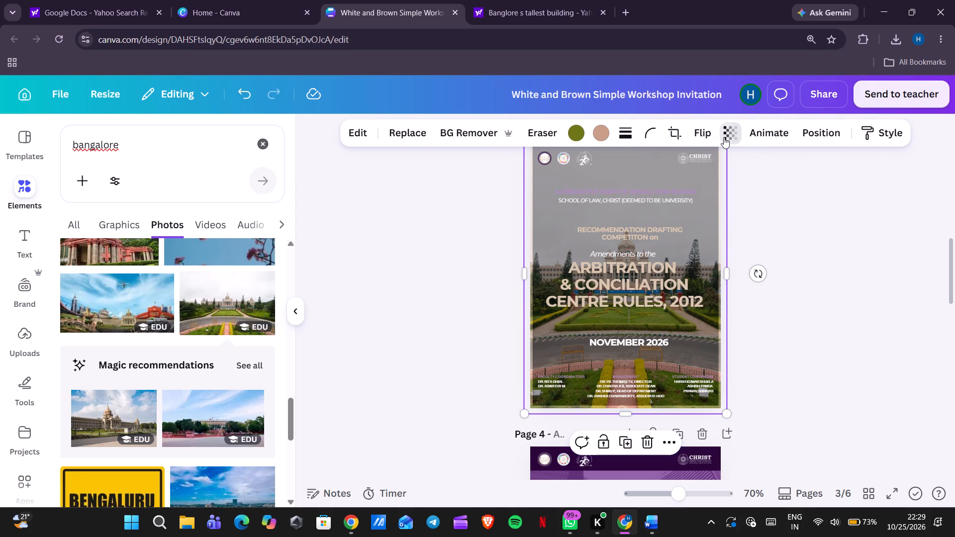
drag(724, 191, 719, 191)
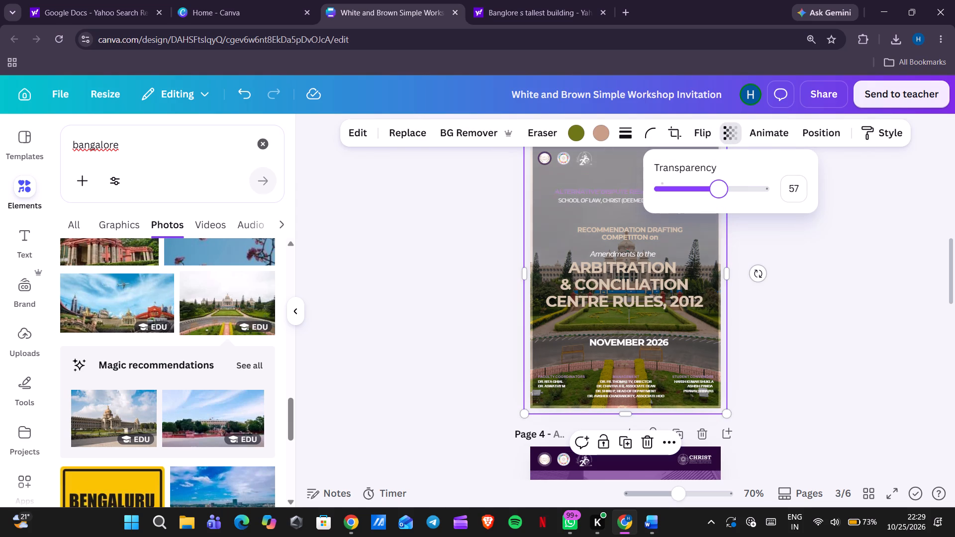
drag(719, 191, 721, 191)
drag(721, 191, 718, 191)
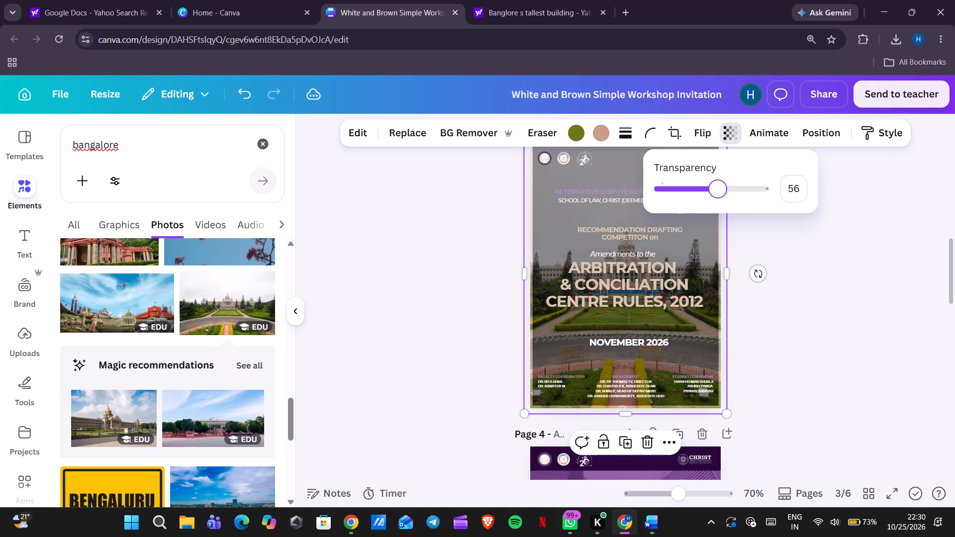
drag(718, 191, 714, 192)
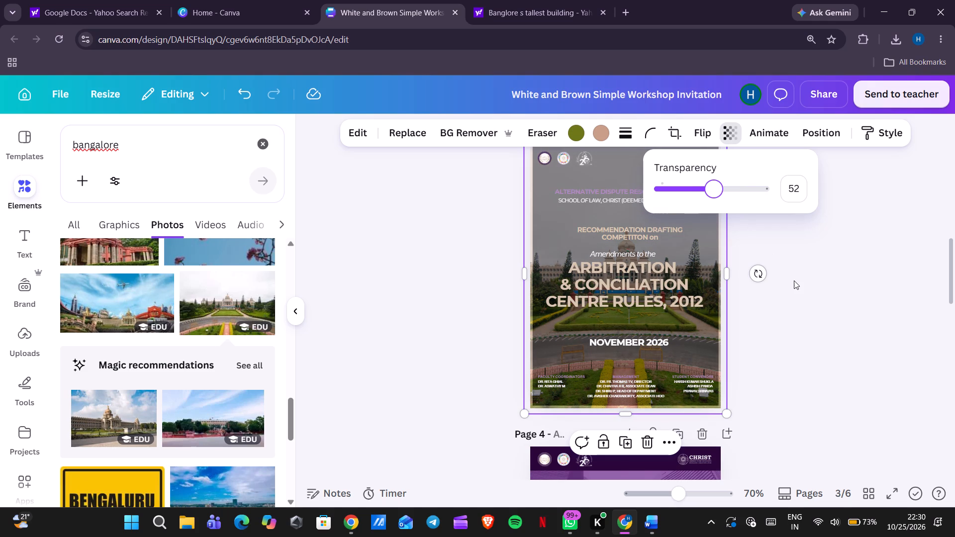
click(794, 280)
click(794, 280)
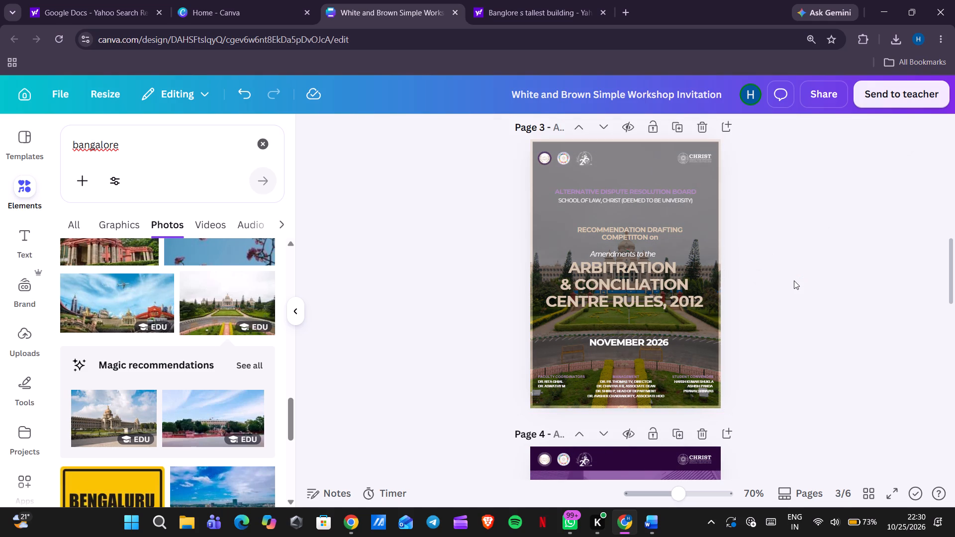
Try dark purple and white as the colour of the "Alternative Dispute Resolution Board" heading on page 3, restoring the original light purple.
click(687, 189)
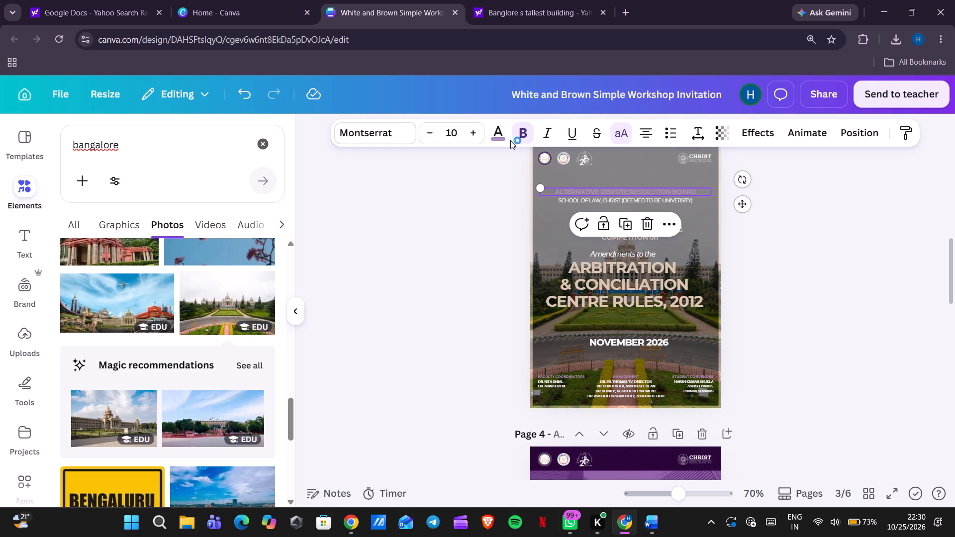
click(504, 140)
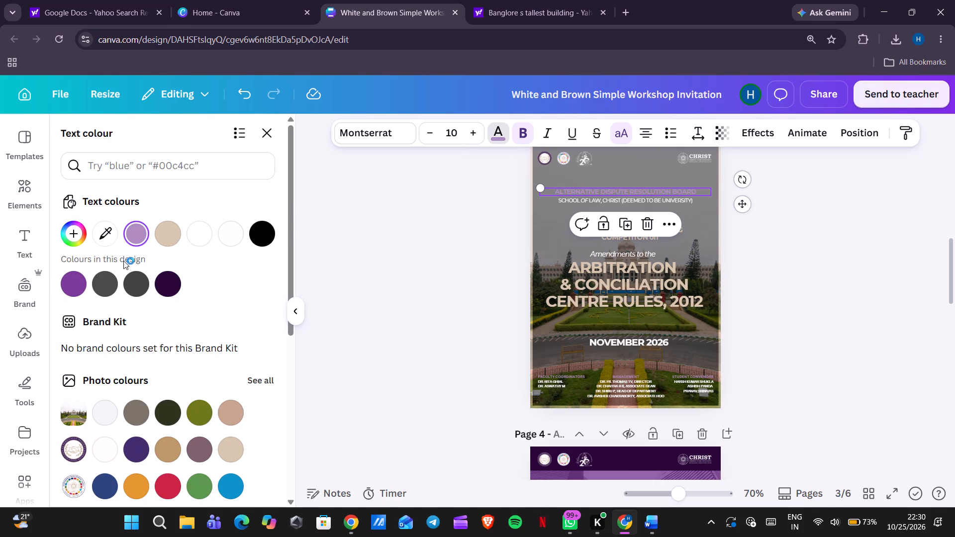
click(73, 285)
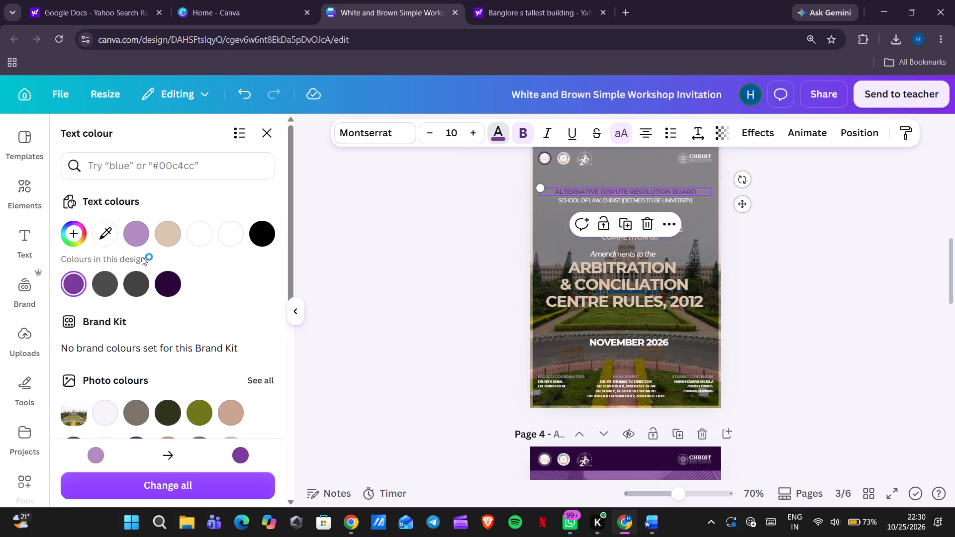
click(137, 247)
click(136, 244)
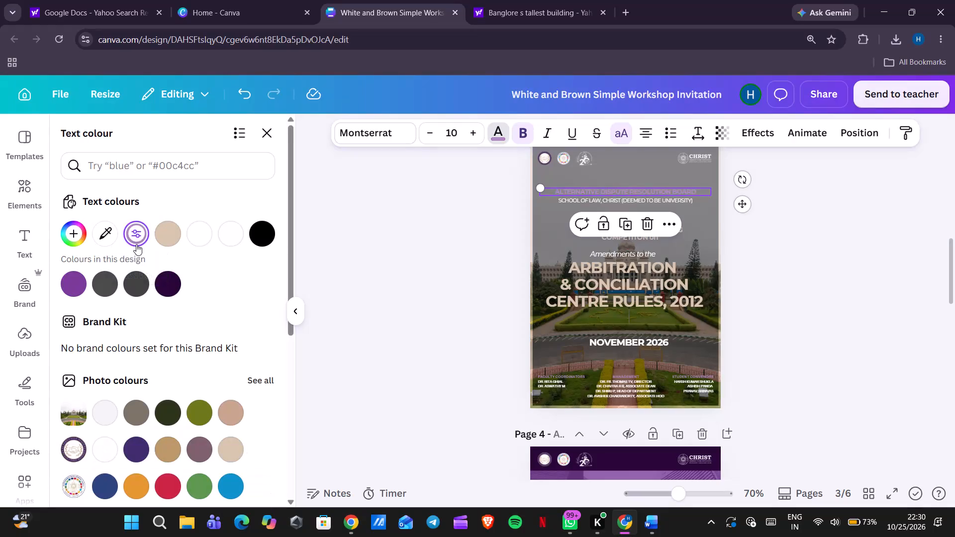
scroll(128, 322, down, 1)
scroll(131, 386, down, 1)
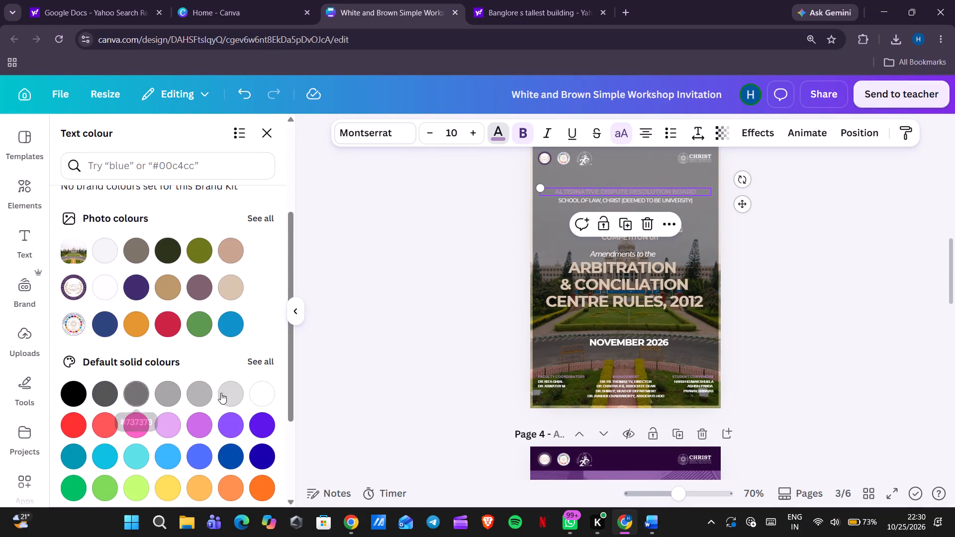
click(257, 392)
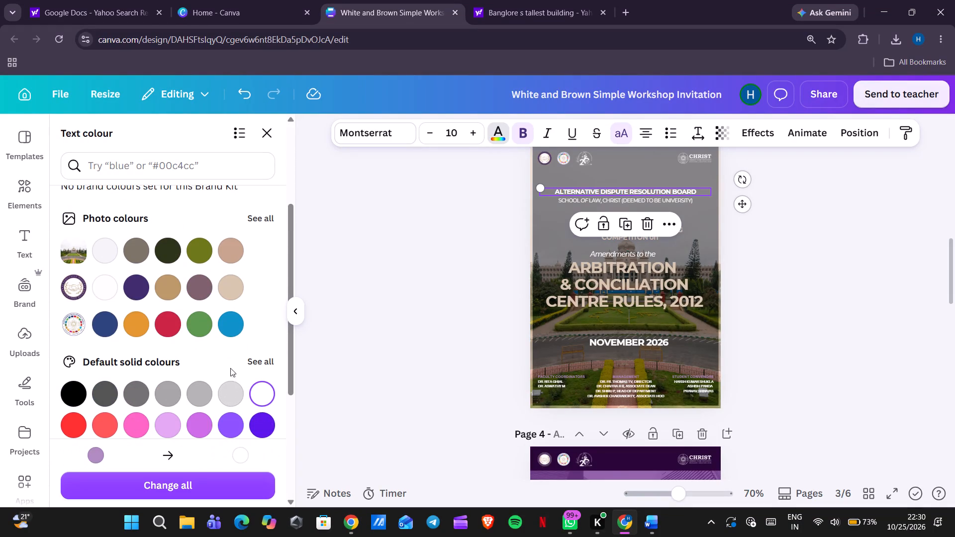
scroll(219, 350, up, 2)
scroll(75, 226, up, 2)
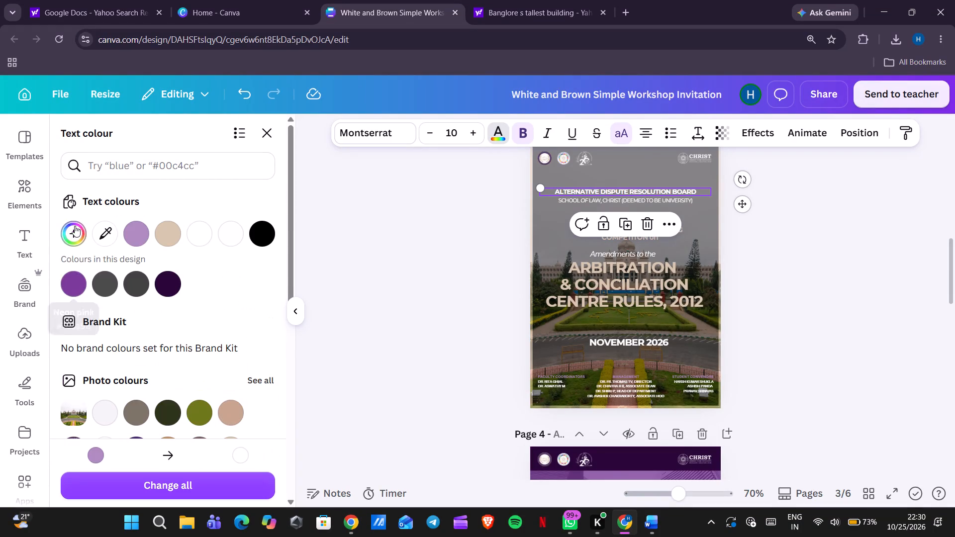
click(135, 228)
Recolour the "Alternative Dispute Resolution Board" heading to the custom pale purple #D7BCE3 and change all matching colours across the pages.
click(77, 230)
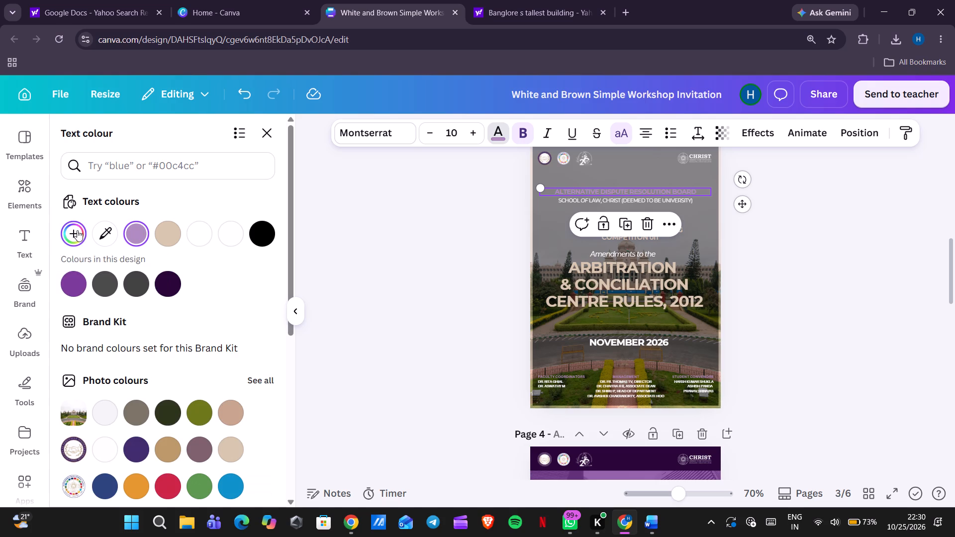
drag(127, 312, 111, 305)
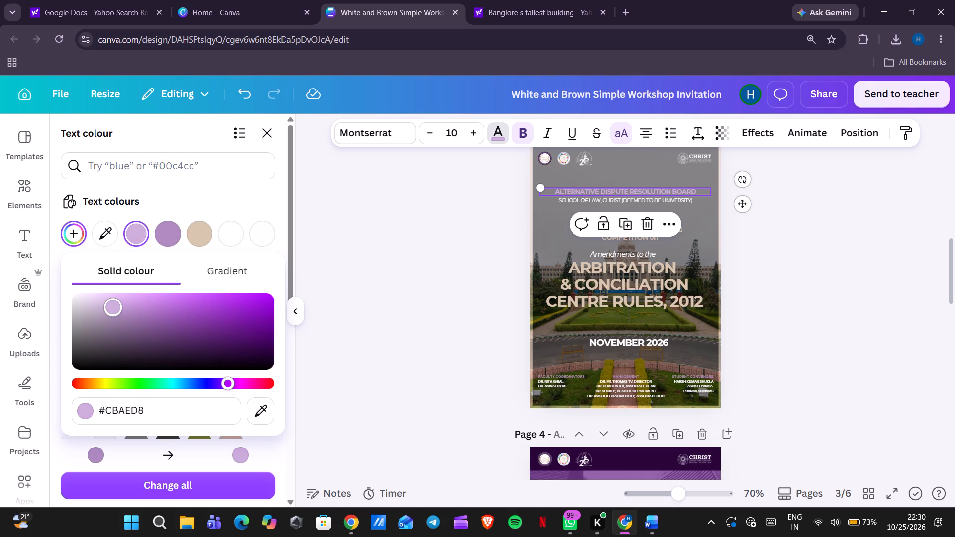
drag(111, 305, 107, 302)
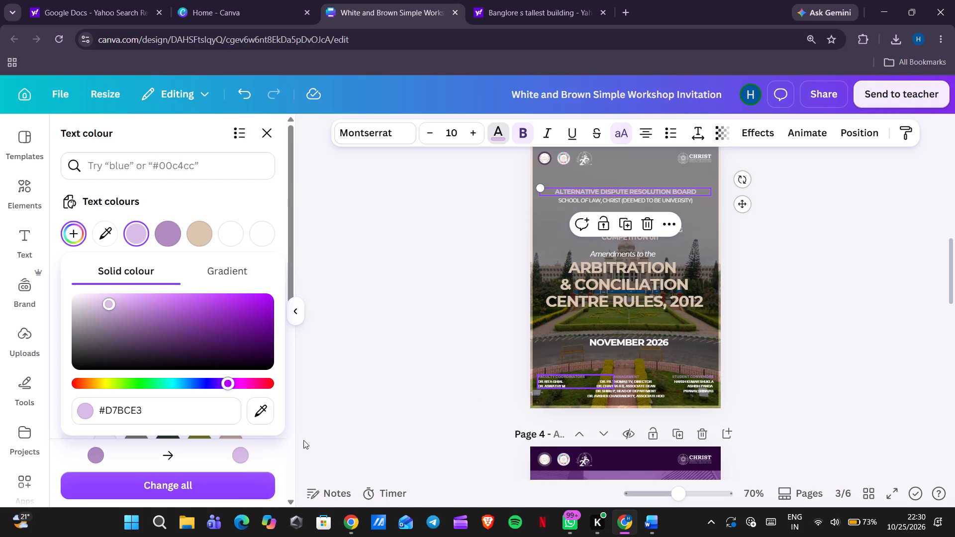
click(241, 479)
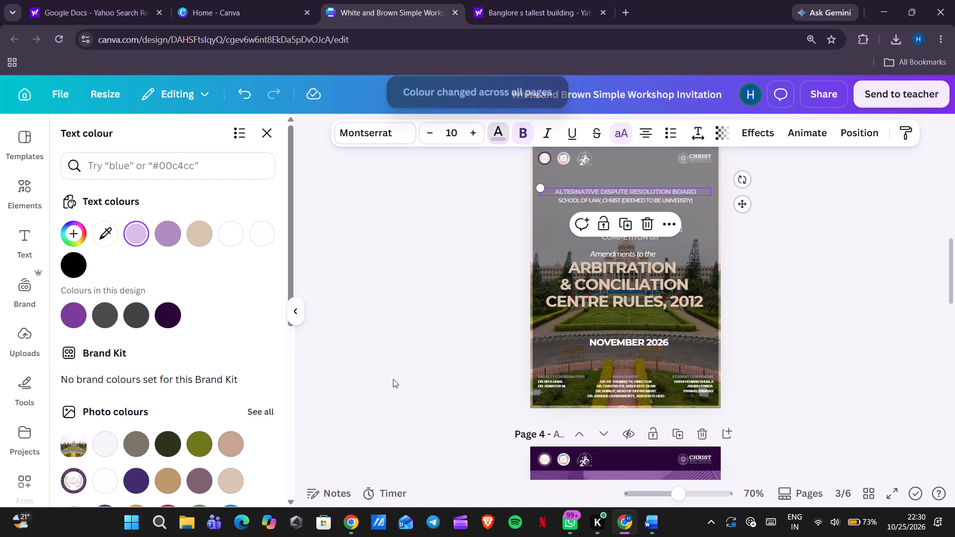
Review the heading colour and overall appearance of the posters on pages 1 to 3.
scroll(393, 379, up, 6)
scroll(393, 379, down, 3)
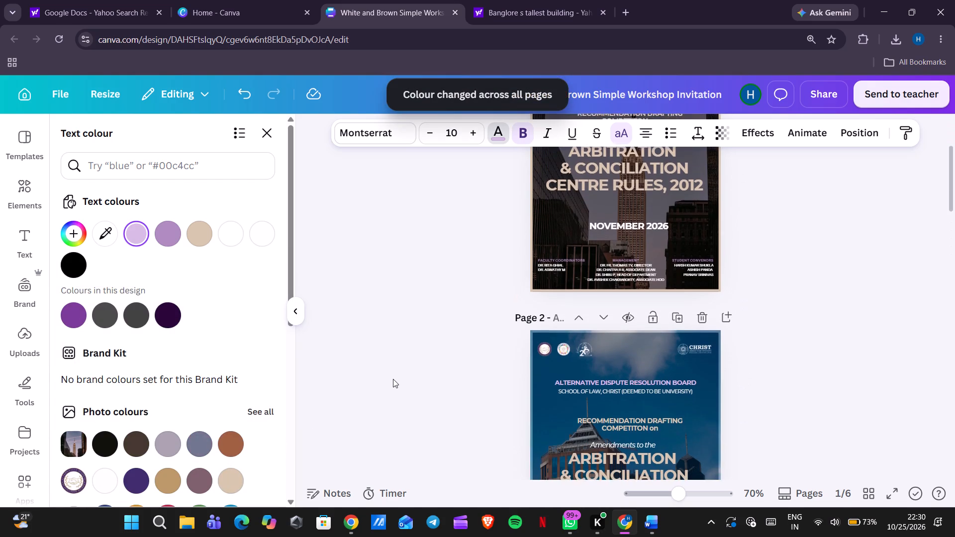
scroll(393, 379, down, 5)
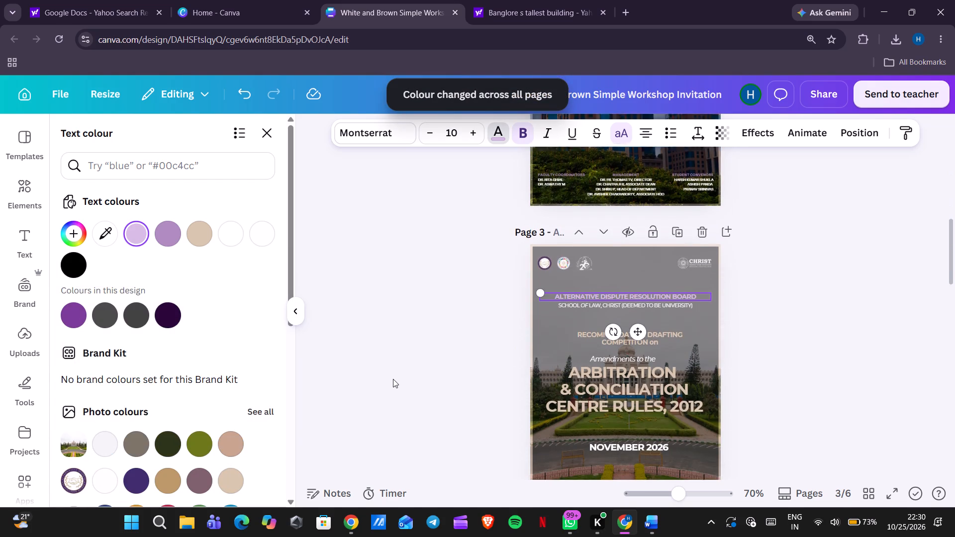
scroll(393, 379, down, 1)
click(767, 330)
click(767, 330)
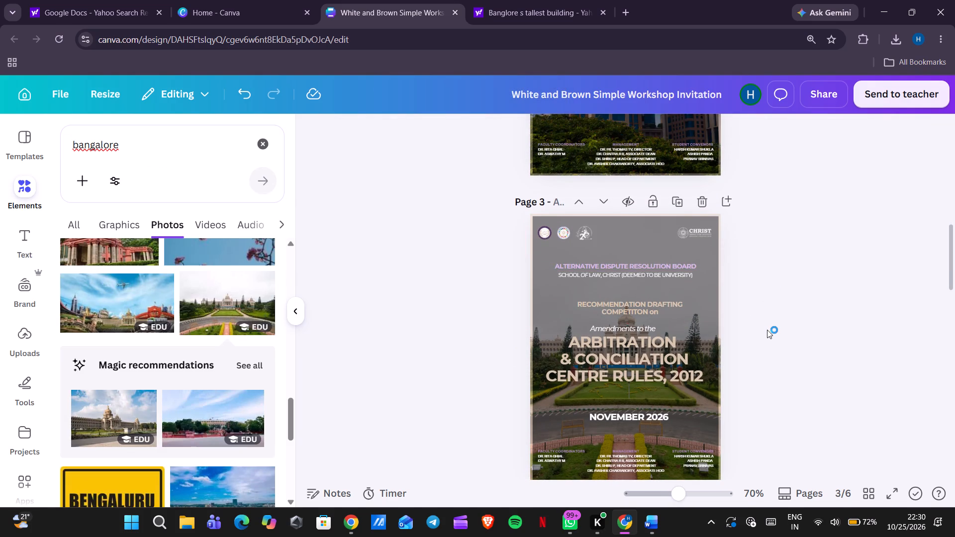
scroll(767, 330, down, 2)
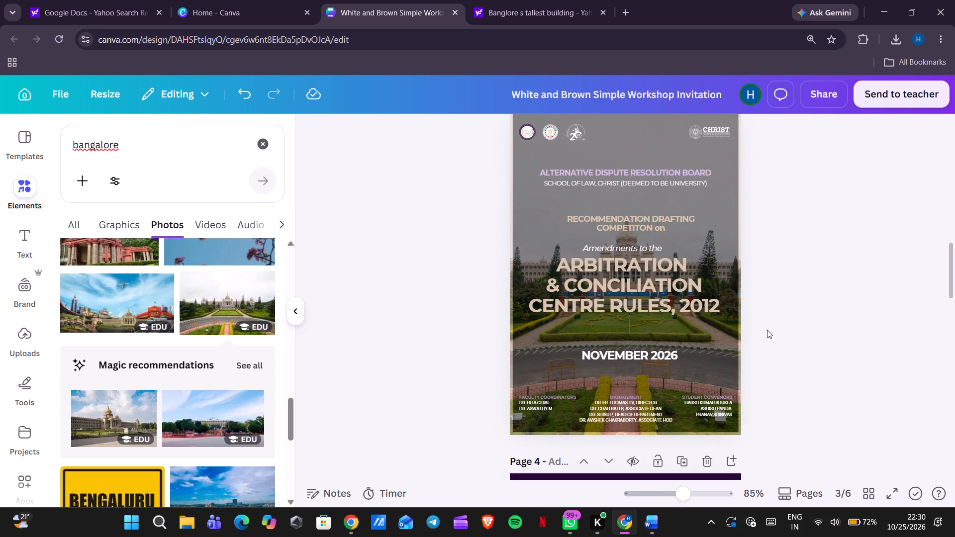
scroll(767, 330, up, 1)
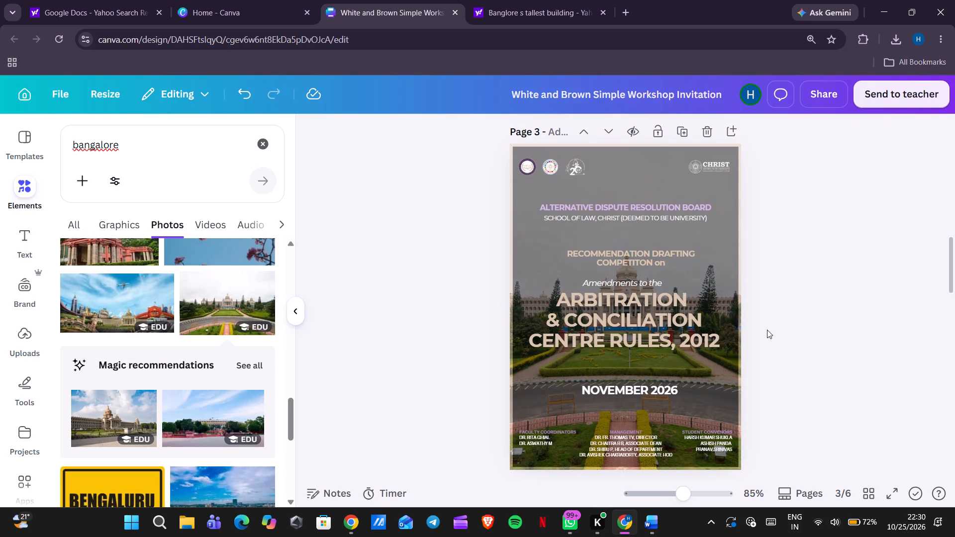
scroll(767, 330, up, 3)
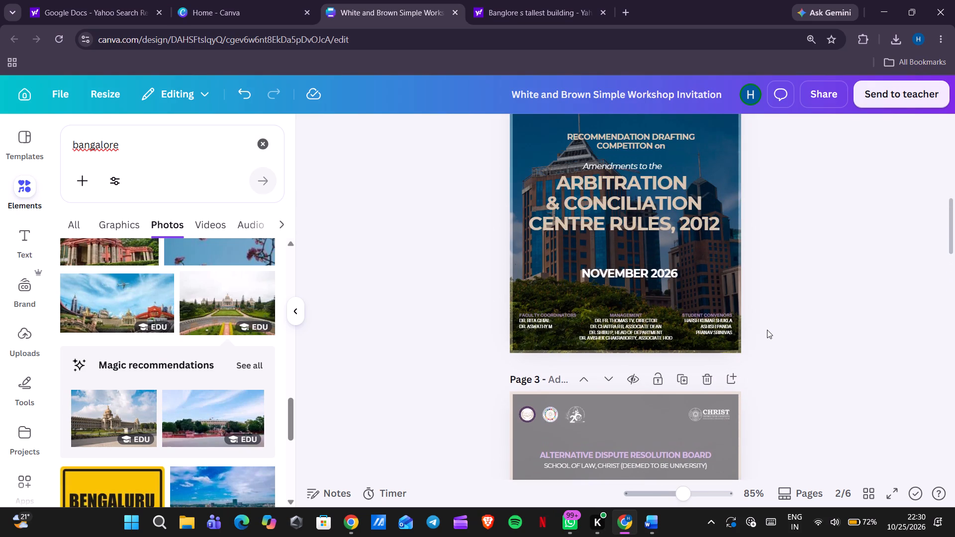
scroll(767, 330, up, 2)
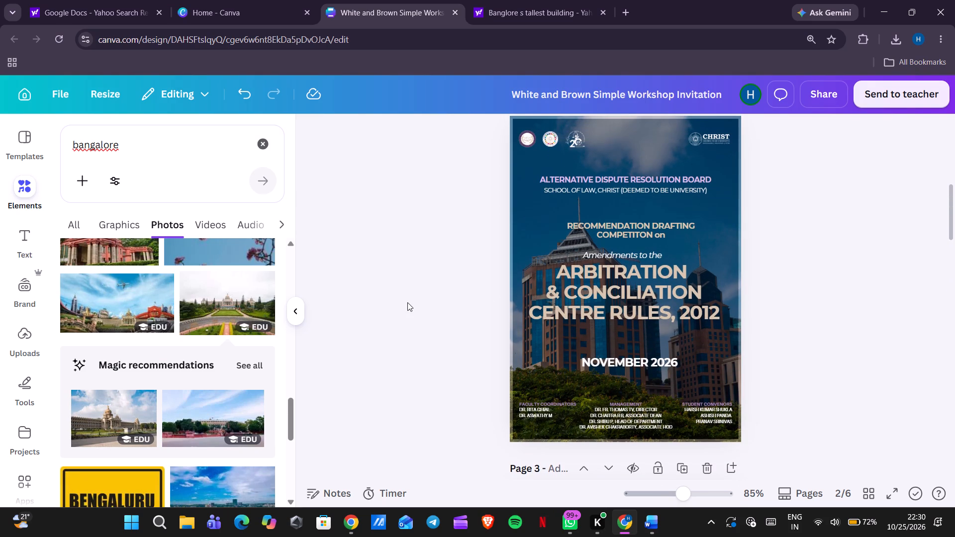
Look through the Bangalore photo results for another possible poster background.
scroll(188, 377, down, 3)
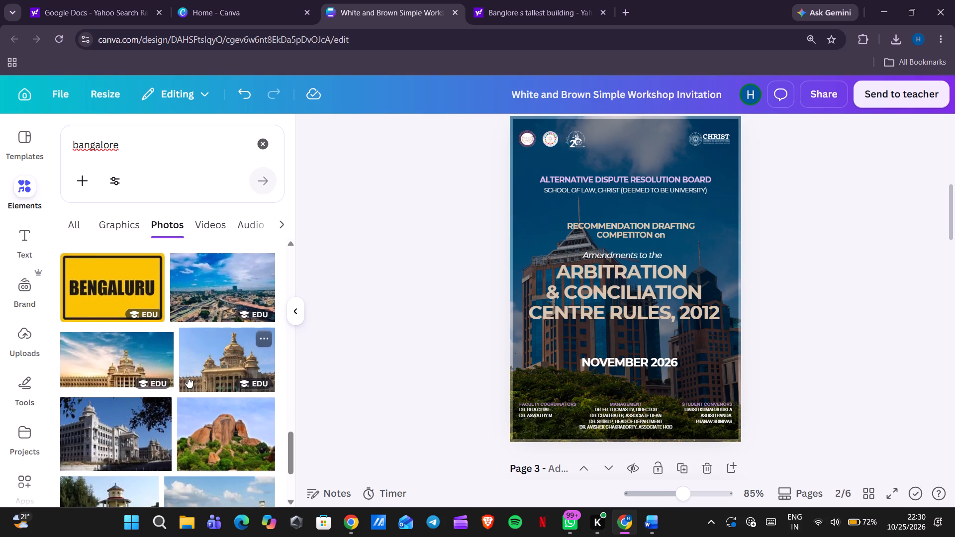
scroll(188, 377, up, 5)
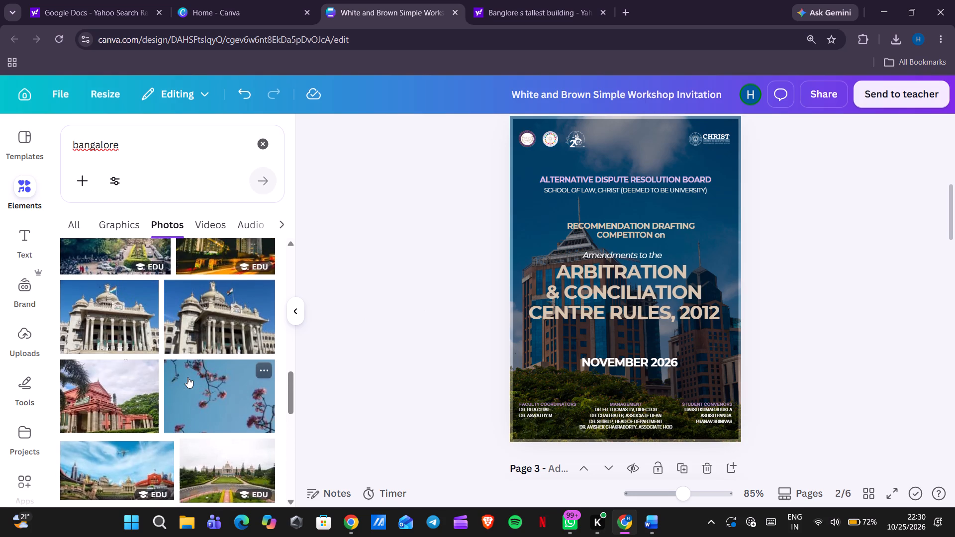
scroll(188, 377, up, 3)
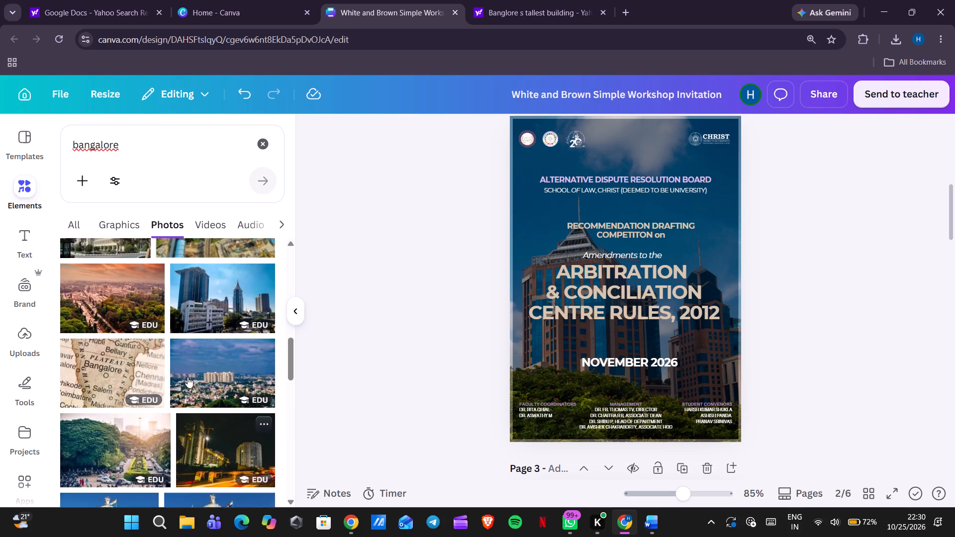
scroll(188, 377, up, 2)
scroll(424, 254, up, 1)
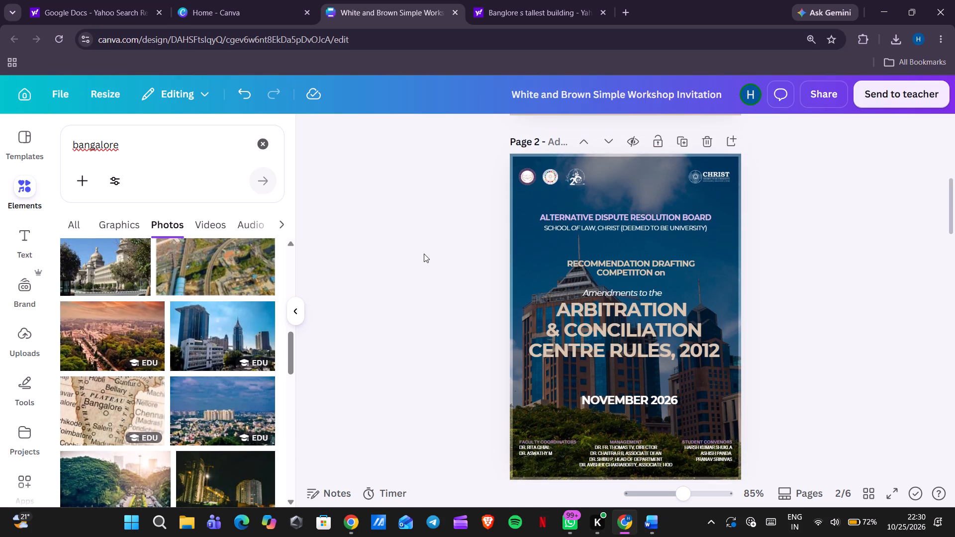
Duplicate the page 3 poster with the domed government building background.
scroll(424, 254, down, 2)
scroll(424, 254, up, 2)
scroll(424, 254, down, 4)
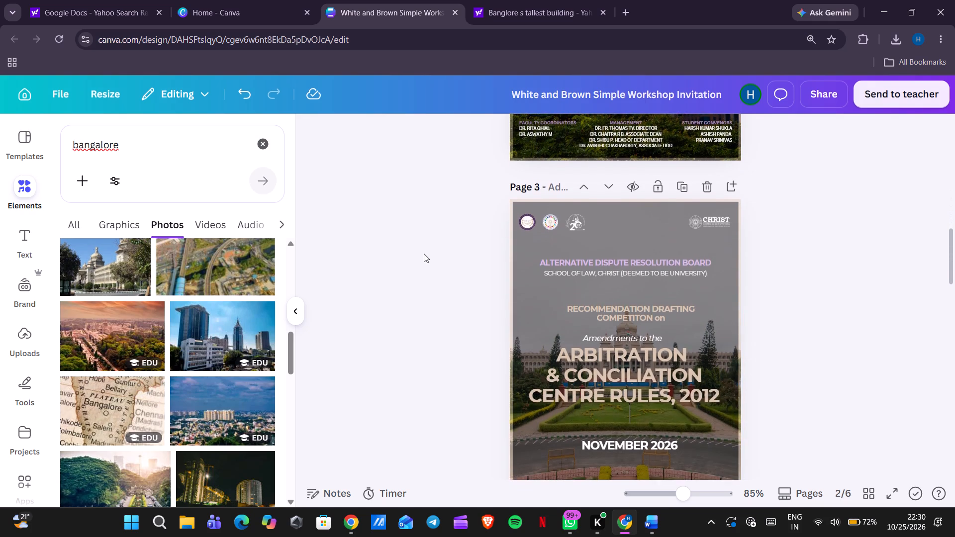
click(685, 184)
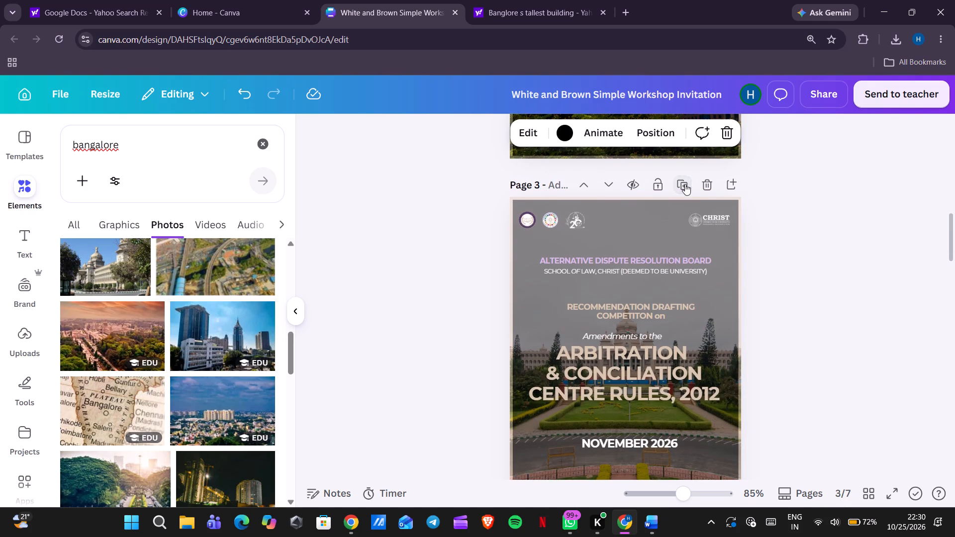
Replace the page 3 poster's domed building background with the Bangalore photo of high-rise towers under a blue sky.
click(585, 190)
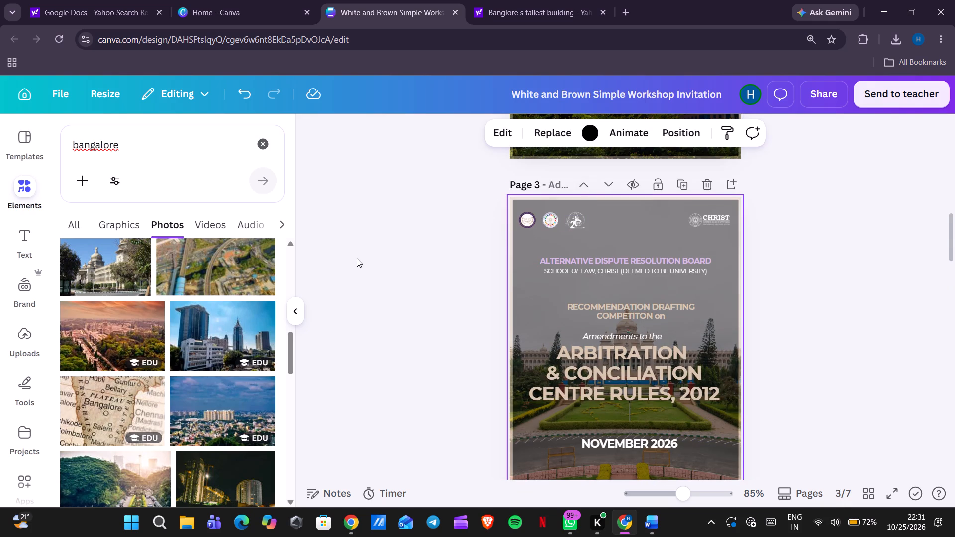
drag(232, 329, 422, 306)
drag(422, 306, 611, 337)
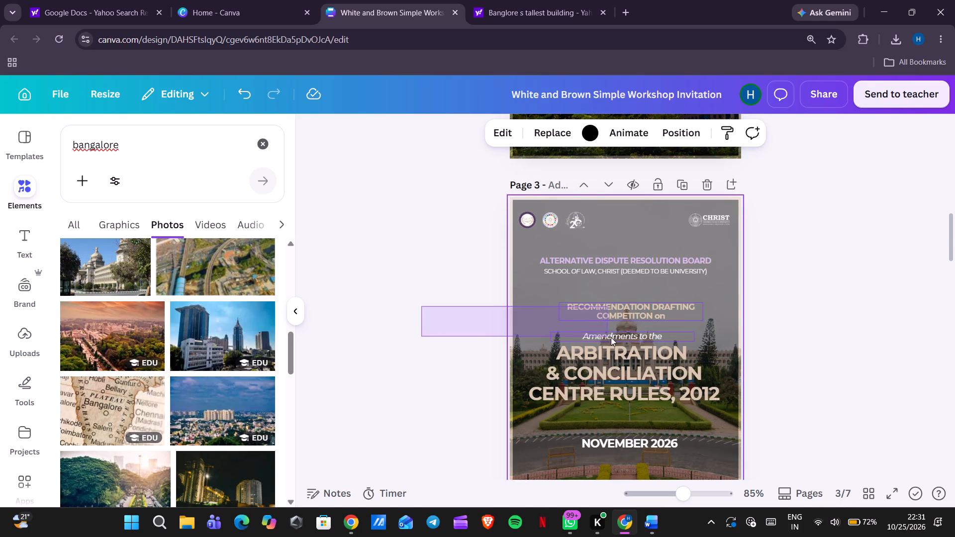
drag(611, 337, 500, 309)
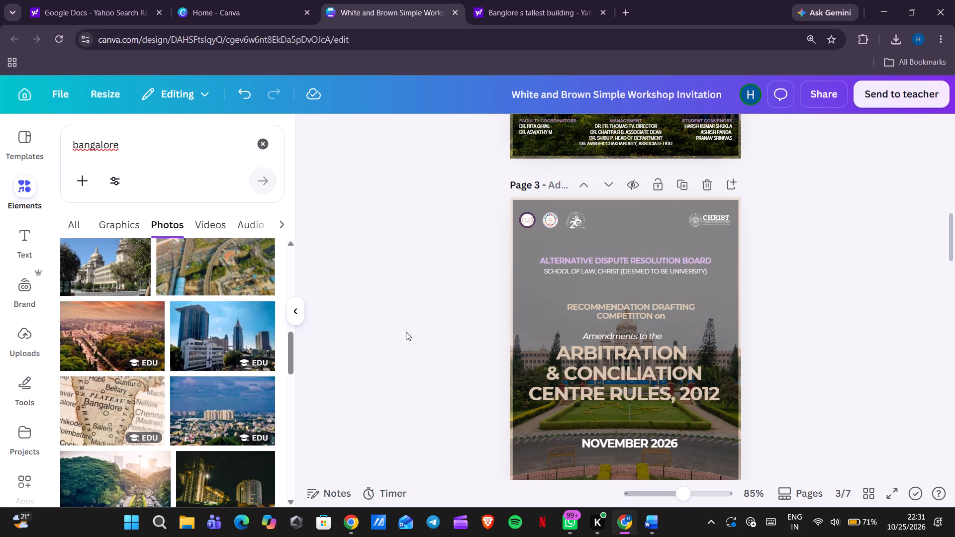
scroll(410, 310, down, 1)
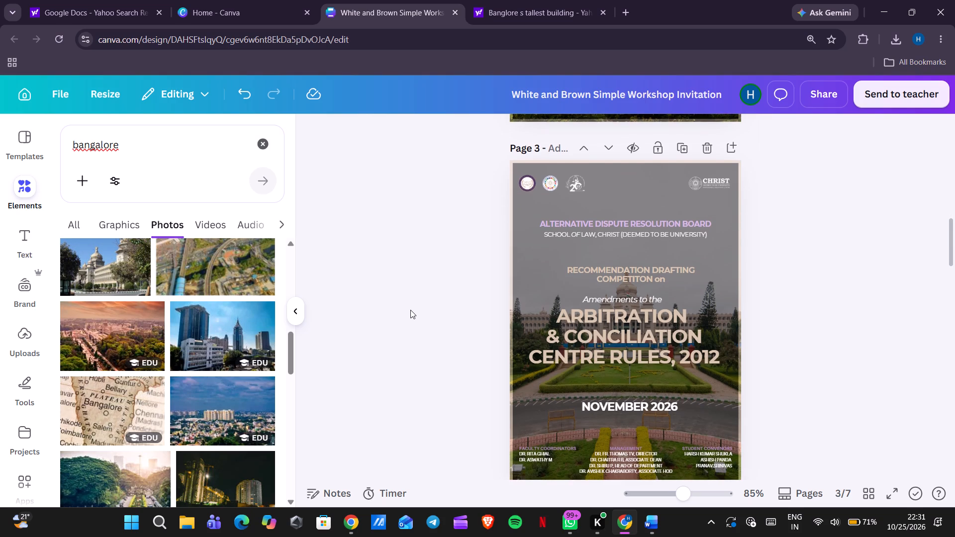
scroll(410, 310, down, 1)
drag(221, 333, 433, 288)
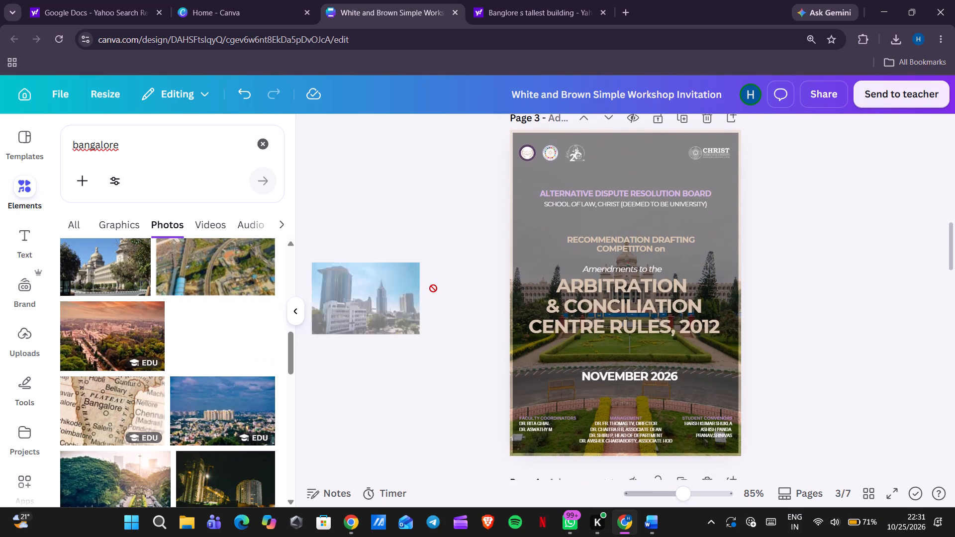
drag(433, 288, 521, 271)
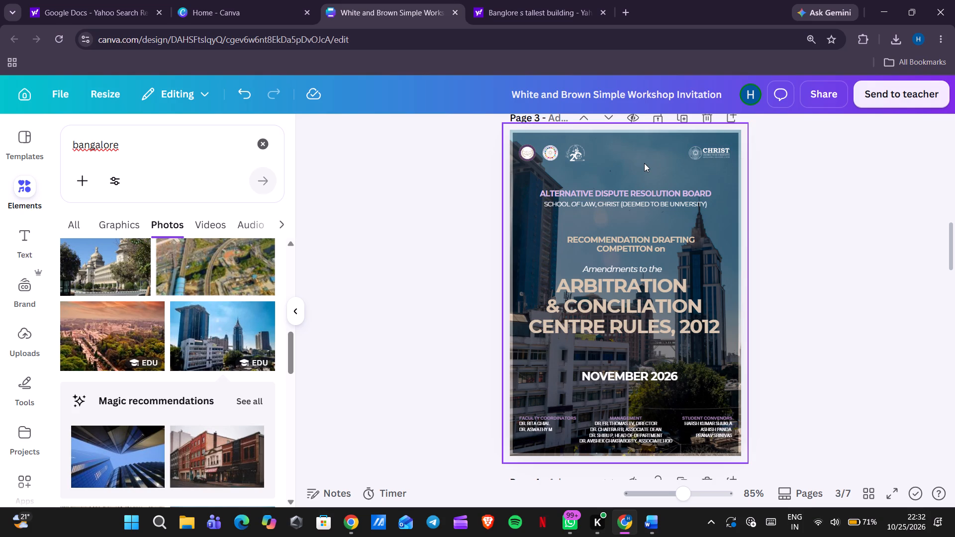
click(480, 201)
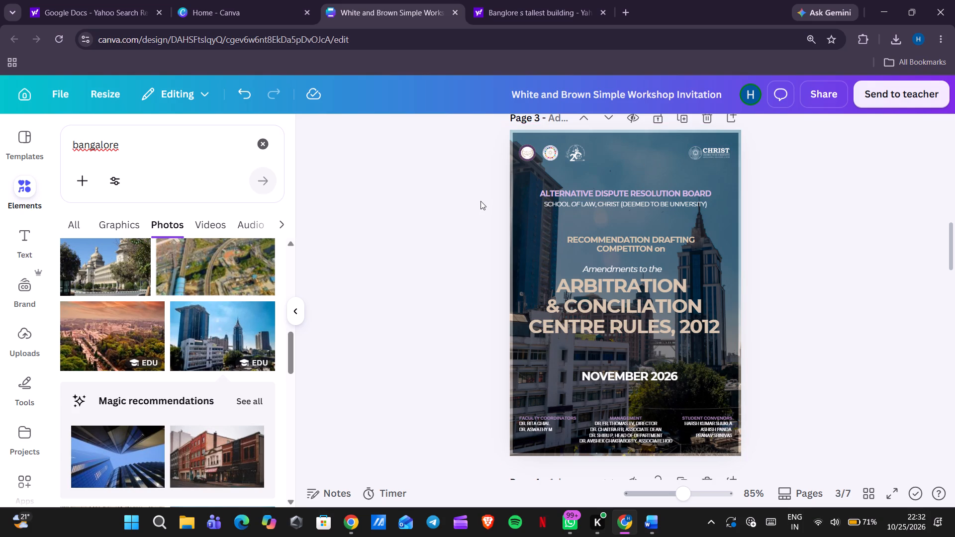
Set the transparency of the page 3 high-rise background photo to 60.
click(648, 165)
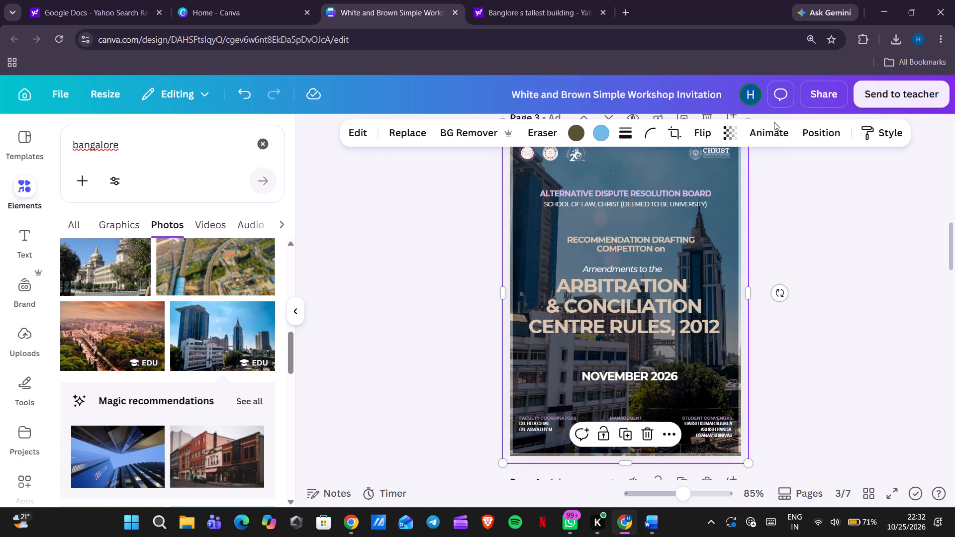
click(730, 139)
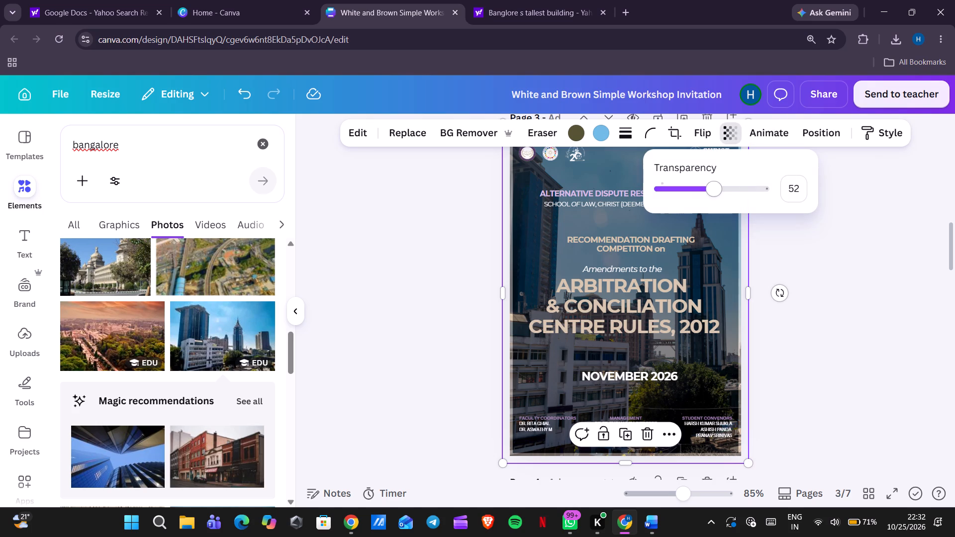
click(710, 190)
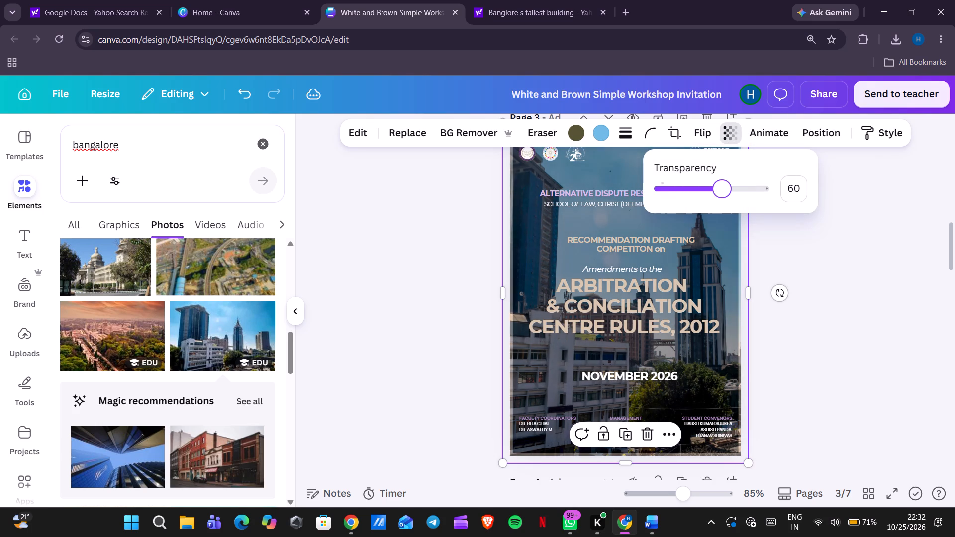
click(791, 230)
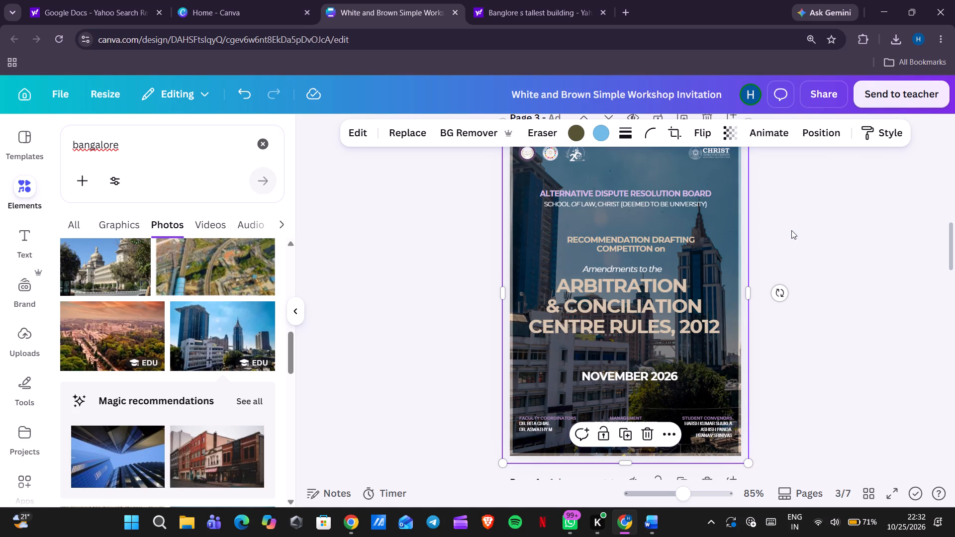
click(791, 230)
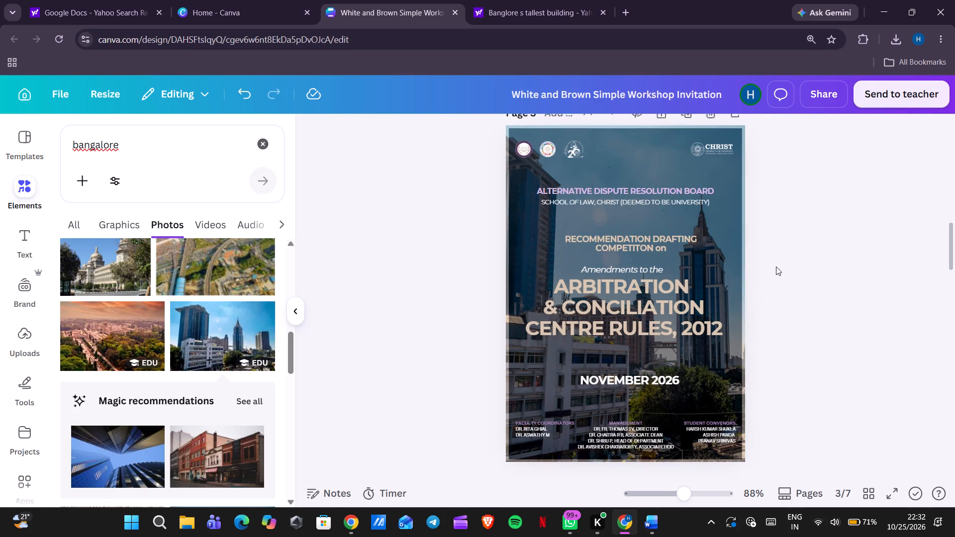
Move the page 2 background photo below the beige border frame in the layer order, just above the black background.
scroll(776, 267, down, 1)
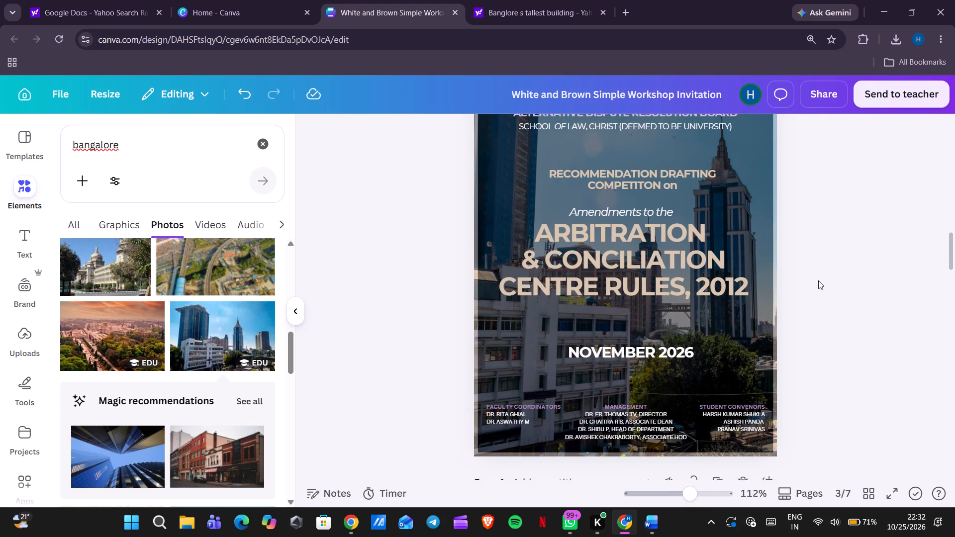
scroll(818, 280, down, 5)
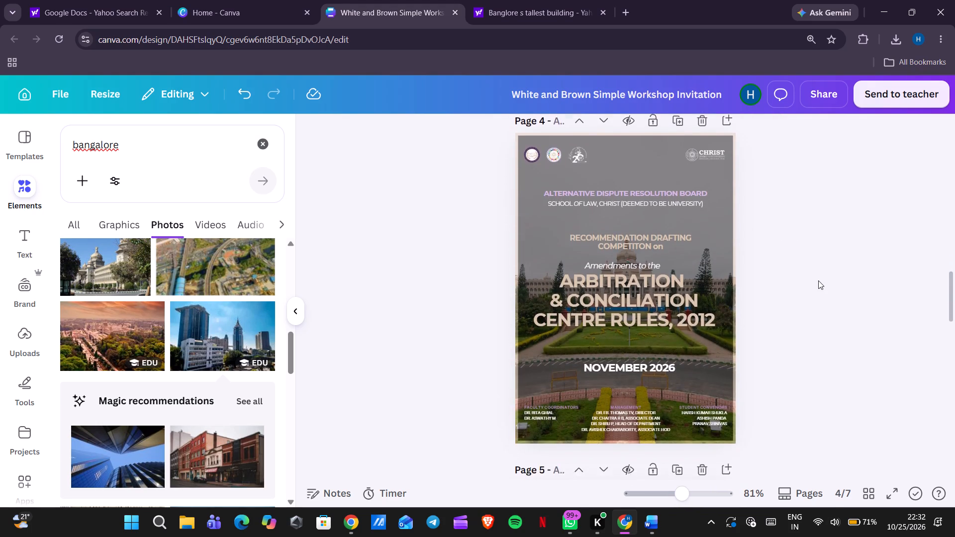
scroll(818, 280, down, 2)
scroll(818, 280, up, 9)
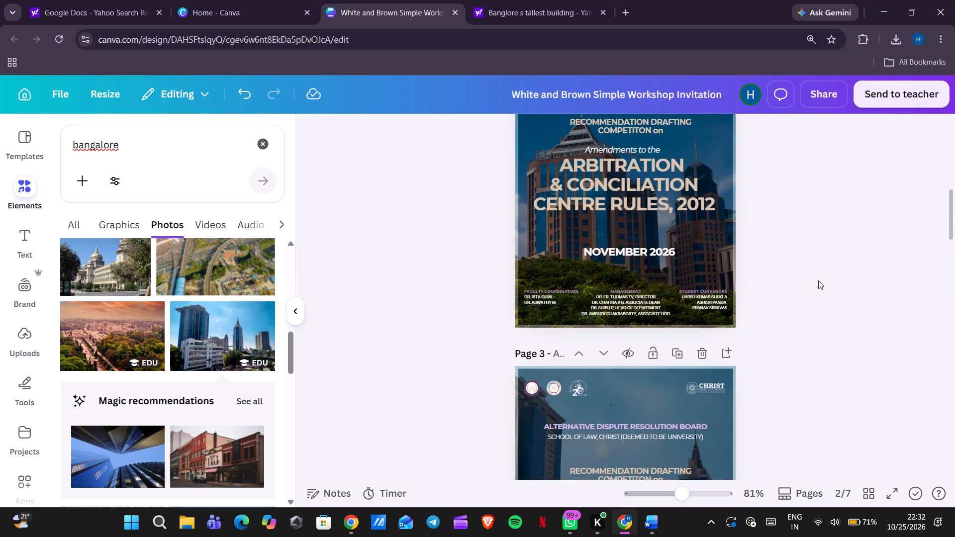
scroll(818, 280, up, 3)
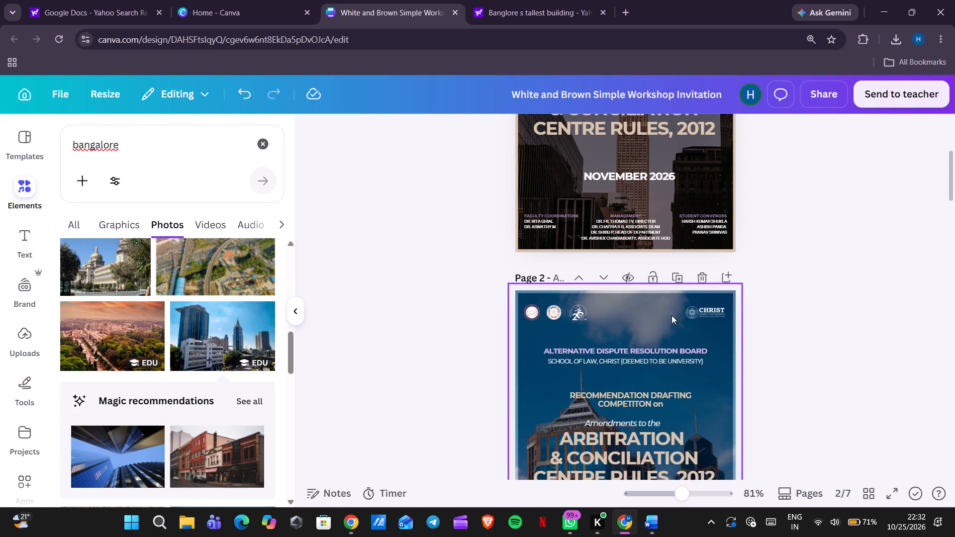
click(667, 316)
click(815, 138)
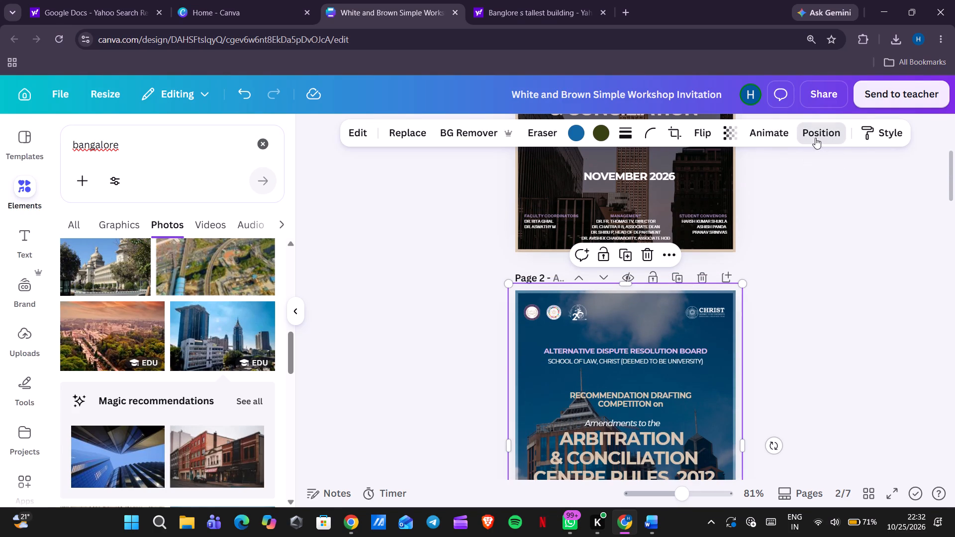
scroll(174, 407, down, 2)
drag(165, 382, 164, 425)
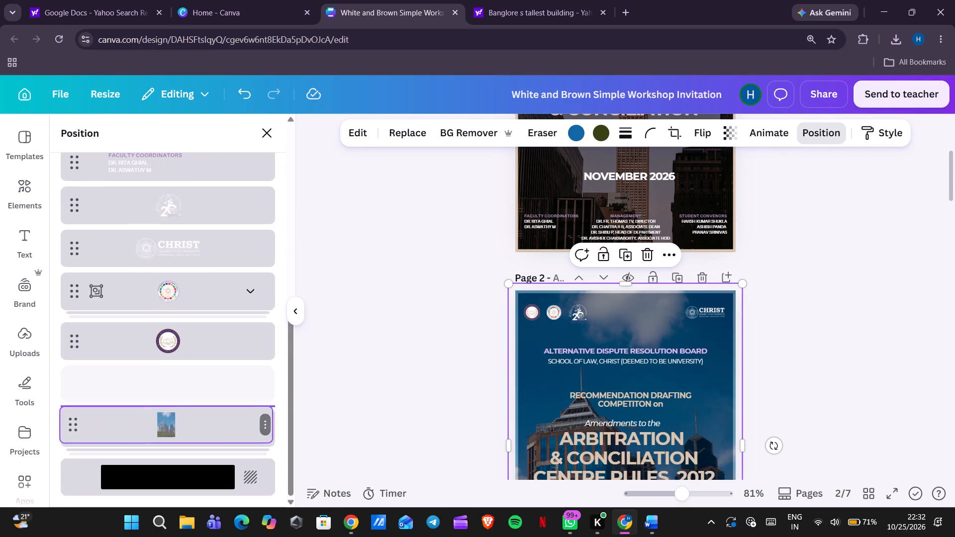
drag(164, 425, 163, 446)
click(397, 374)
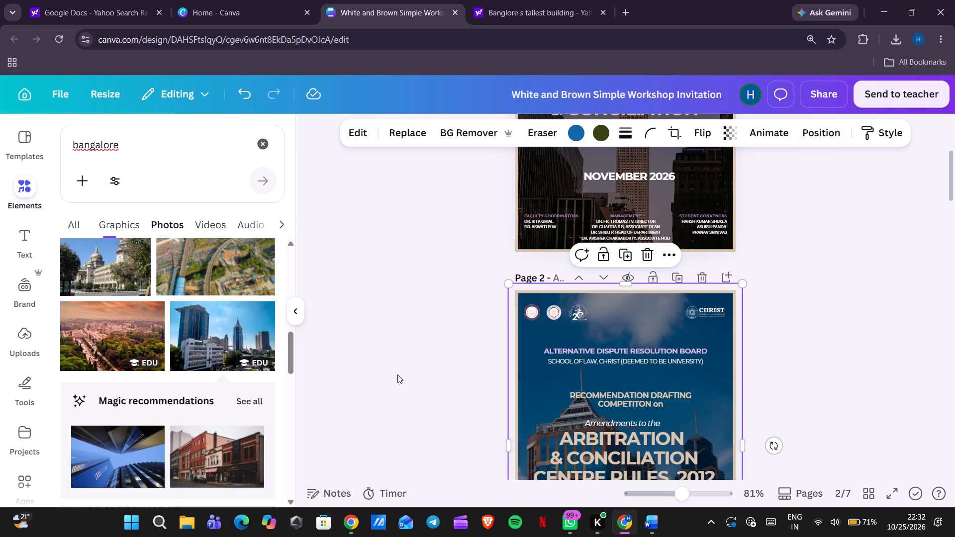
click(397, 374)
Move the page 3 high-rise photo below the beige border frame in the layer order, just above the black background.
scroll(397, 374, down, 7)
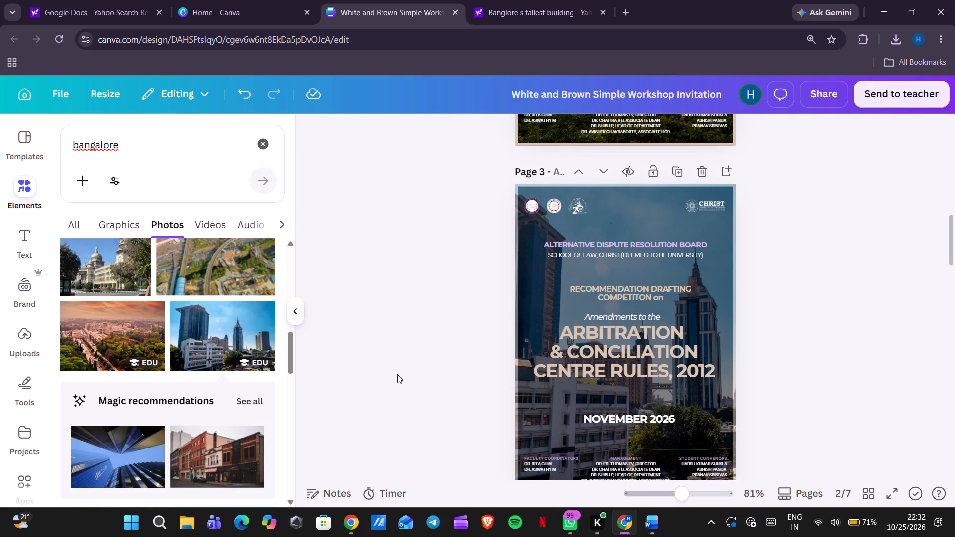
click(606, 228)
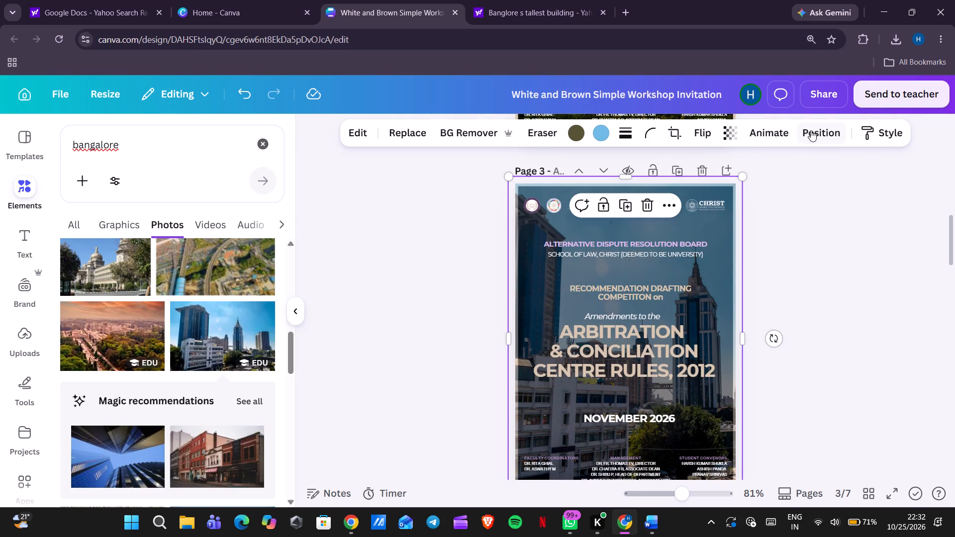
click(811, 130)
drag(139, 432, 142, 518)
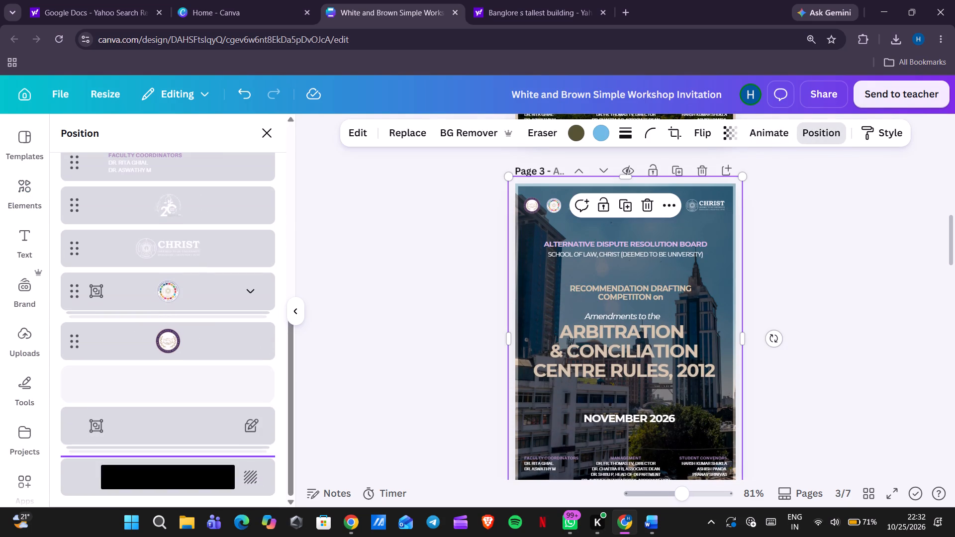
drag(142, 518, 134, 440)
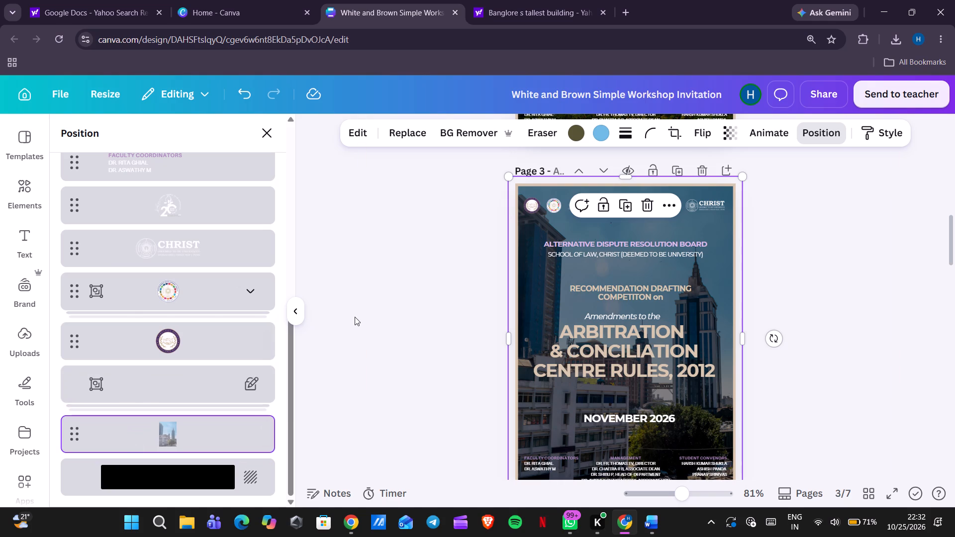
click(355, 317)
click(355, 317)
Review the poster versions on pages 2 to 4, comparing their backgrounds, borders and text readability.
scroll(355, 317, down, 2)
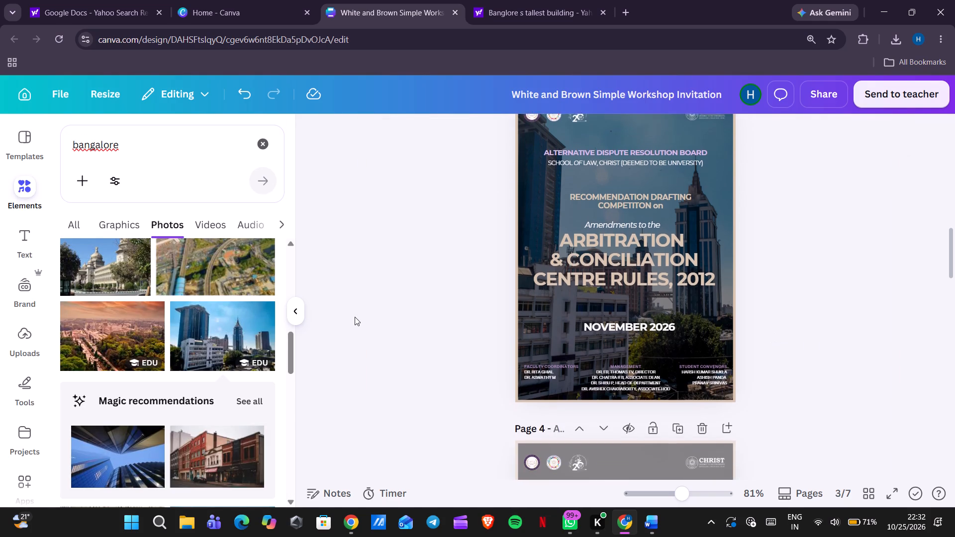
scroll(355, 317, down, 2)
scroll(355, 317, up, 2)
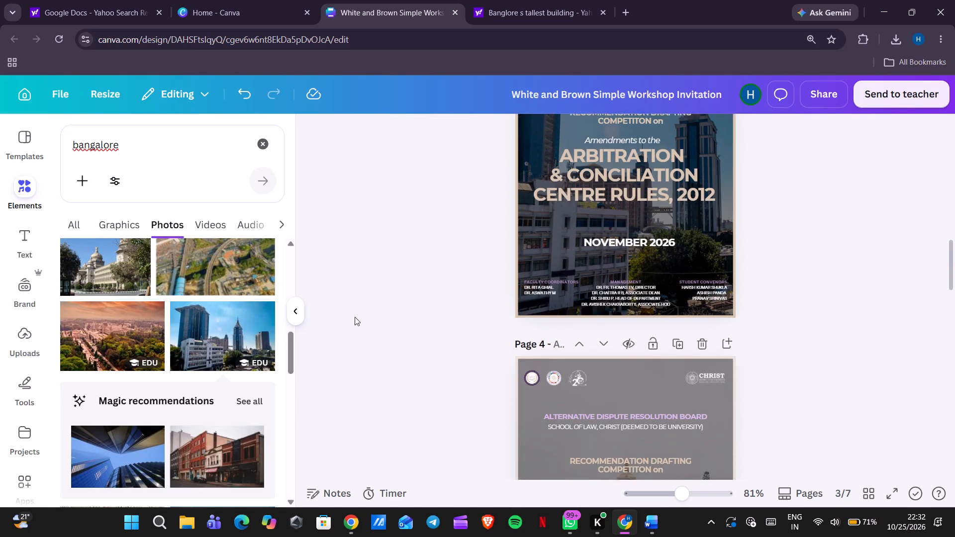
scroll(355, 317, up, 2)
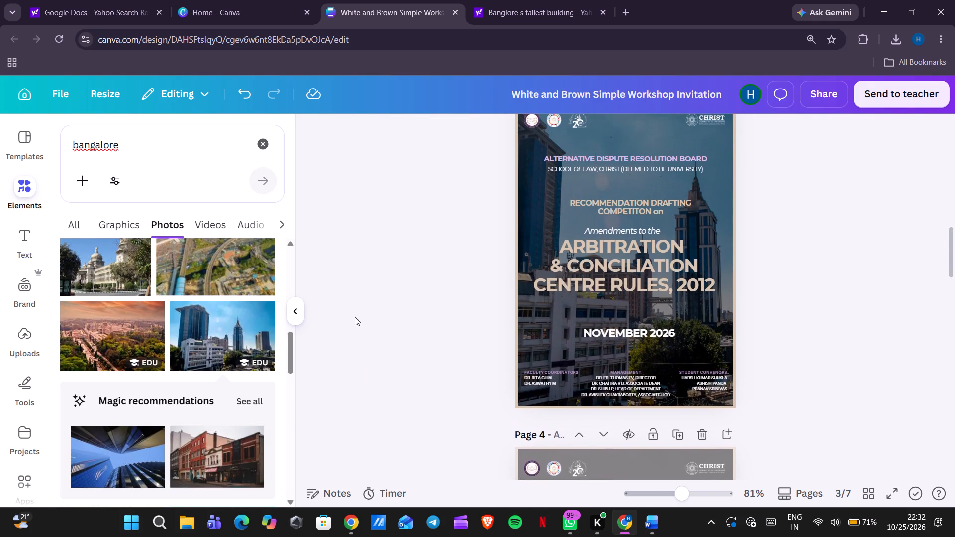
scroll(355, 317, up, 5)
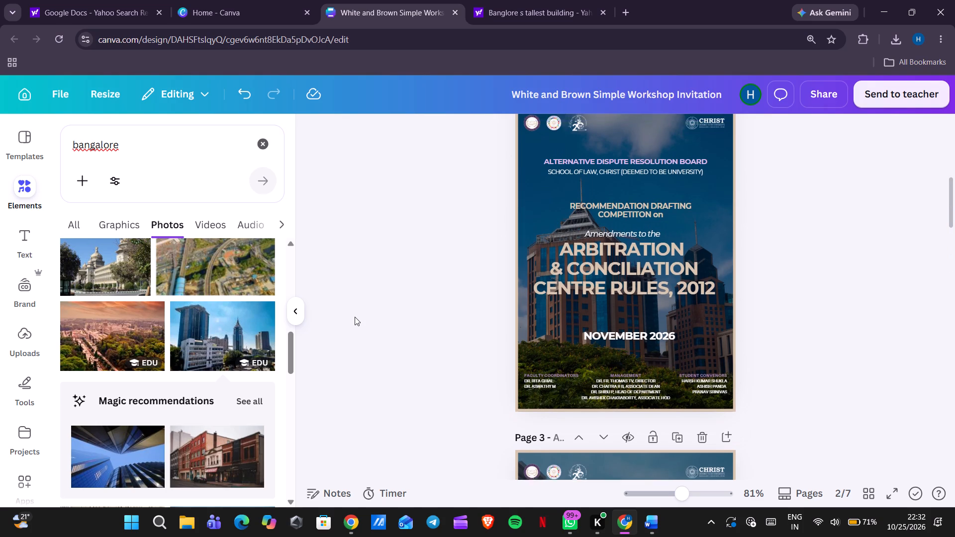
scroll(355, 317, up, 1)
scroll(355, 317, down, 4)
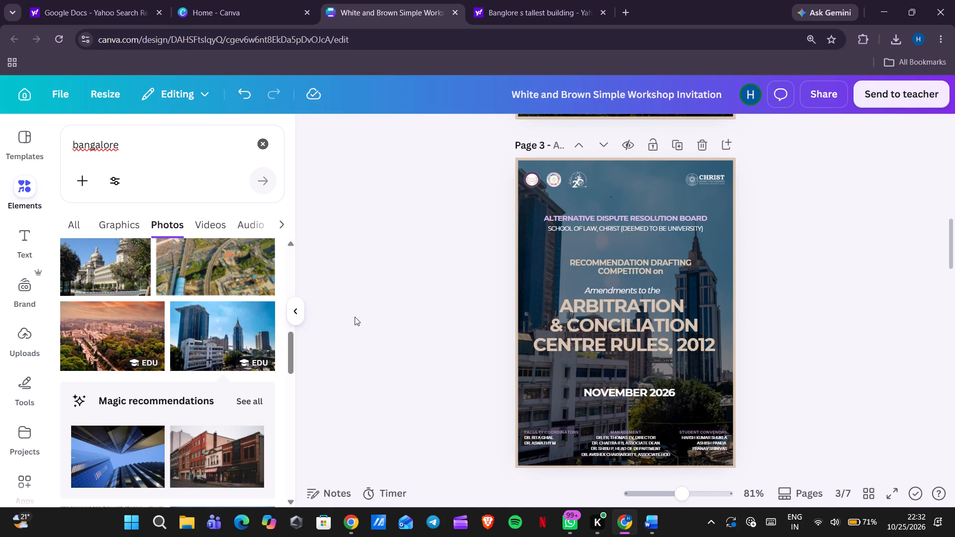
scroll(355, 317, down, 3)
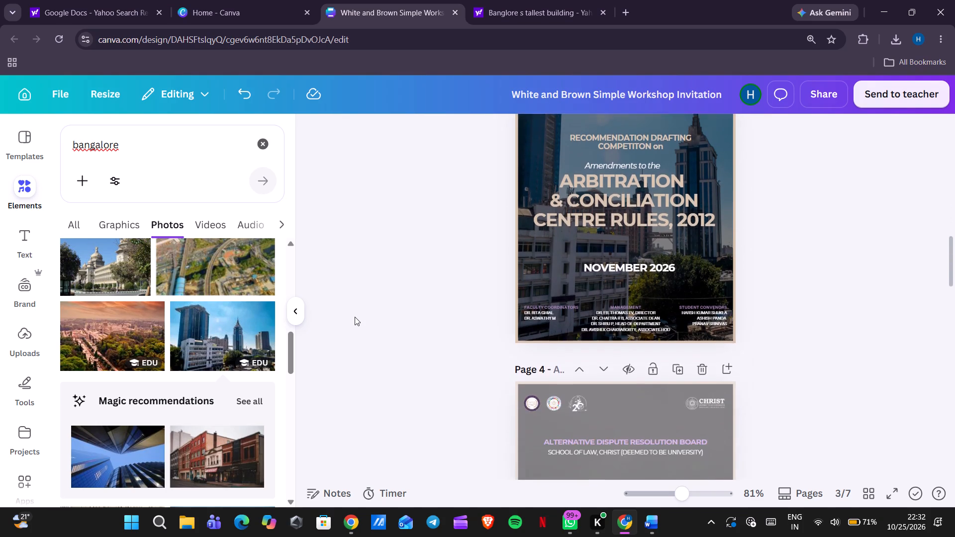
scroll(355, 317, down, 3)
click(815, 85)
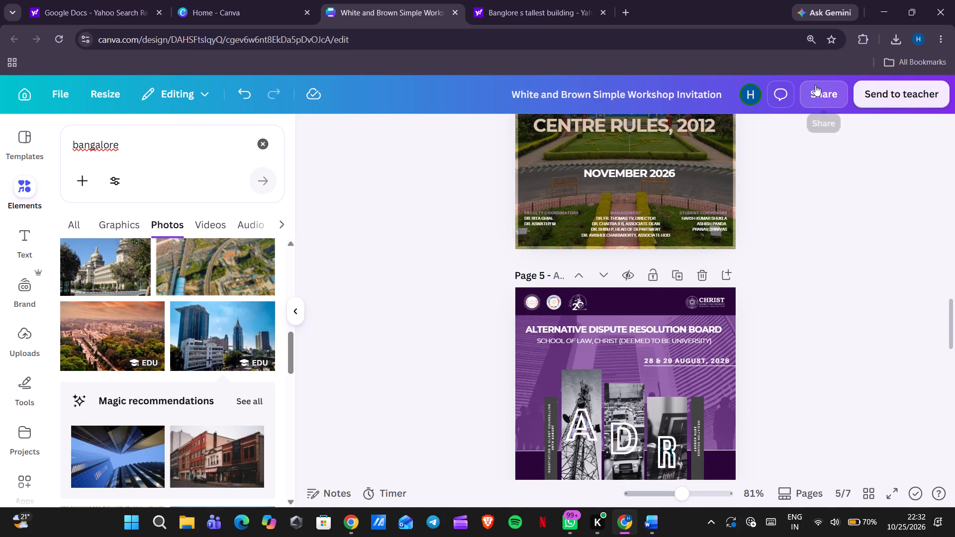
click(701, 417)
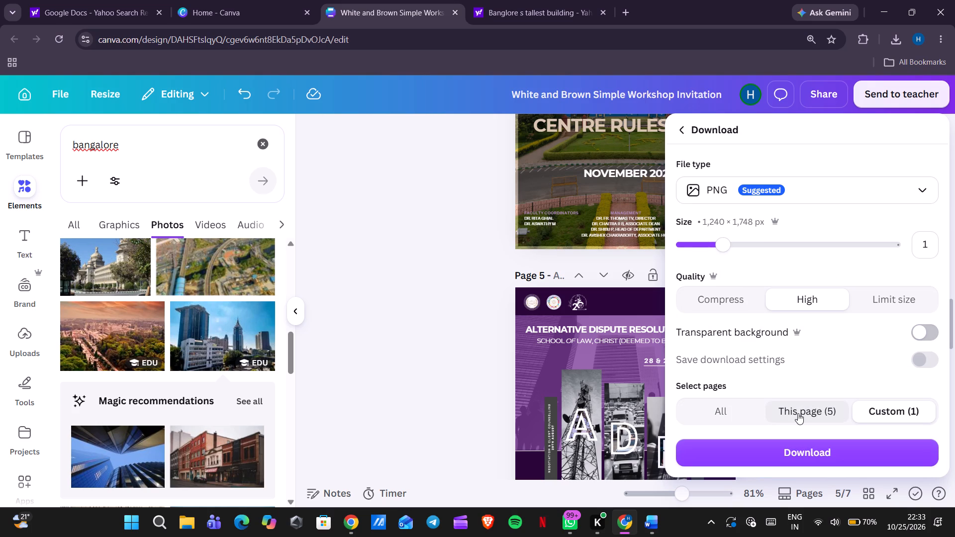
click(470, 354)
Delete page 5 with the old purple ADR poster.
click(705, 272)
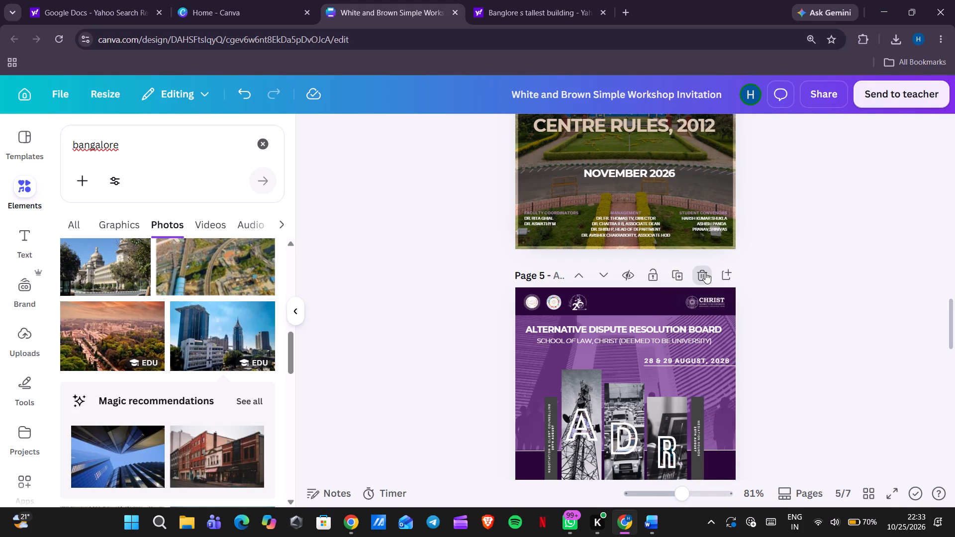
click(778, 320)
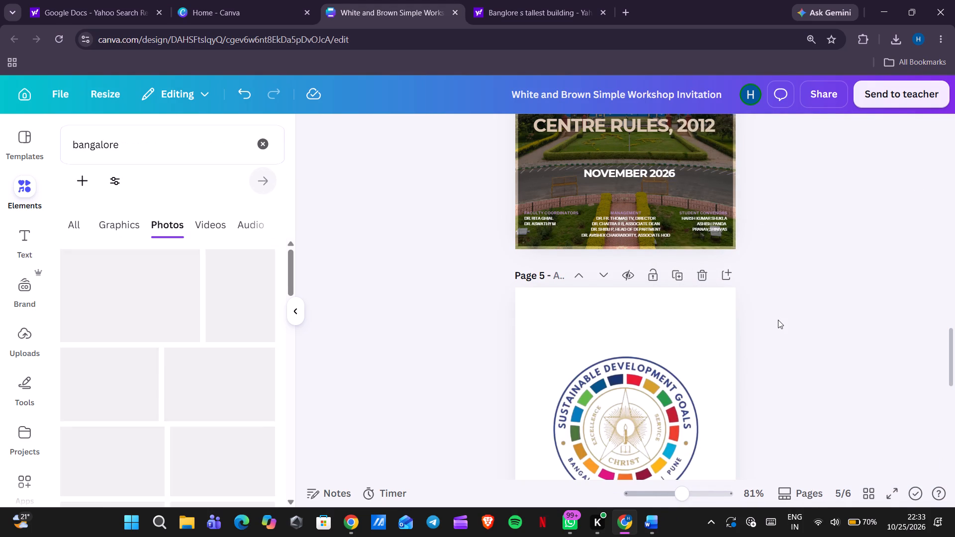
Check the remaining pages of the design, from the Sustainable Development Goals logo page back to the page 1 poster.
scroll(778, 320, down, 6)
scroll(778, 320, up, 2)
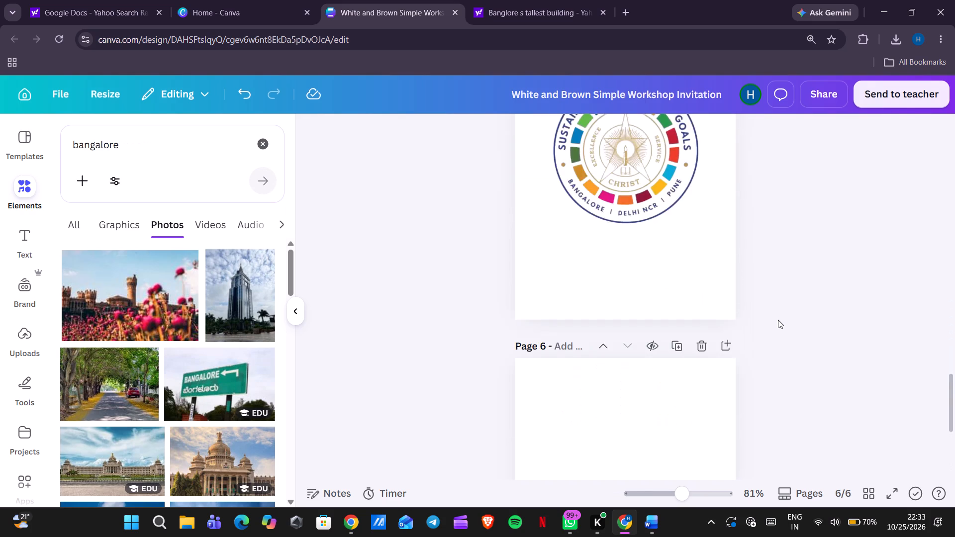
scroll(778, 320, up, 4)
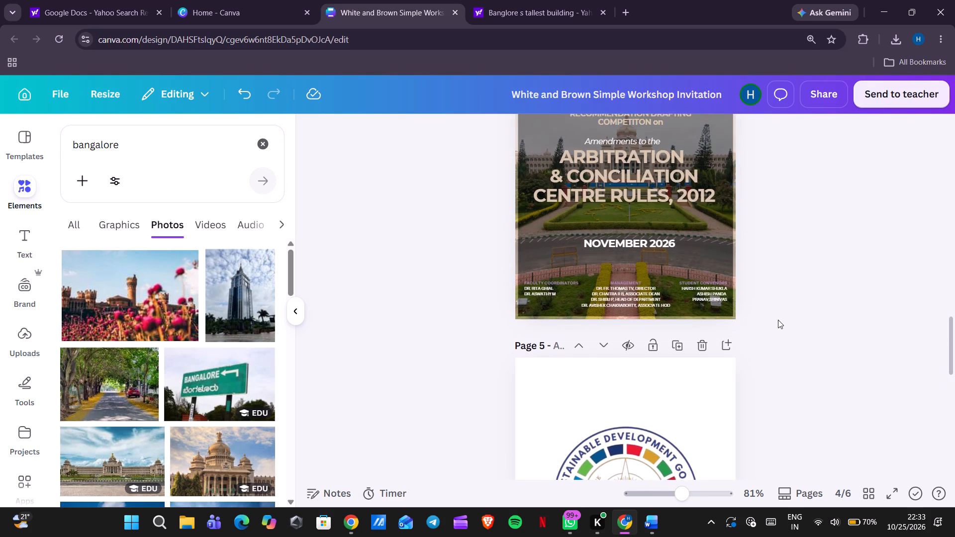
scroll(778, 320, up, 11)
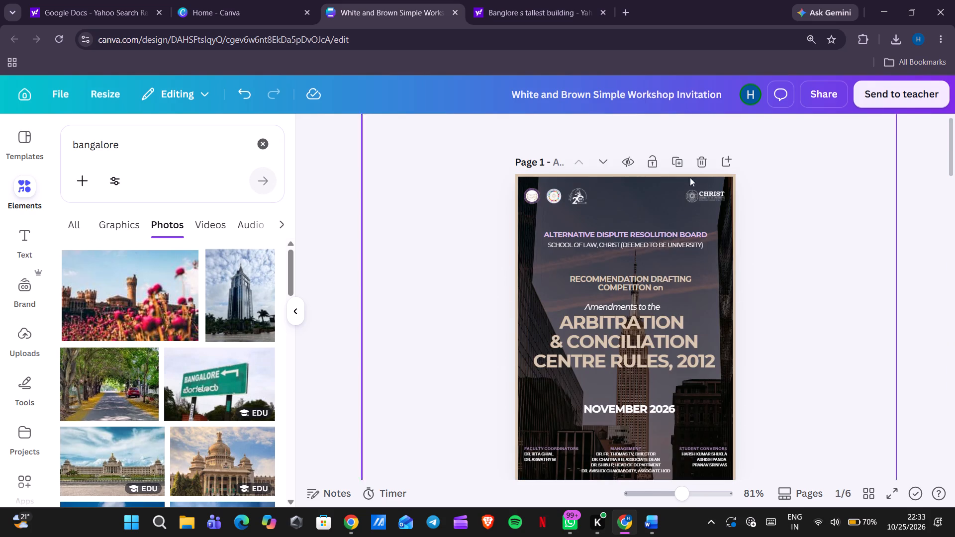
Rename the design as ADR Posters.
click(639, 93)
key(ctrl+a)
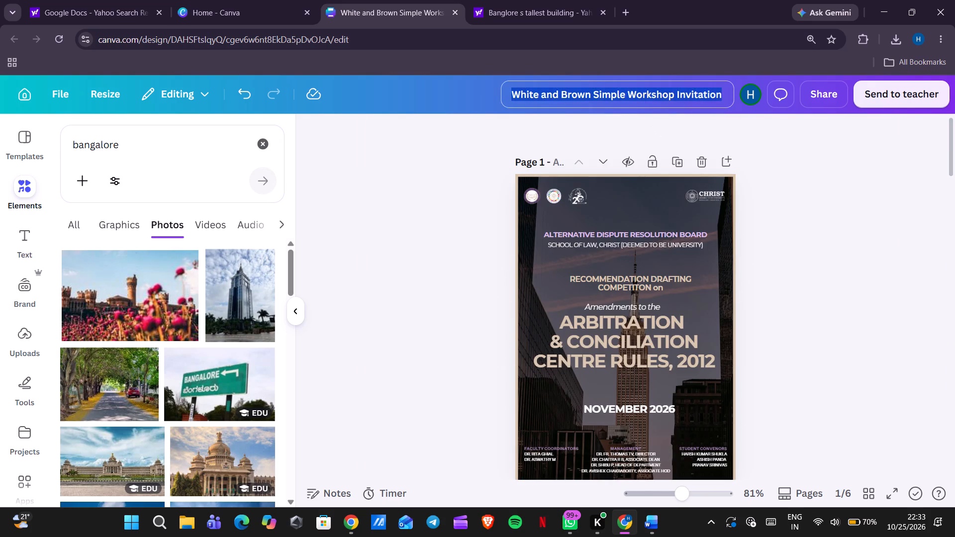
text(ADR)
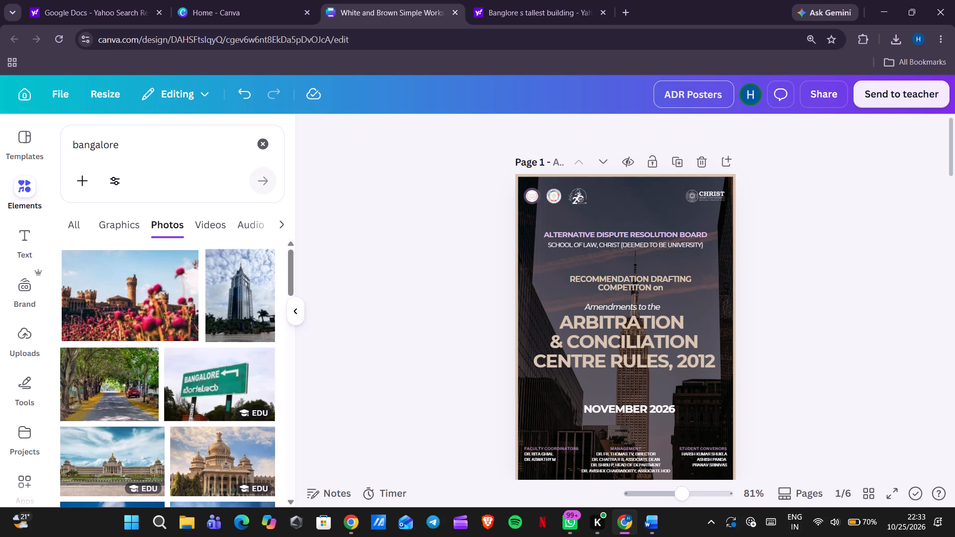
click(800, 169)
Review the poster versions on pages 1 to 4 and the start of page 5, comparing their backgrounds and text readability.
scroll(800, 169, down, 4)
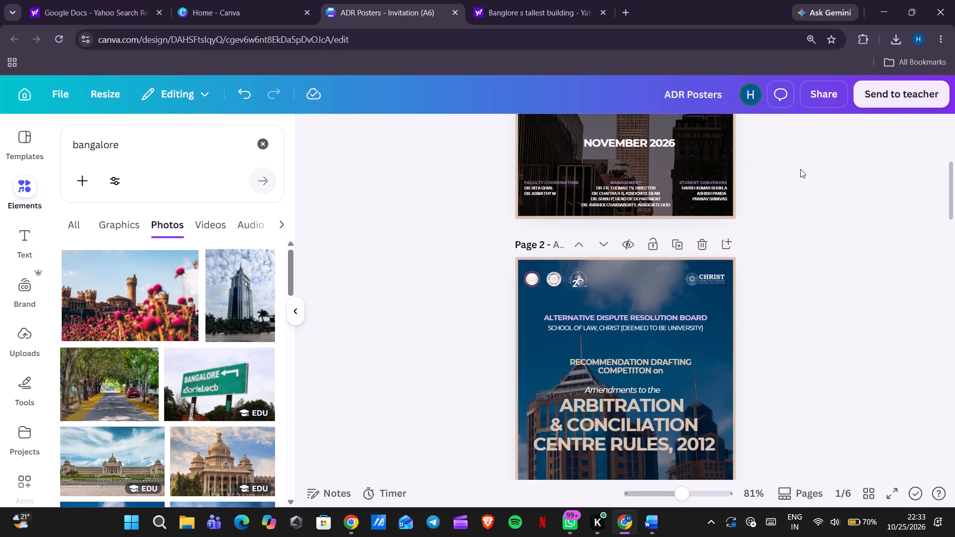
scroll(800, 169, down, 7)
scroll(800, 169, up, 5)
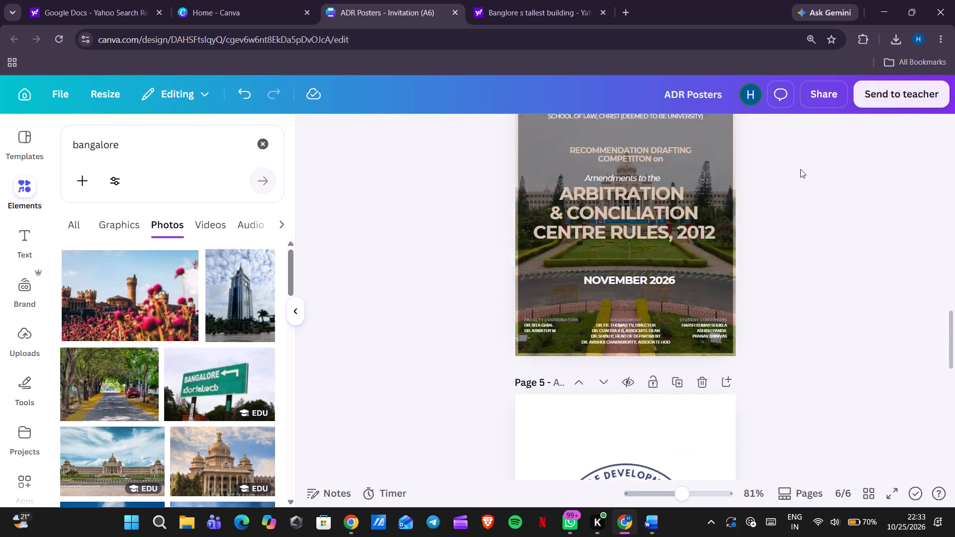
scroll(800, 169, up, 1)
scroll(800, 169, down, 2)
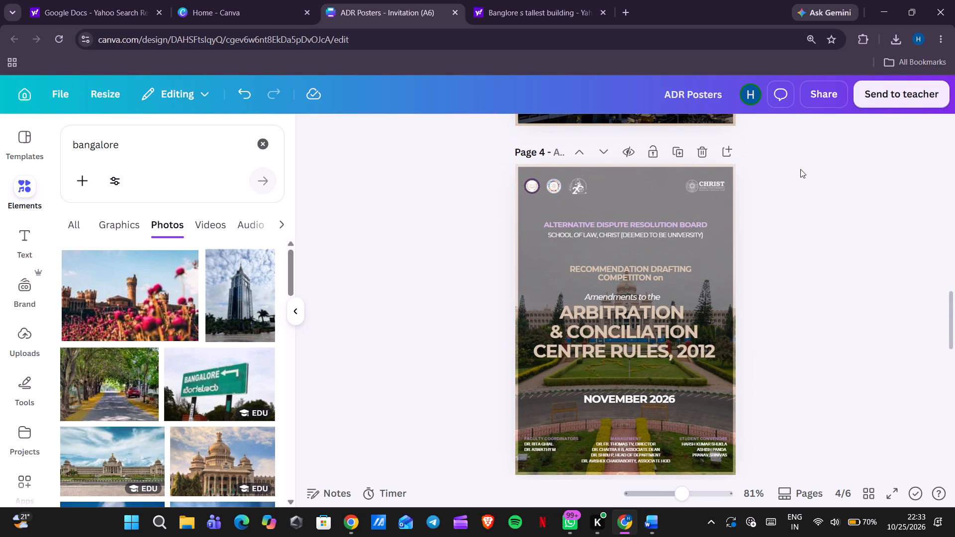
scroll(800, 169, down, 2)
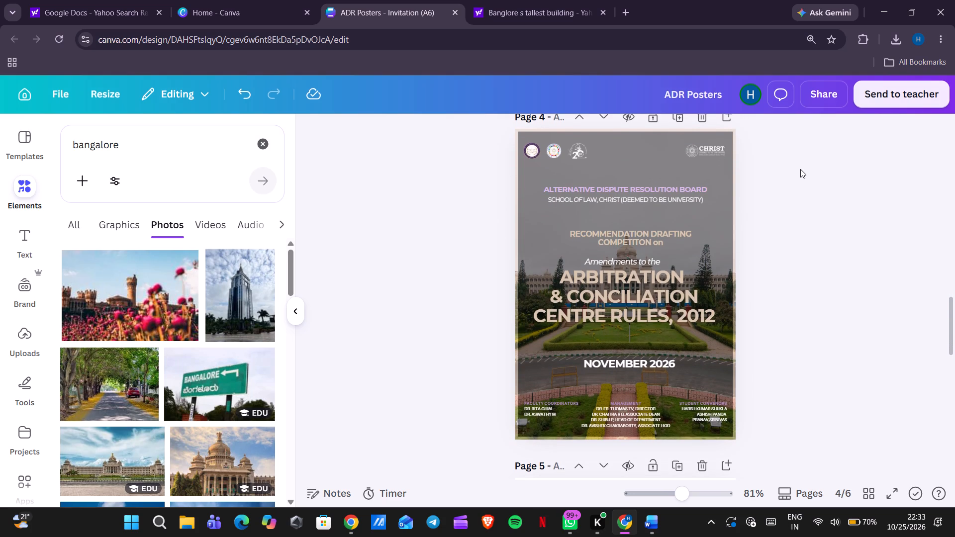
scroll(800, 169, up, 1)
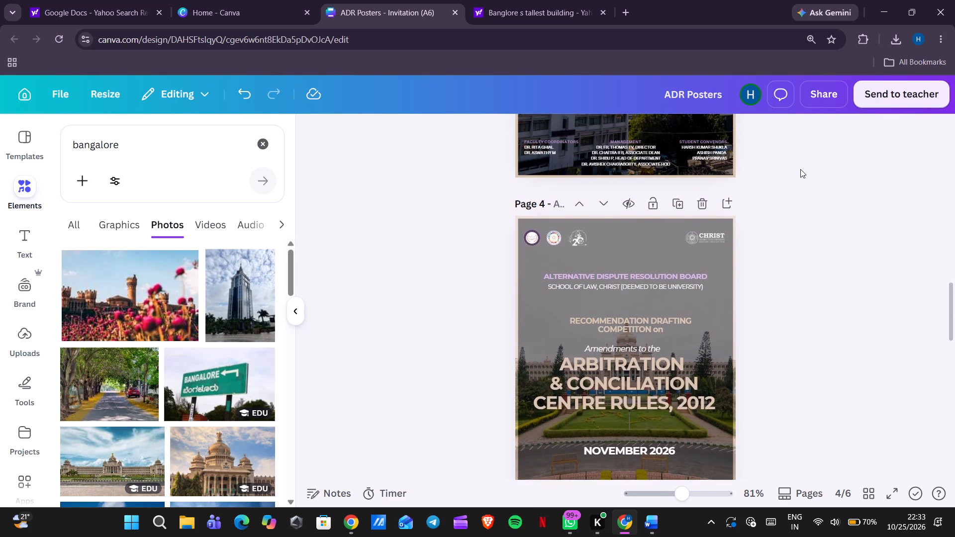
scroll(800, 169, up, 5)
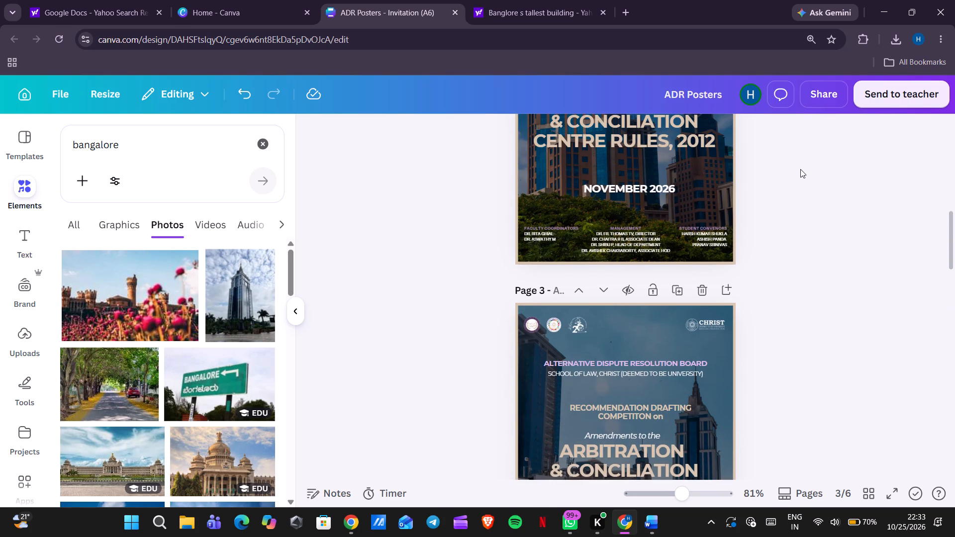
scroll(800, 169, up, 4)
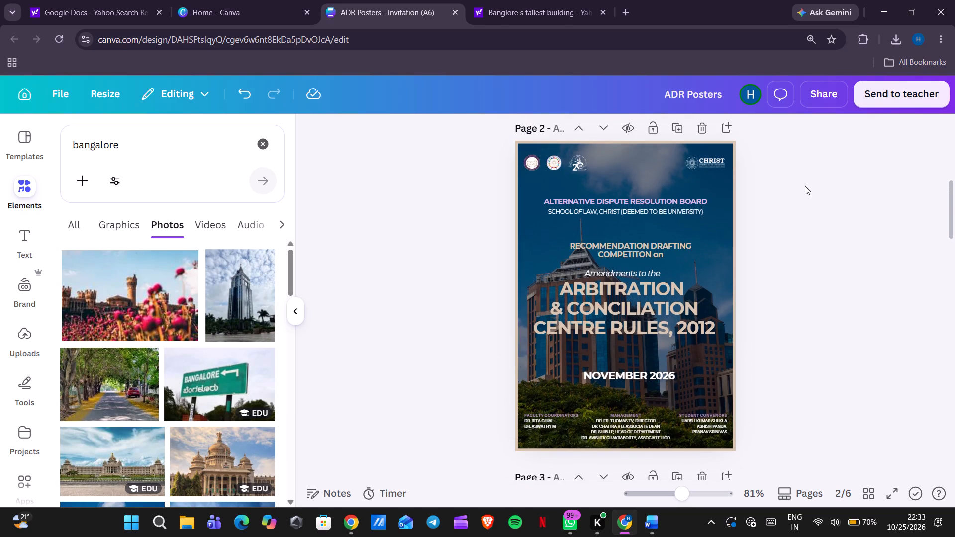
scroll(805, 186, up, 5)
scroll(837, 230, up, 1)
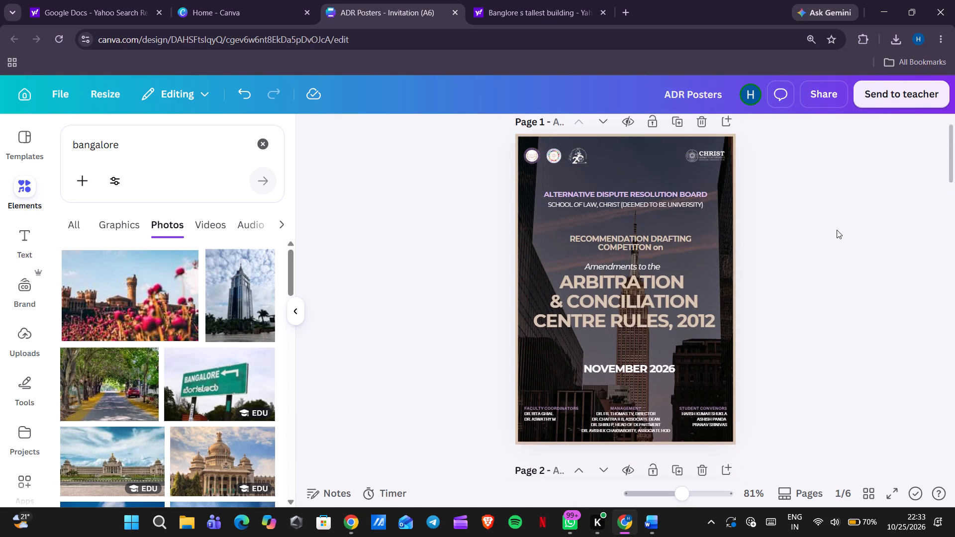
scroll(837, 230, up, 1)
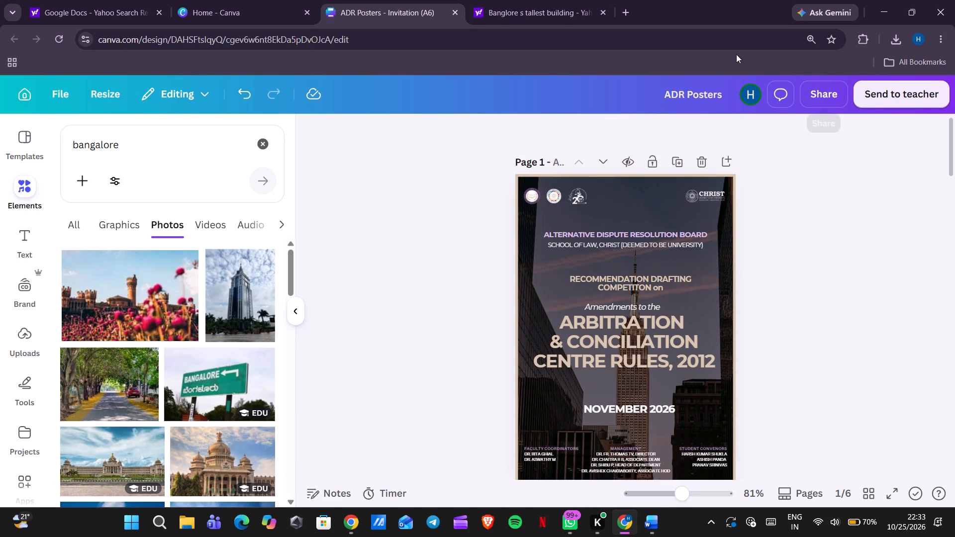
Copy the web address of the ADR Posters design.
click(713, 25)
click(843, 92)
click(438, 135)
click(402, 39)
key(ctrl+c)
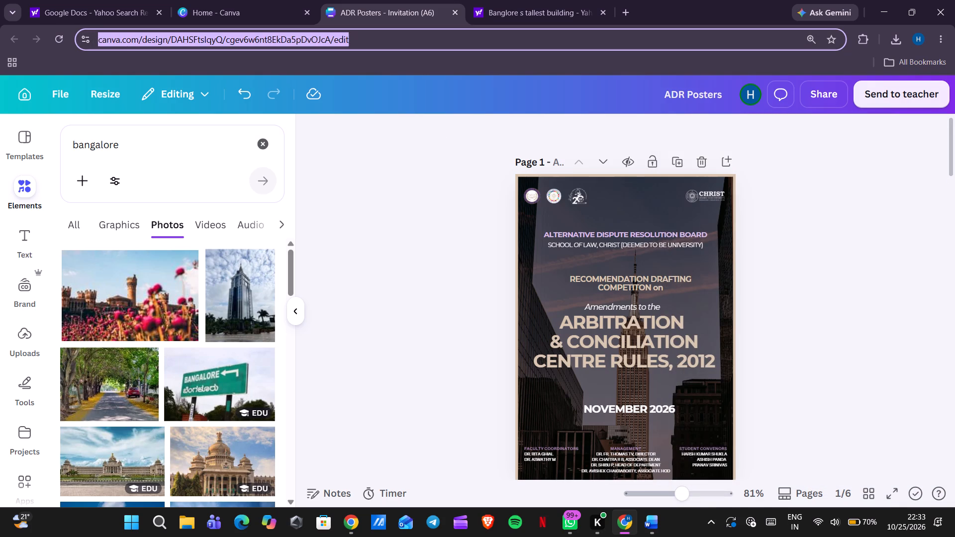
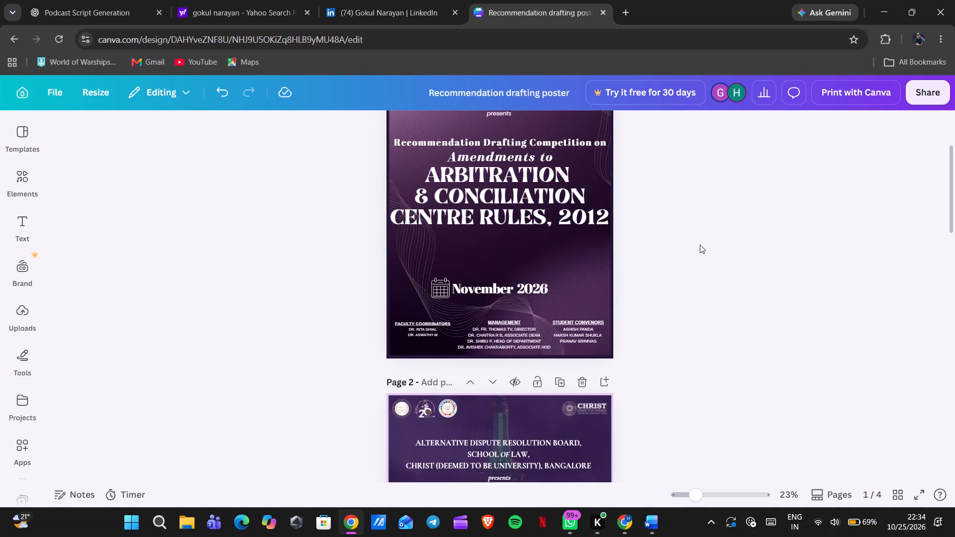
Look over the remaining poster pages, from page 1 down to the Sunset Sounds Festival page and back to page 3.
scroll(700, 245, down, 5)
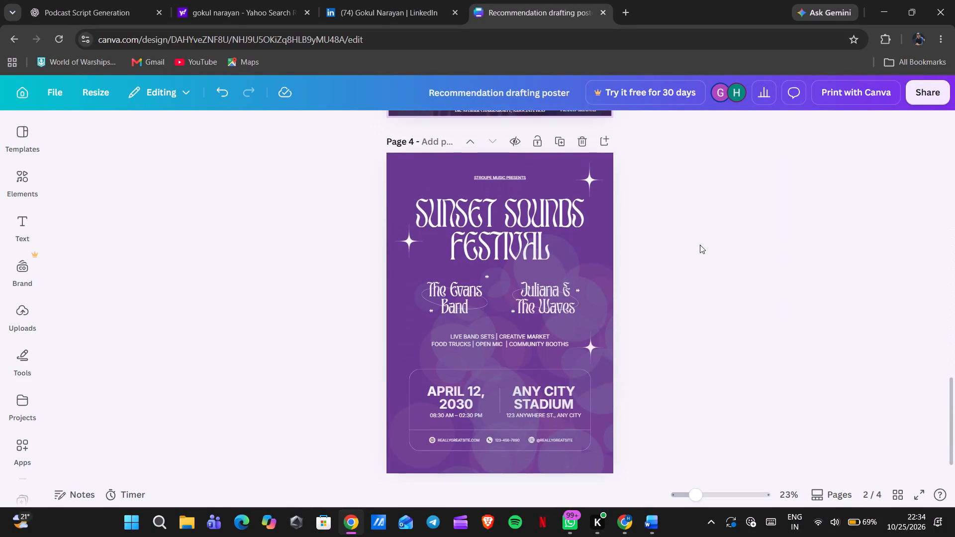
scroll(700, 245, down, 1)
scroll(700, 245, up, 5)
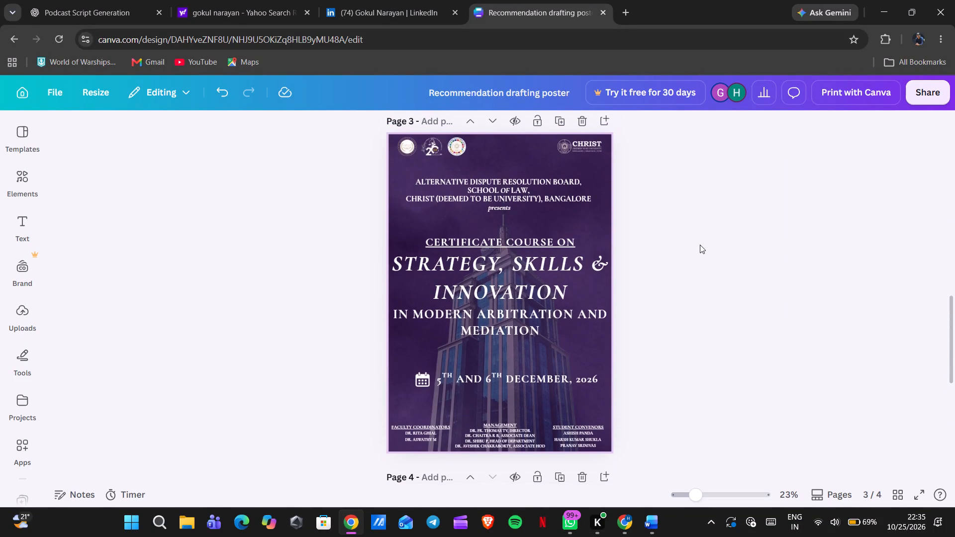
Look over the existing pages of the Recommendation drafting poster design, including the certificate course posters and the page 1 competition poster.
scroll(700, 245, up, 3)
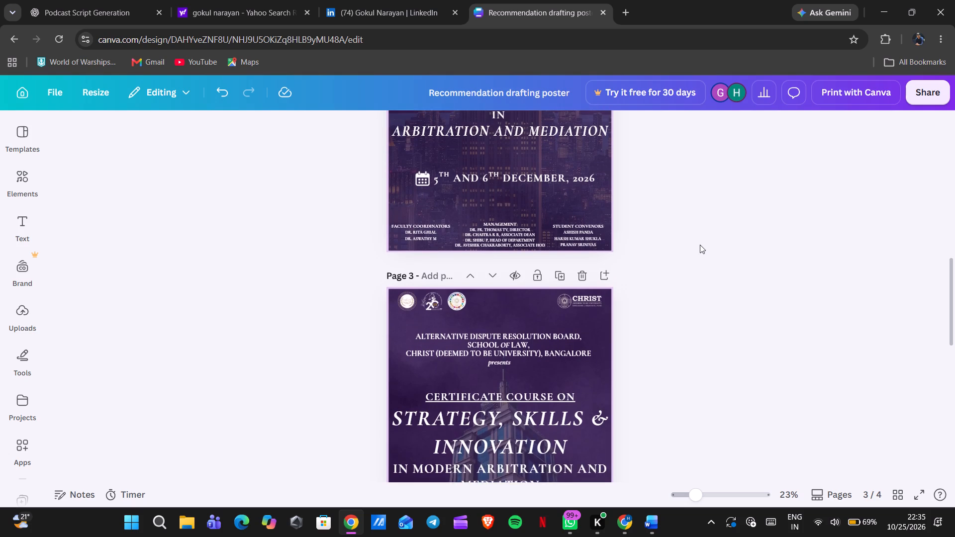
scroll(700, 245, up, 3)
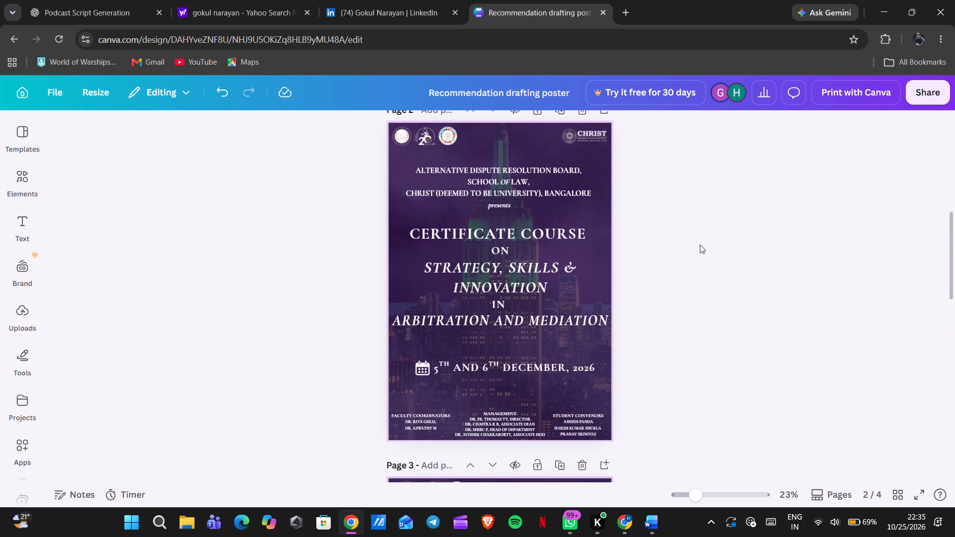
scroll(700, 245, down, 9)
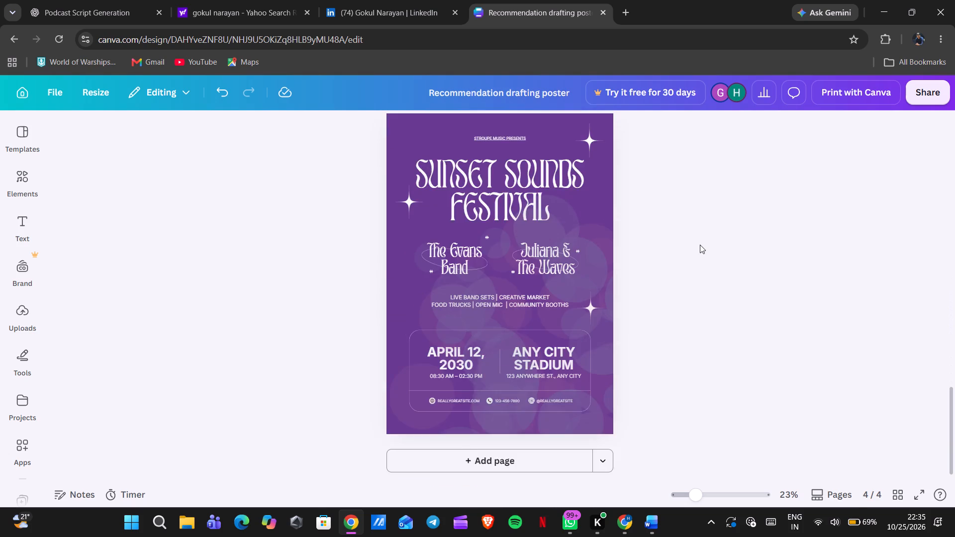
scroll(700, 245, up, 6)
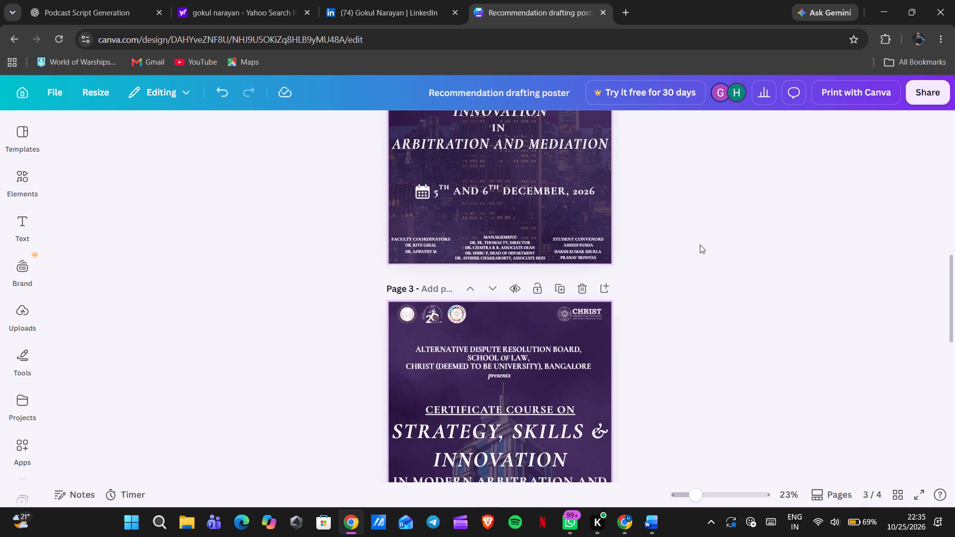
scroll(700, 245, up, 4)
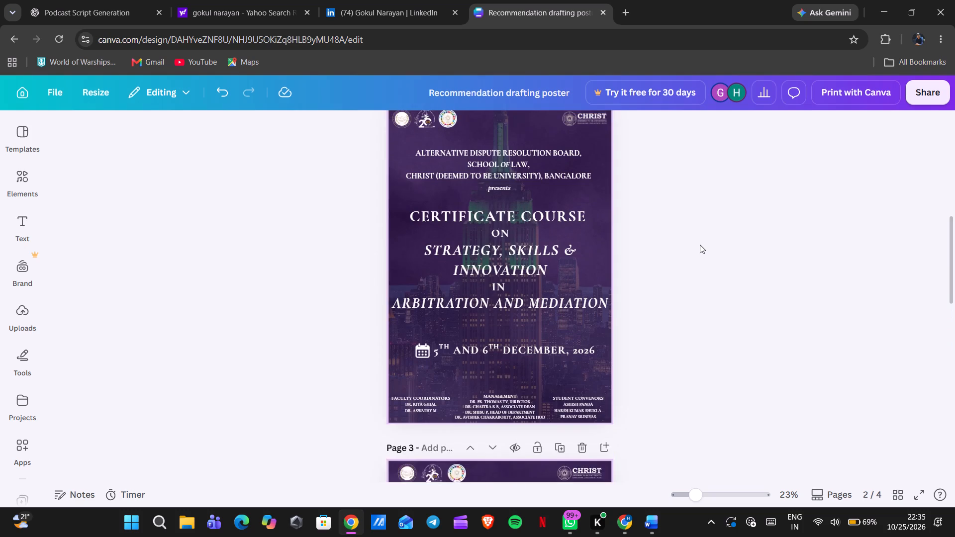
scroll(700, 245, up, 6)
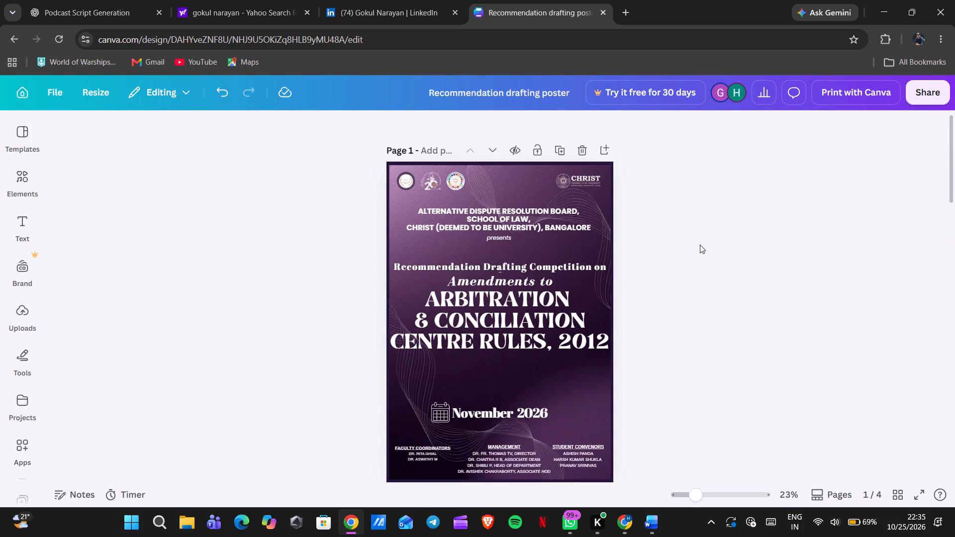
Add a new page directly after the page 3 certificate course poster, ahead of the Sunset Sounds Festival page.
scroll(700, 245, down, 9)
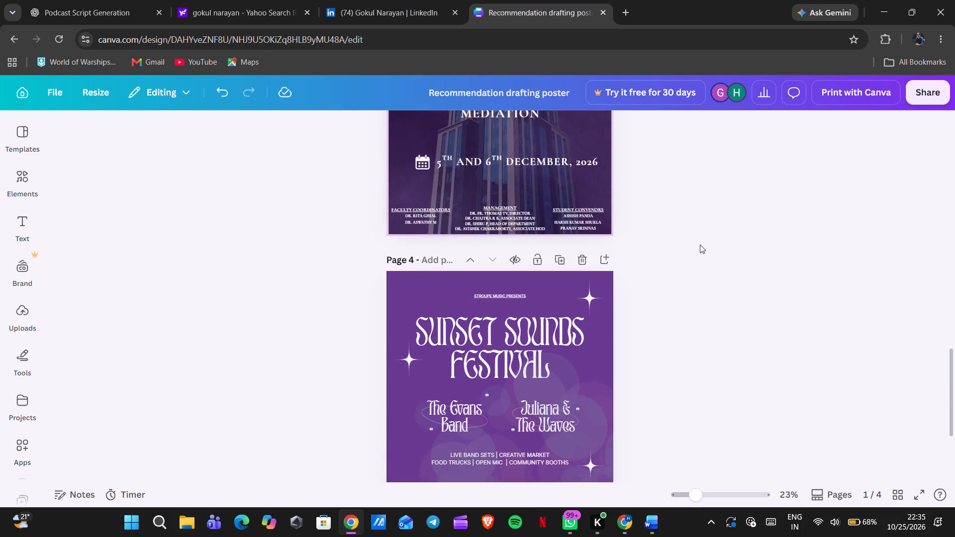
scroll(700, 245, down, 5)
scroll(700, 245, up, 4)
click(602, 312)
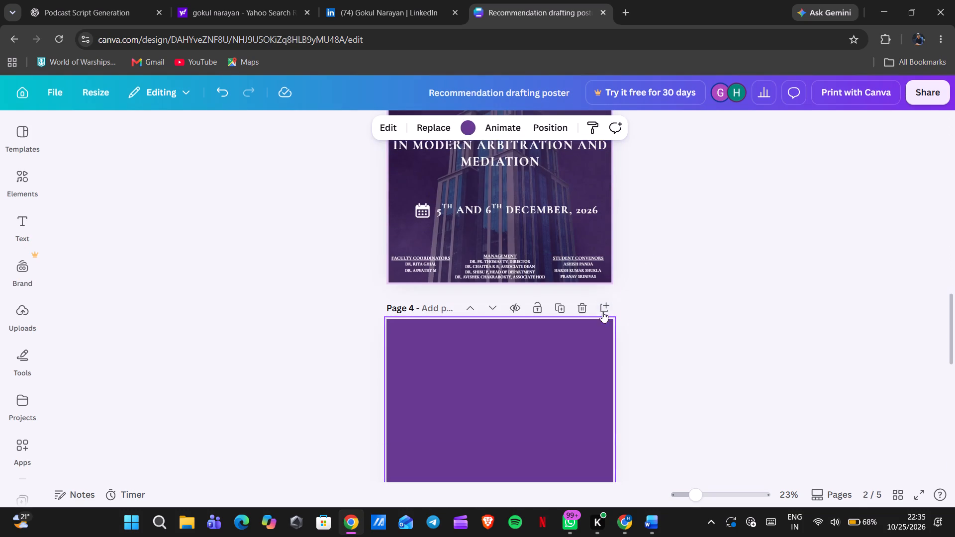
In the ADR Posters design, unlock the page 1 skyscraper background photo and copy it.
click(633, 529)
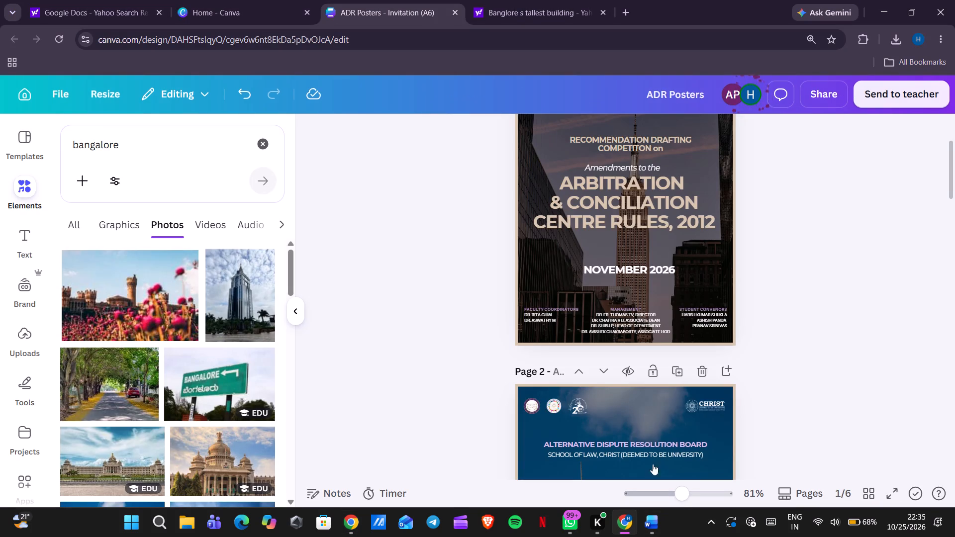
click(821, 203)
scroll(821, 203, up, 1)
scroll(731, 188, up, 1)
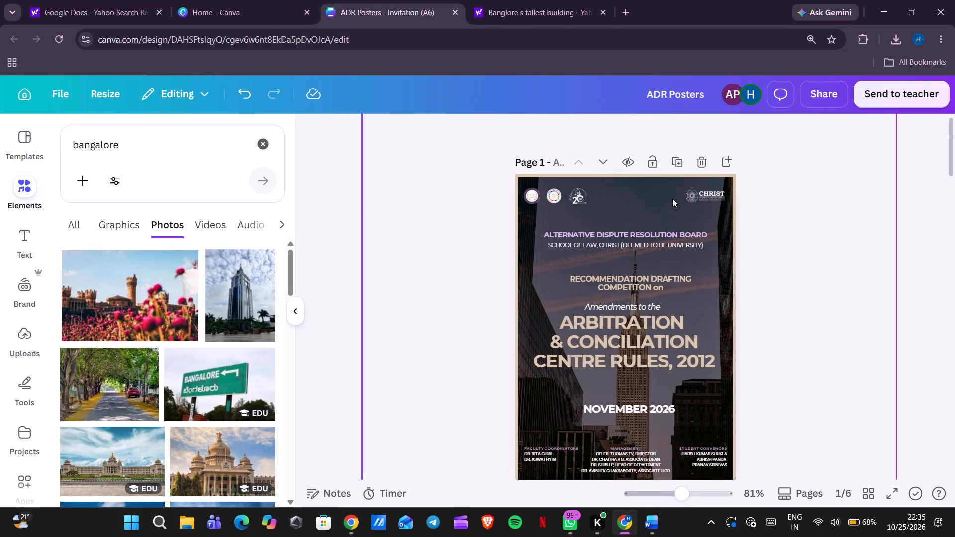
click(667, 201)
click(640, 136)
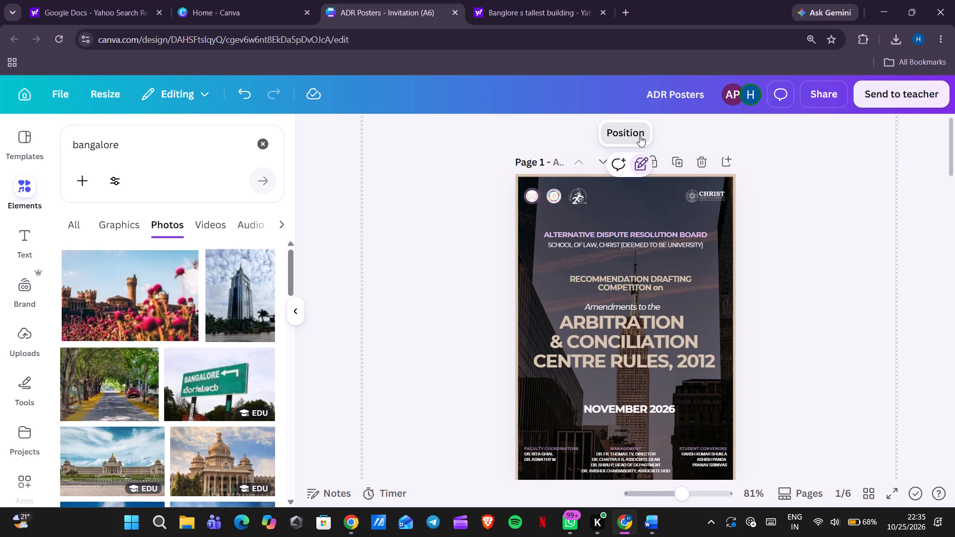
scroll(252, 302, down, 2)
click(190, 430)
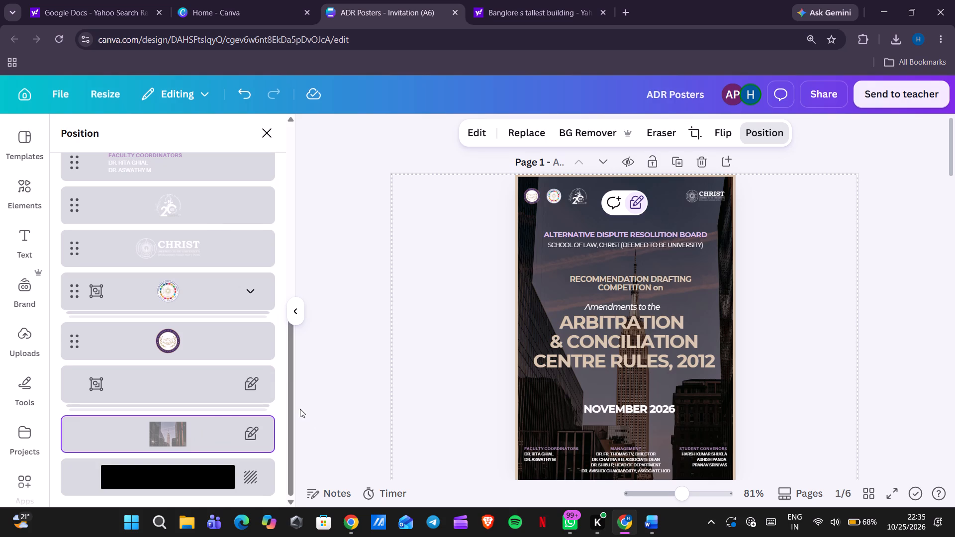
click(637, 211)
click(637, 211)
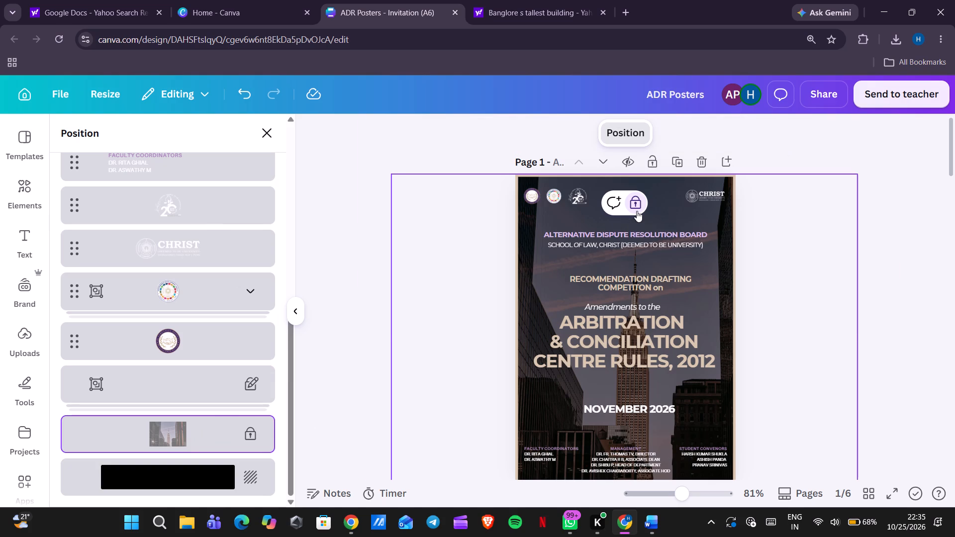
key(ctrl+c)
click(378, 286)
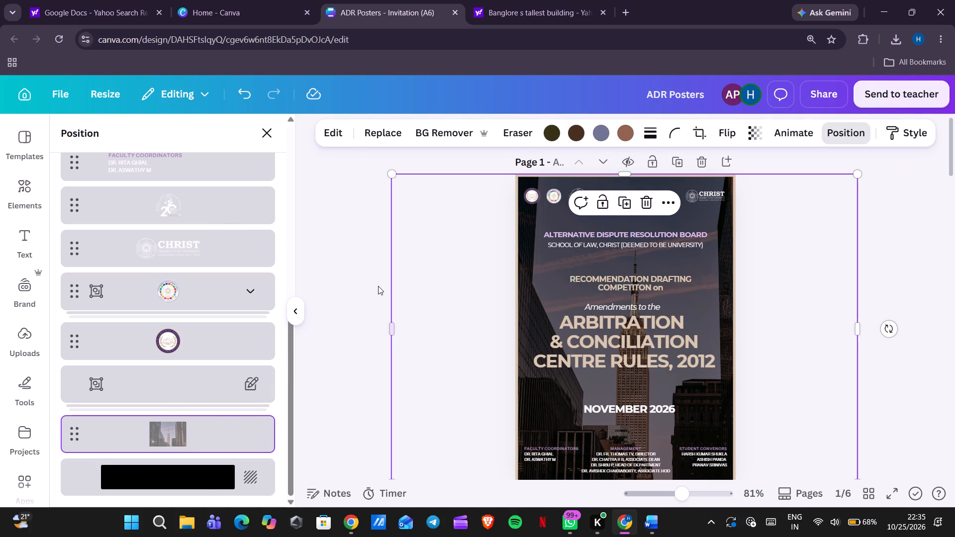
Paste the copied skyscraper photo onto the new page 4 of the Recommendation drafting poster design.
scroll(378, 286, down, 10)
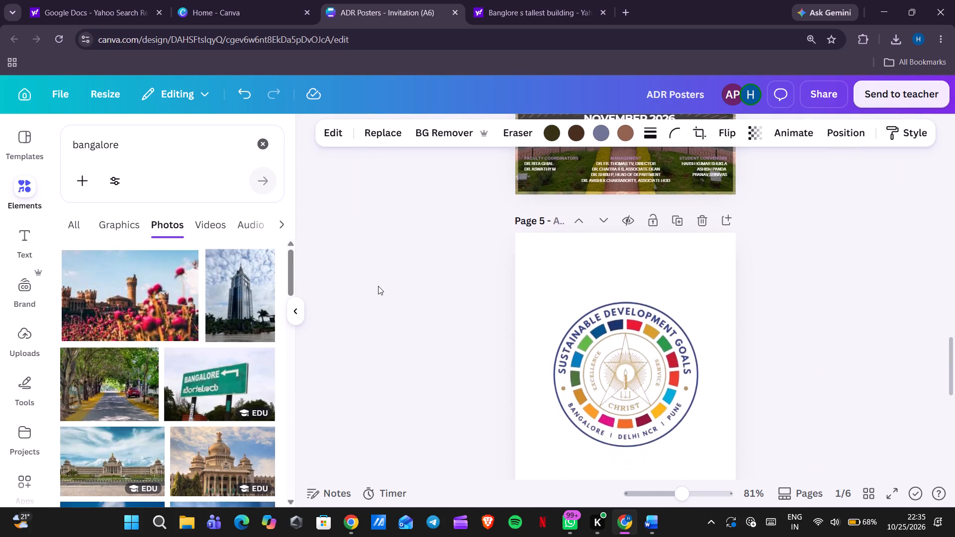
click(641, 532)
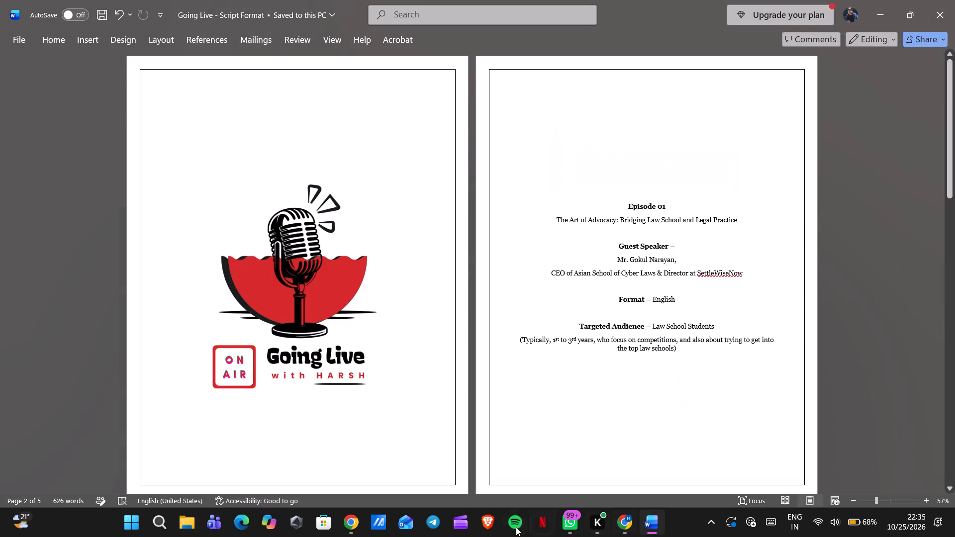
click(623, 526)
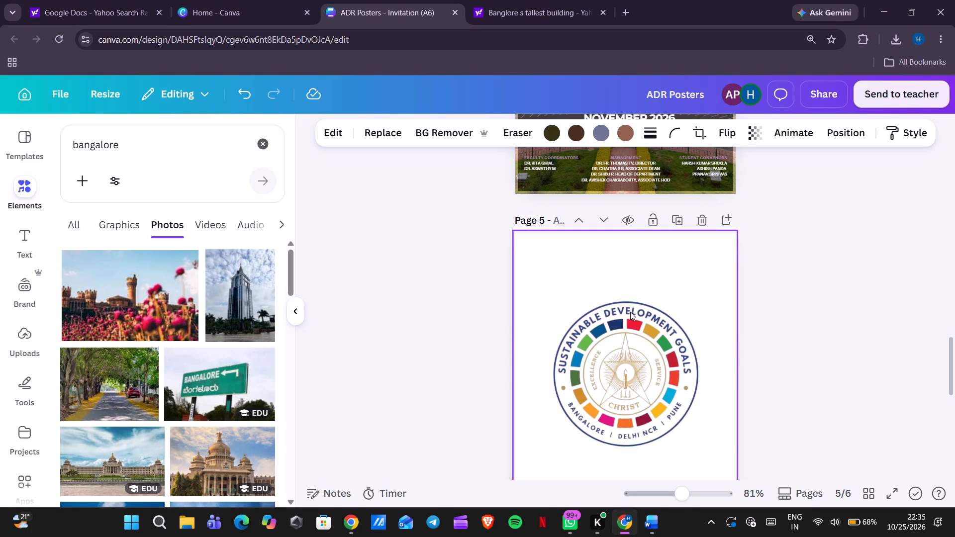
click(352, 529)
click(674, 267)
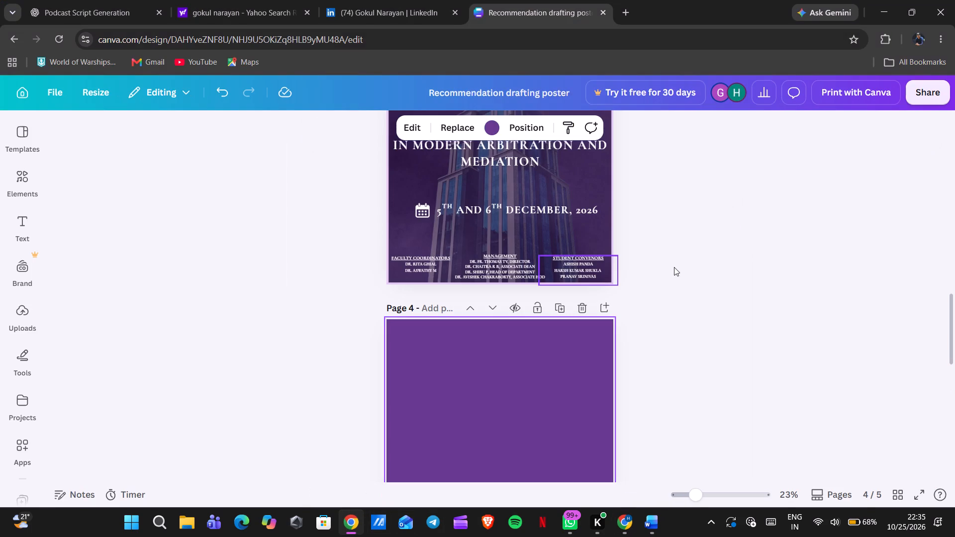
click(531, 387)
key(ctrl+v)
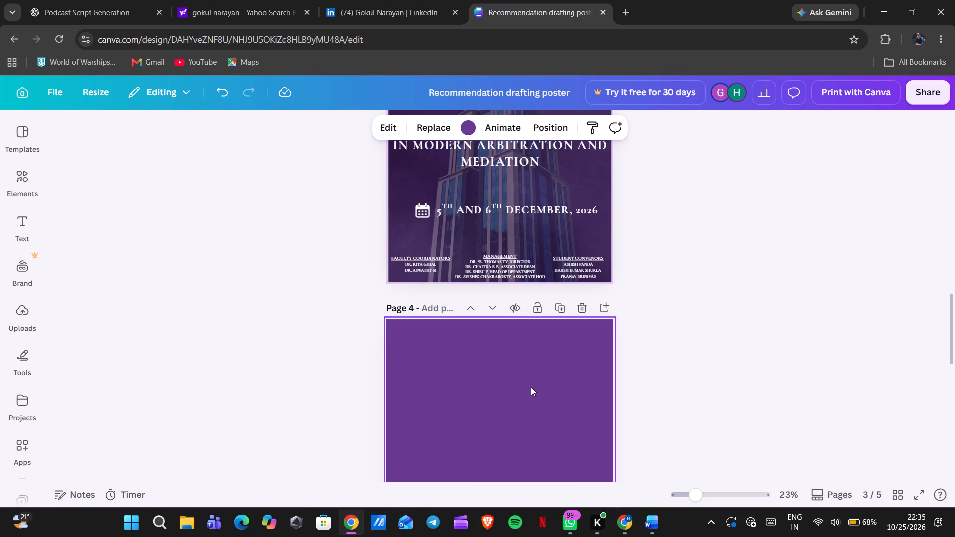
scroll(531, 387, down, 2)
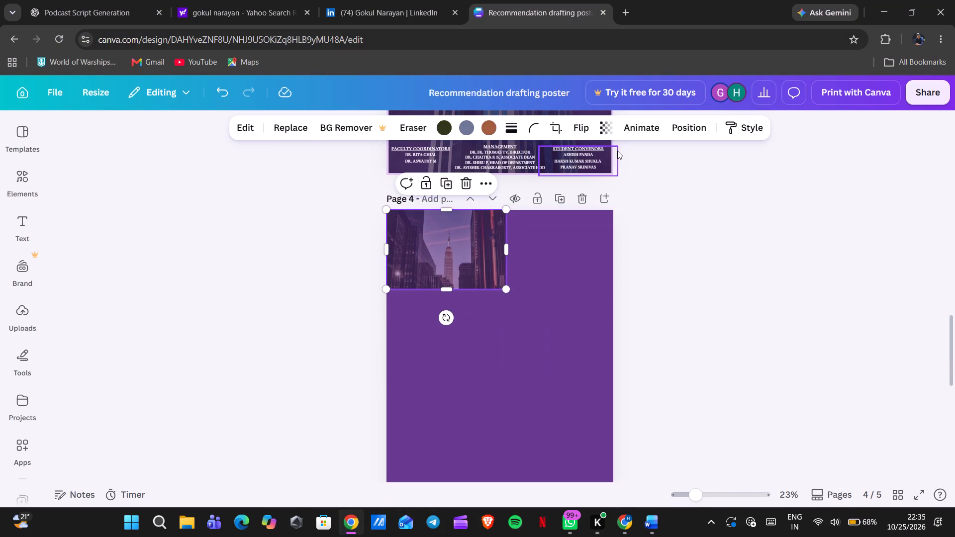
Set the pasted page 4 skyscraper photo's transparency to 100.
click(610, 130)
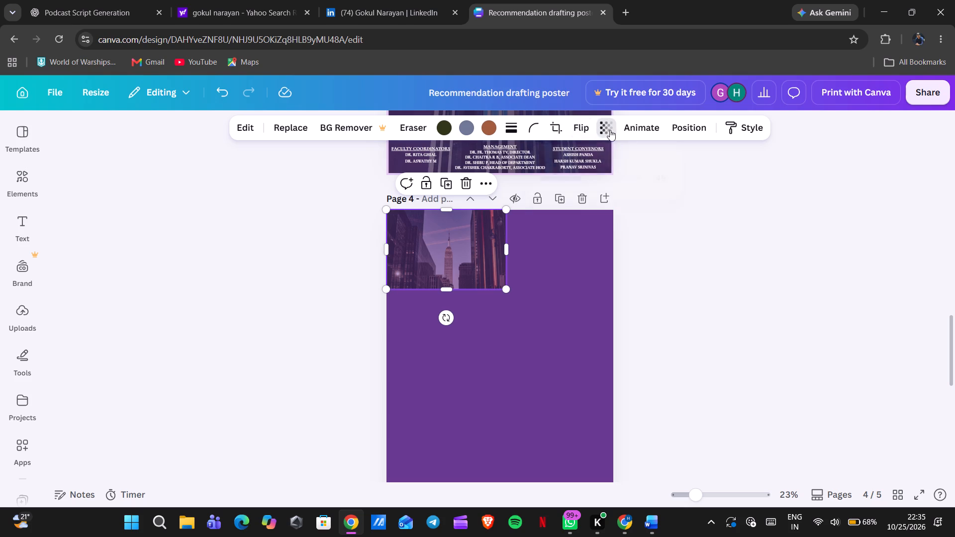
drag(586, 177, 669, 190)
Enlarge the skyscraper photo to the full height of page 4 and centre it so it covers the page.
scroll(669, 310, down, 1)
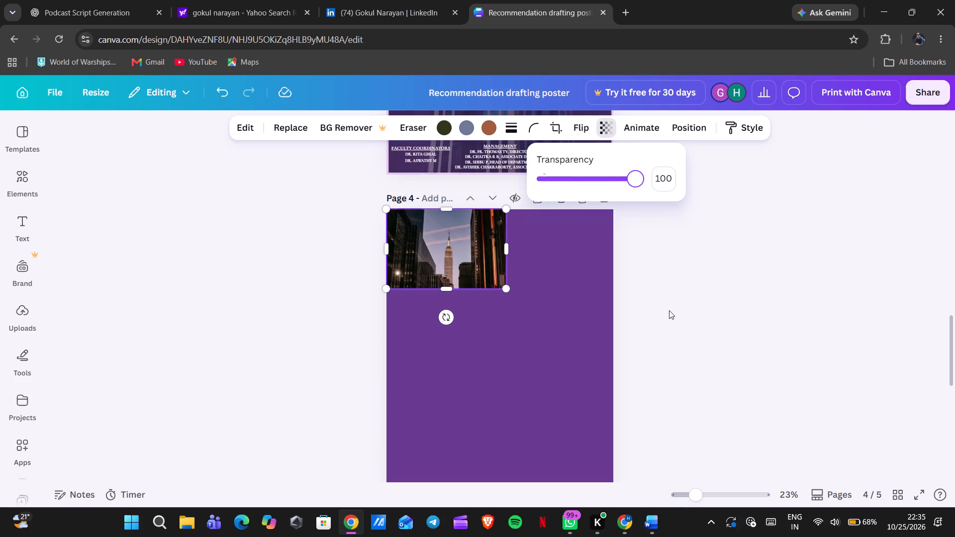
scroll(669, 310, down, 1)
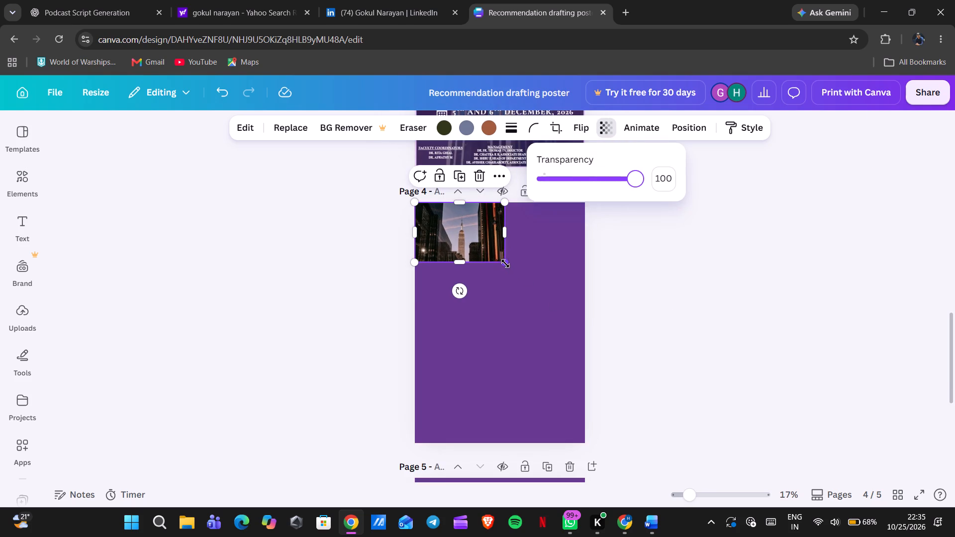
drag(505, 263, 783, 437)
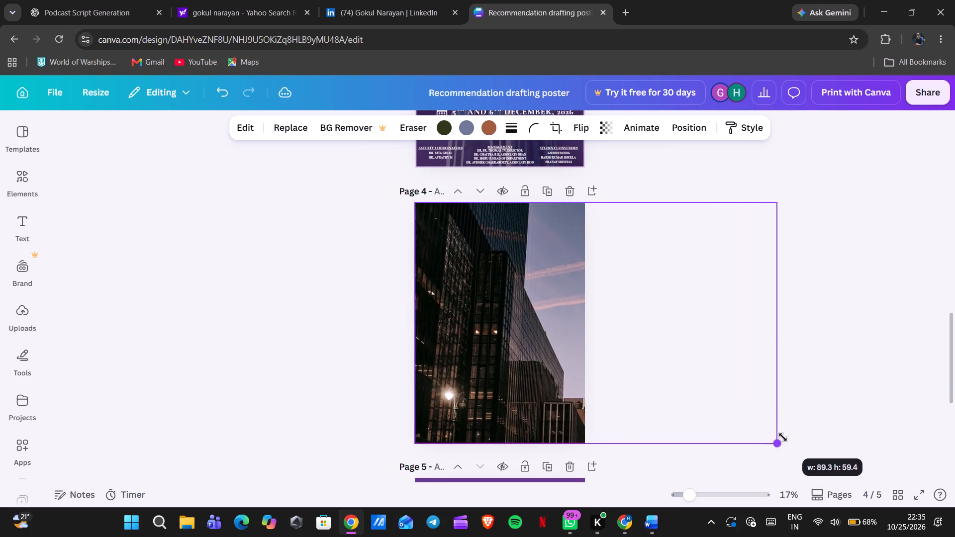
drag(783, 437, 783, 437)
drag(634, 375, 538, 370)
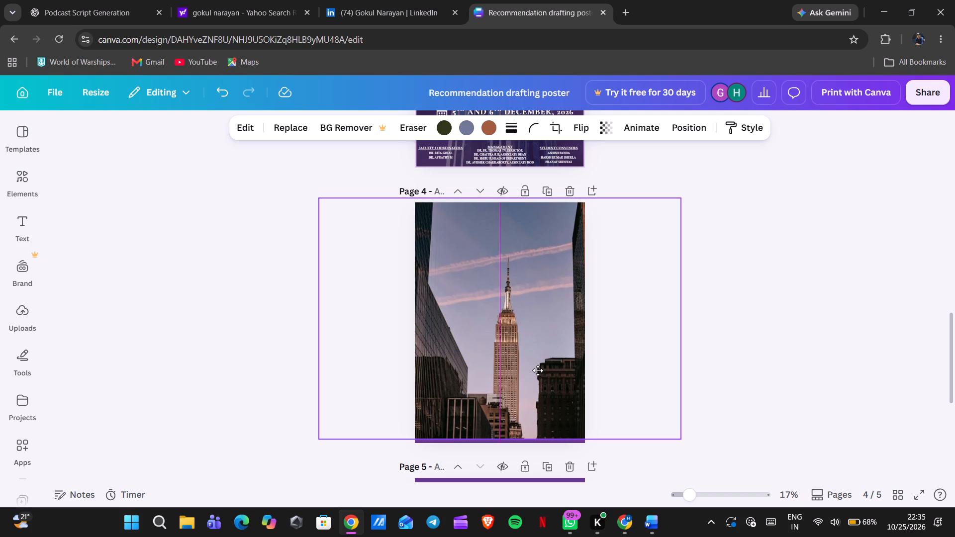
drag(538, 370, 540, 374)
click(754, 292)
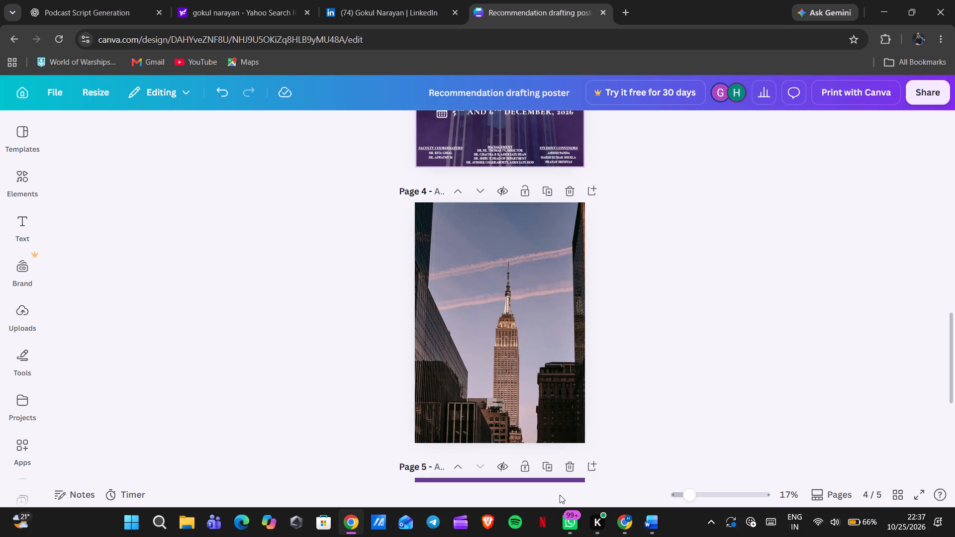
Review the design's pages, comparing the page 1 to 3 posters with the new photo background on page 4.
scroll(639, 380, down, 3)
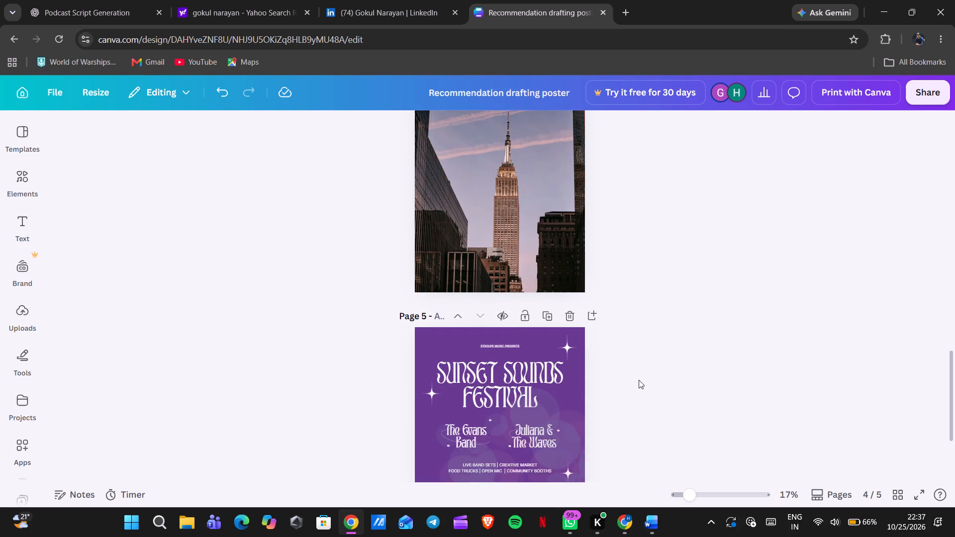
scroll(639, 380, down, 3)
scroll(639, 380, up, 9)
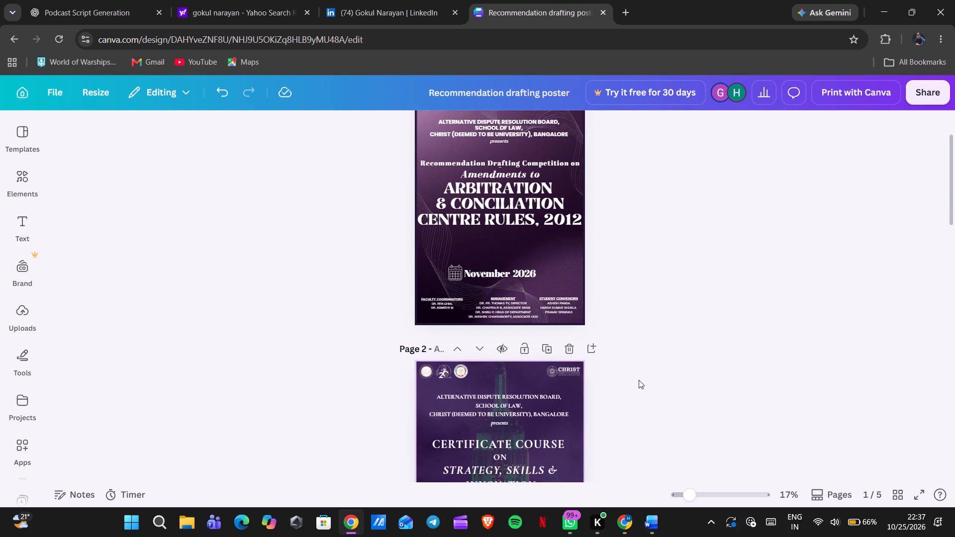
scroll(639, 380, up, 1)
scroll(639, 380, down, 1)
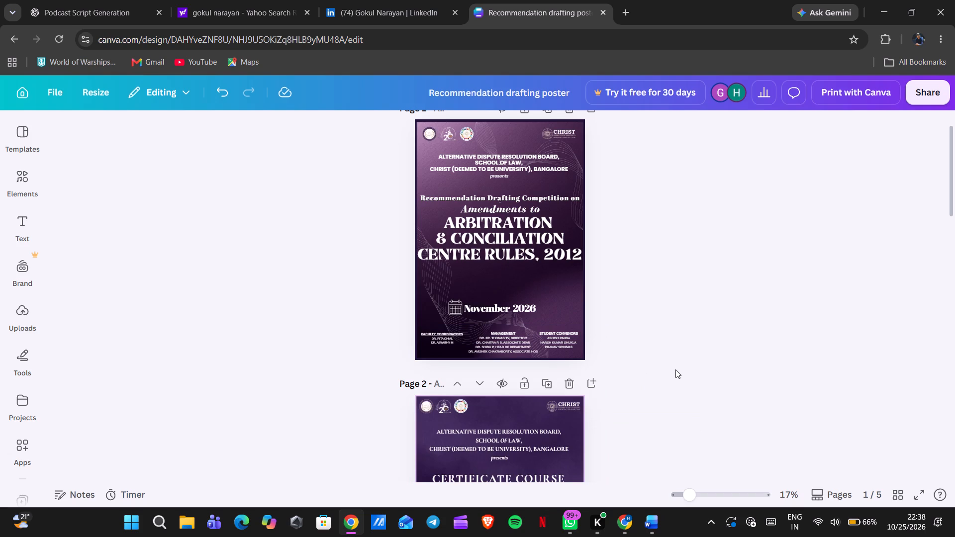
scroll(675, 369, down, 5)
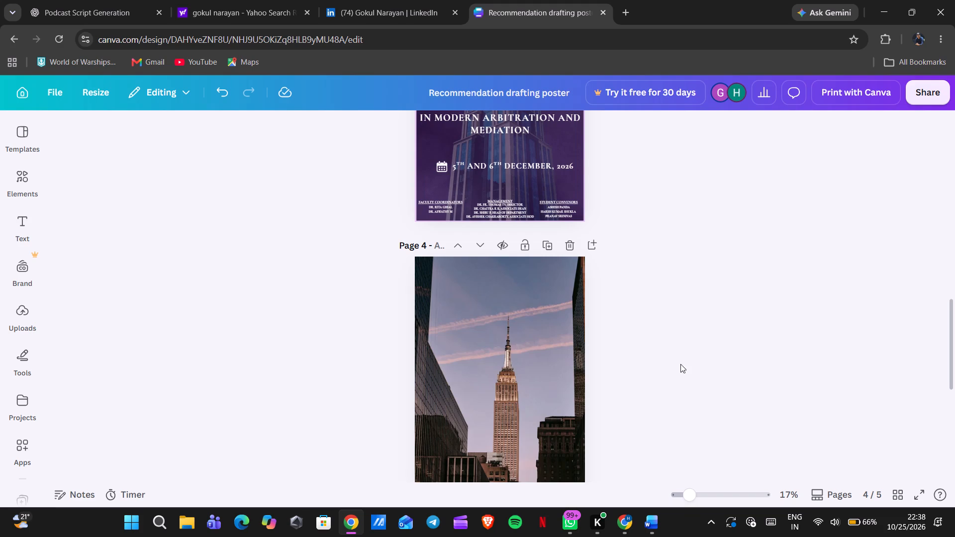
scroll(709, 314, down, 4)
scroll(709, 314, up, 4)
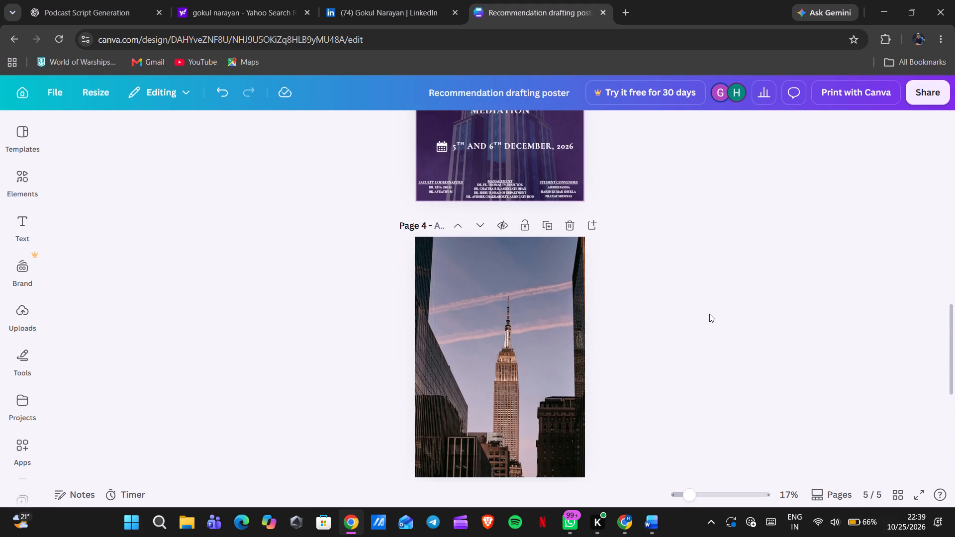
scroll(709, 314, up, 1)
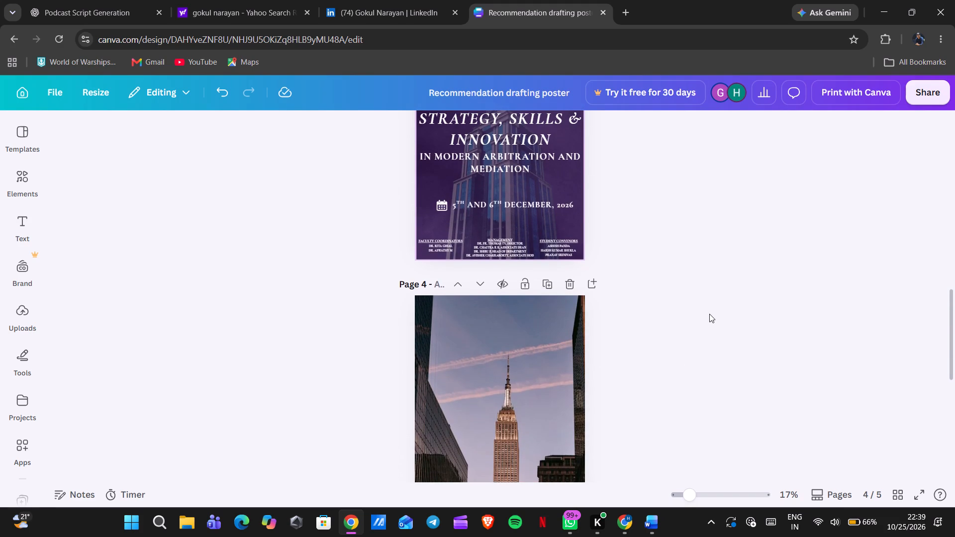
scroll(709, 314, up, 2)
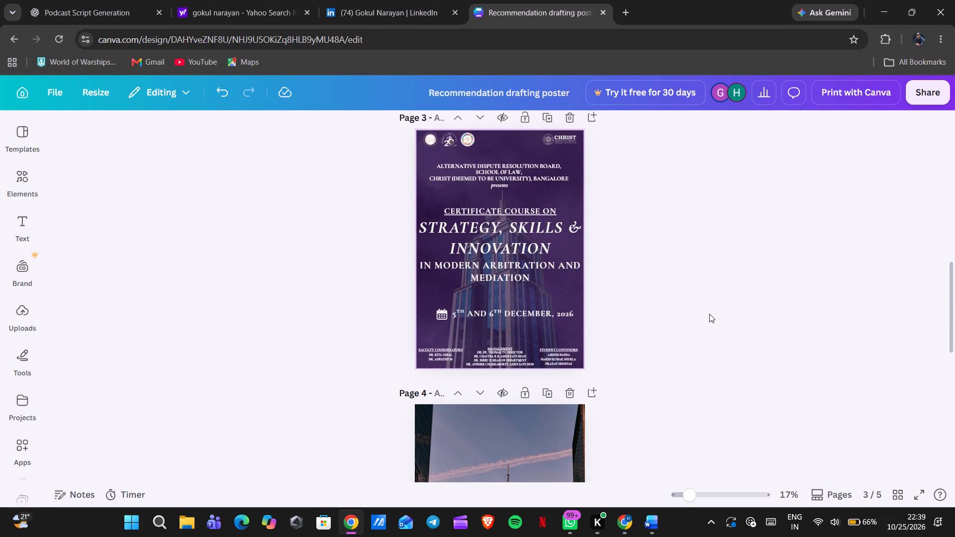
scroll(709, 314, up, 3)
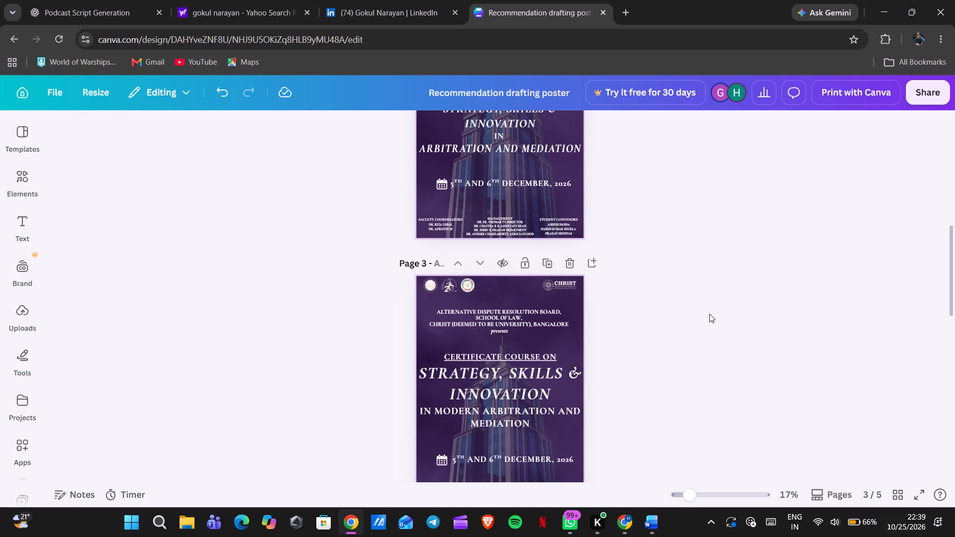
scroll(709, 314, up, 5)
scroll(709, 314, down, 6)
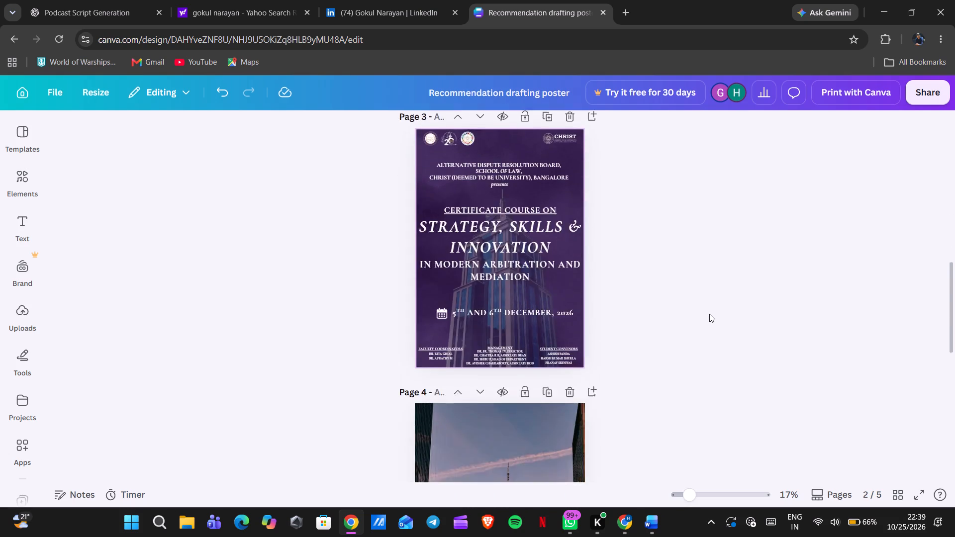
Switch to the ADR Posters design and compare the city photo backgrounds and layouts of its Recommendation Drafting Competition posters on pages 1 to 4.
scroll(709, 314, down, 4)
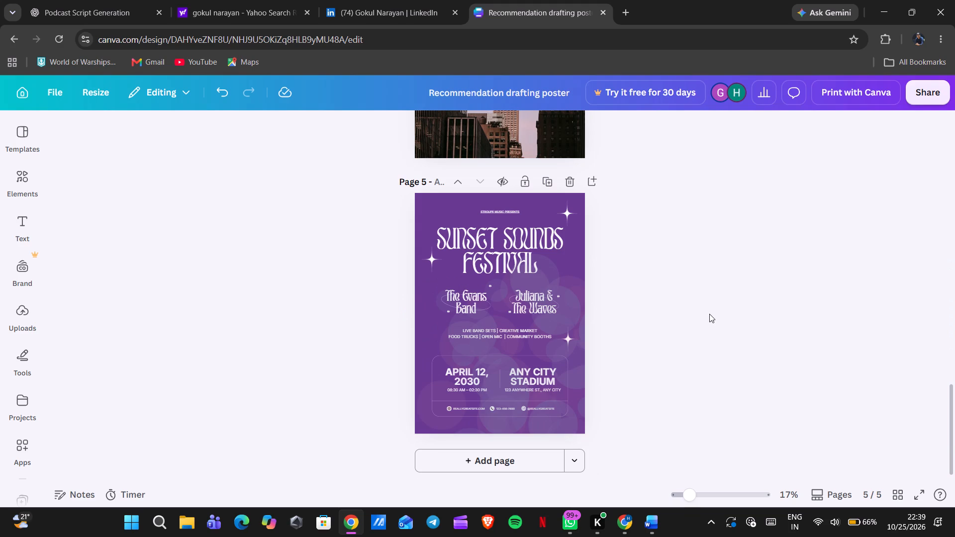
click(615, 521)
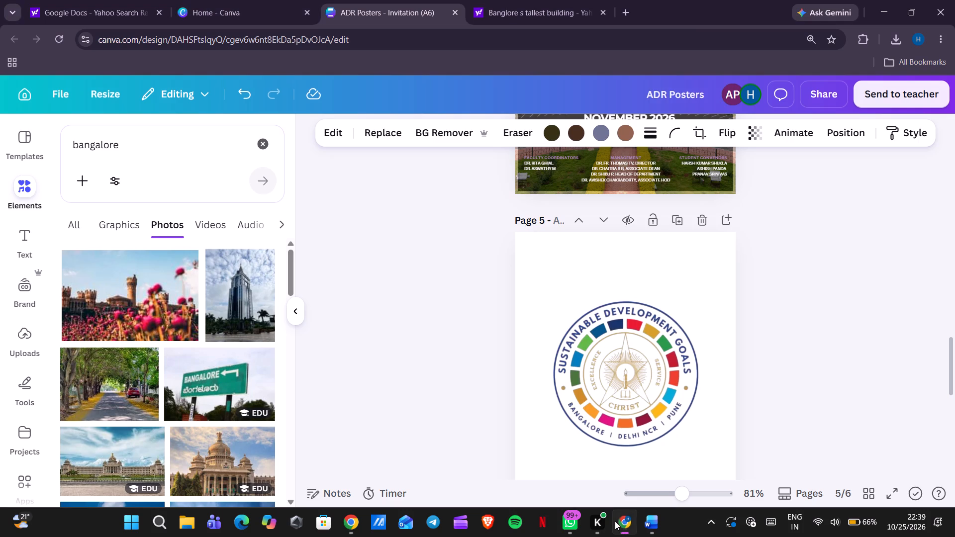
click(805, 340)
scroll(805, 340, up, 4)
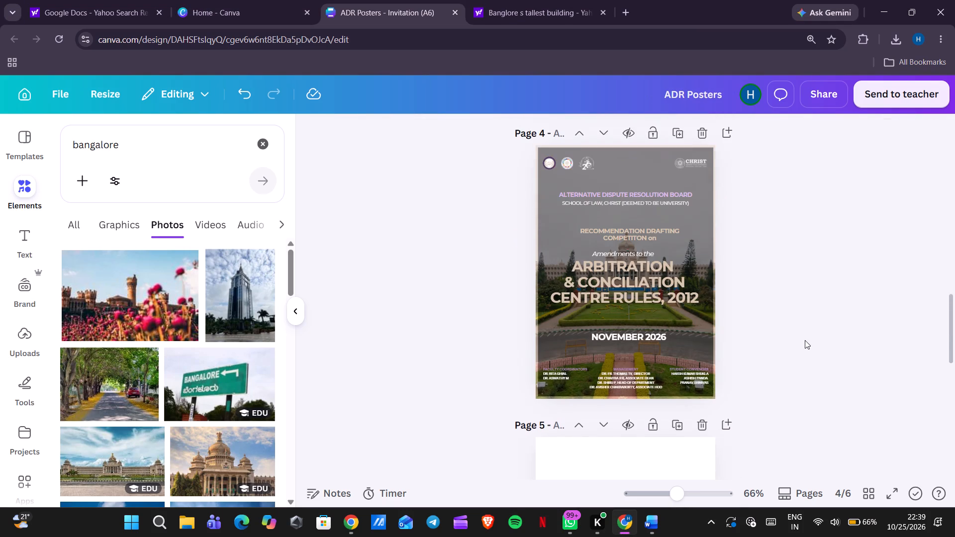
scroll(805, 340, up, 4)
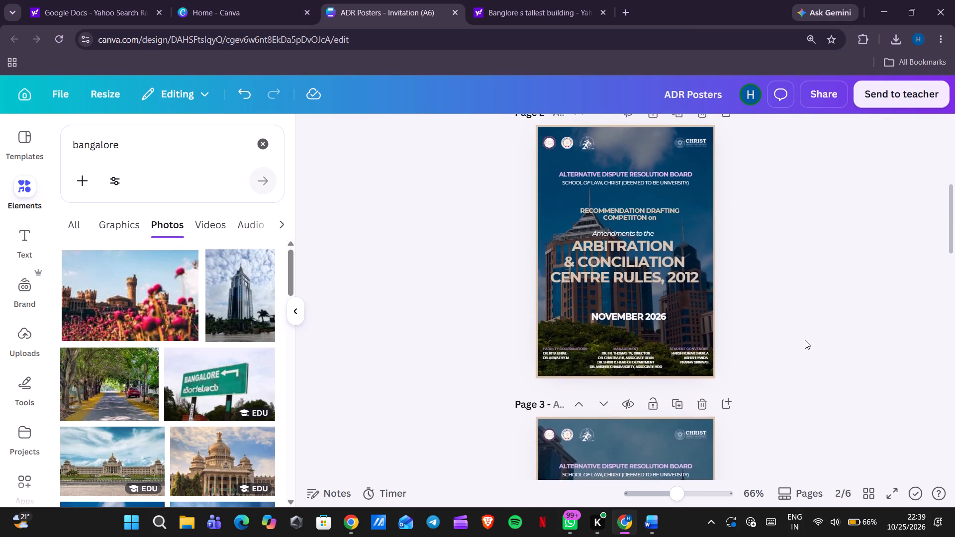
scroll(805, 340, up, 4)
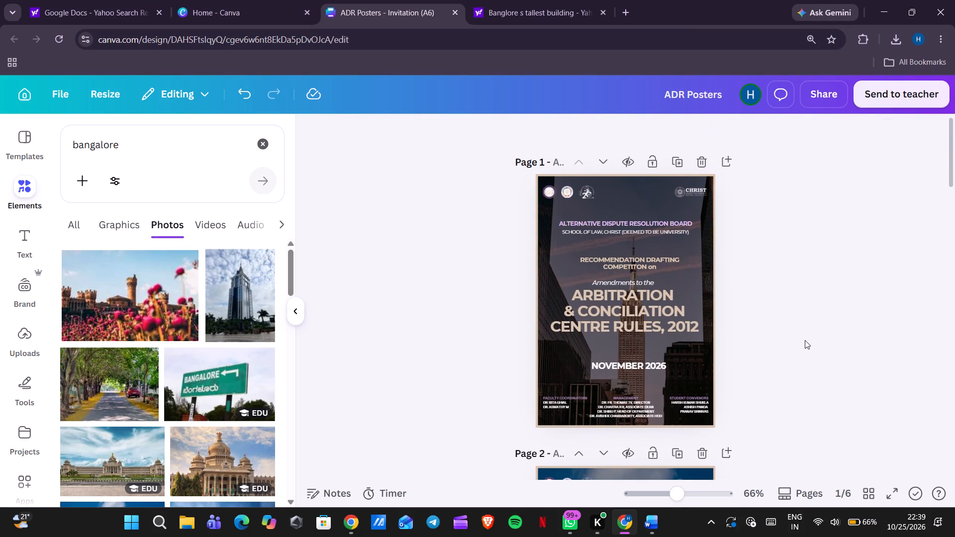
scroll(805, 340, down, 2)
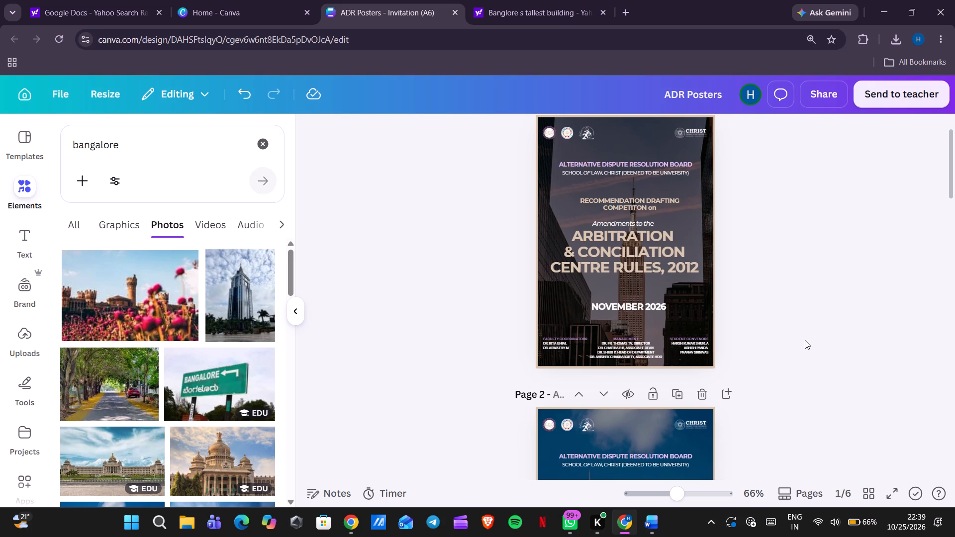
scroll(830, 350, down, 4)
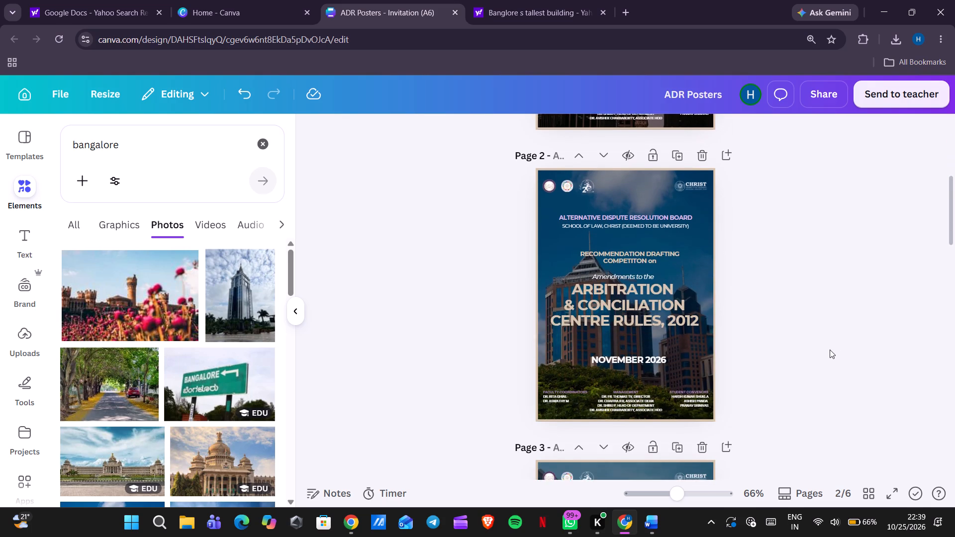
scroll(830, 350, down, 8)
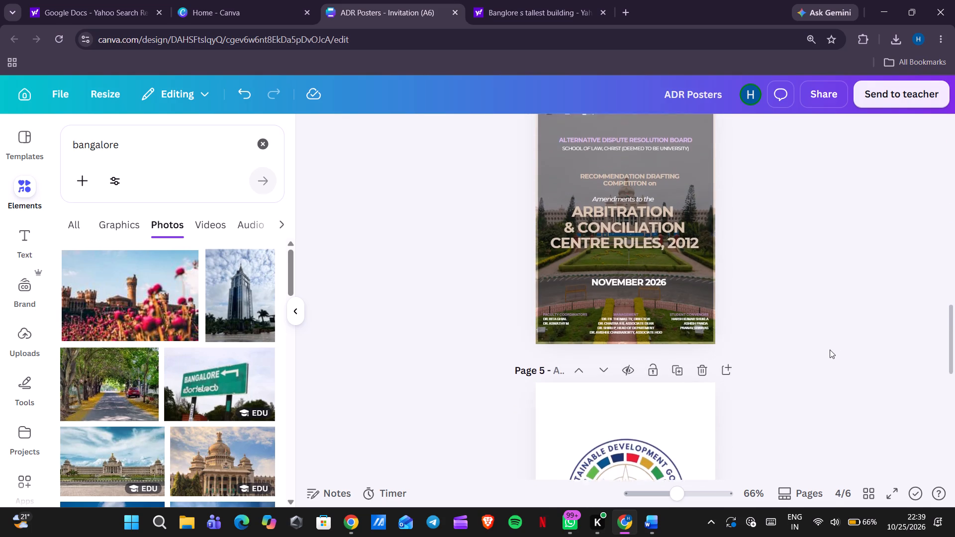
scroll(830, 350, down, 7)
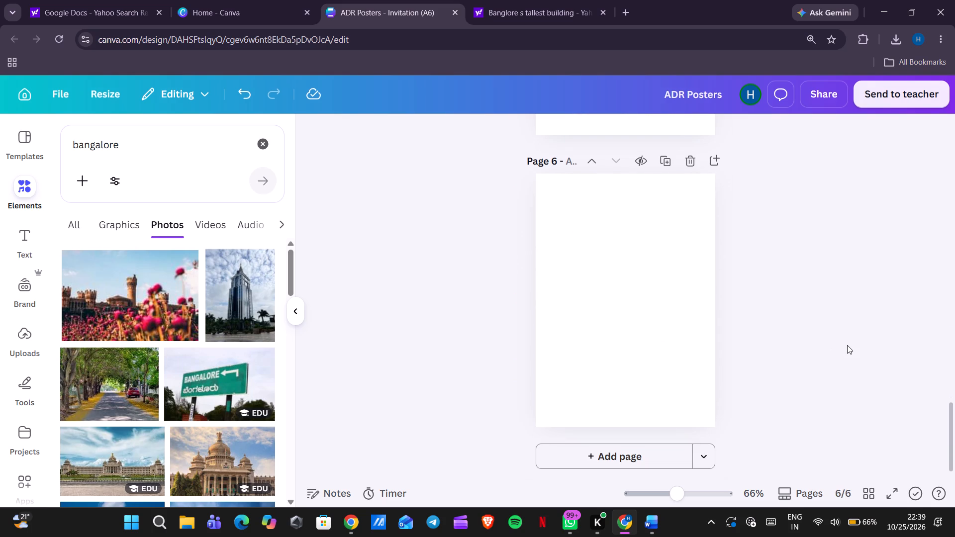
scroll(847, 345, up, 8)
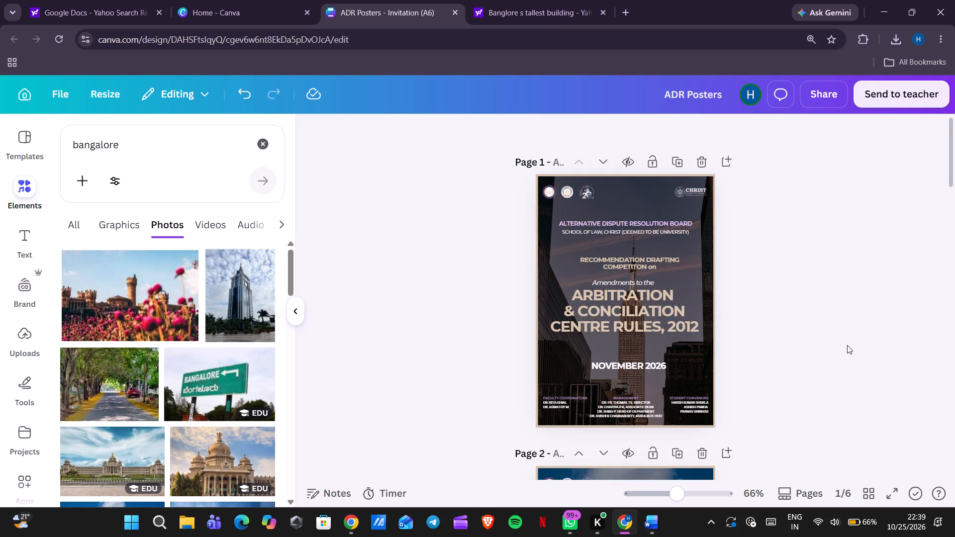
scroll(847, 345, down, 6)
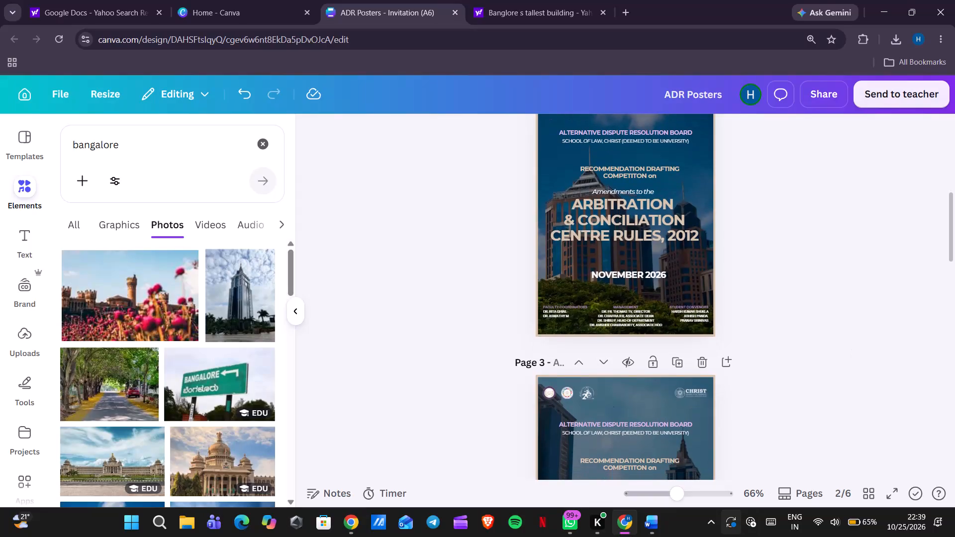
Return to the Recommendation drafting poster design and examine the Certificate Course poster on page 2.
click(349, 527)
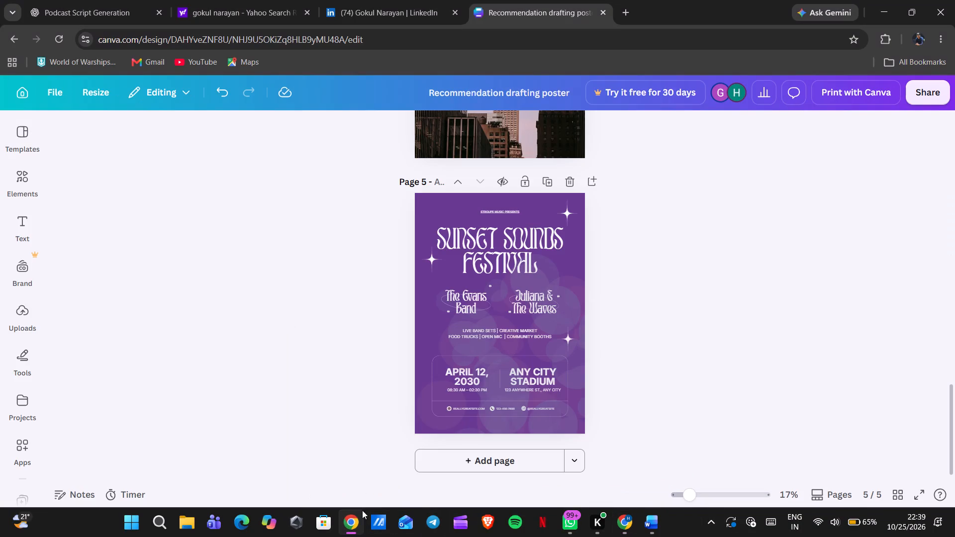
scroll(706, 253, up, 8)
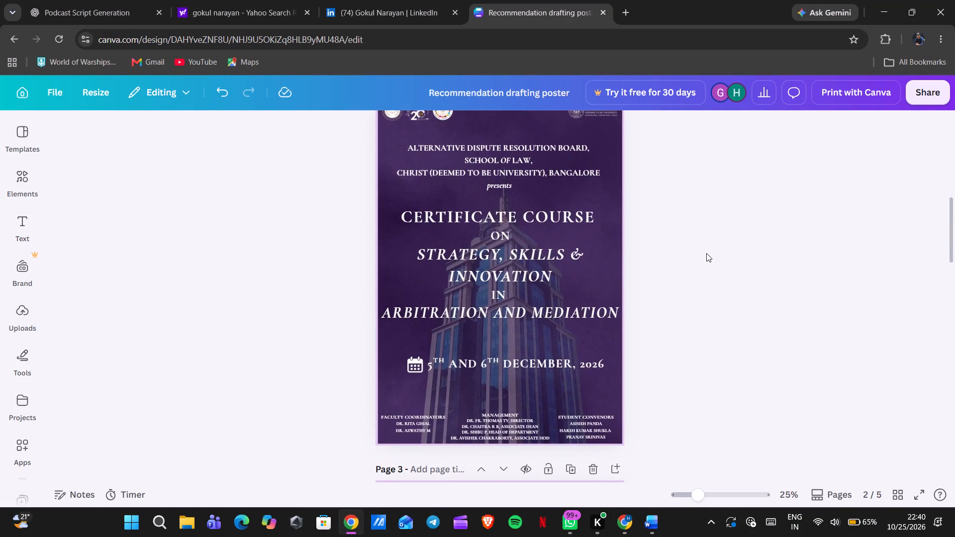
scroll(706, 253, up, 1)
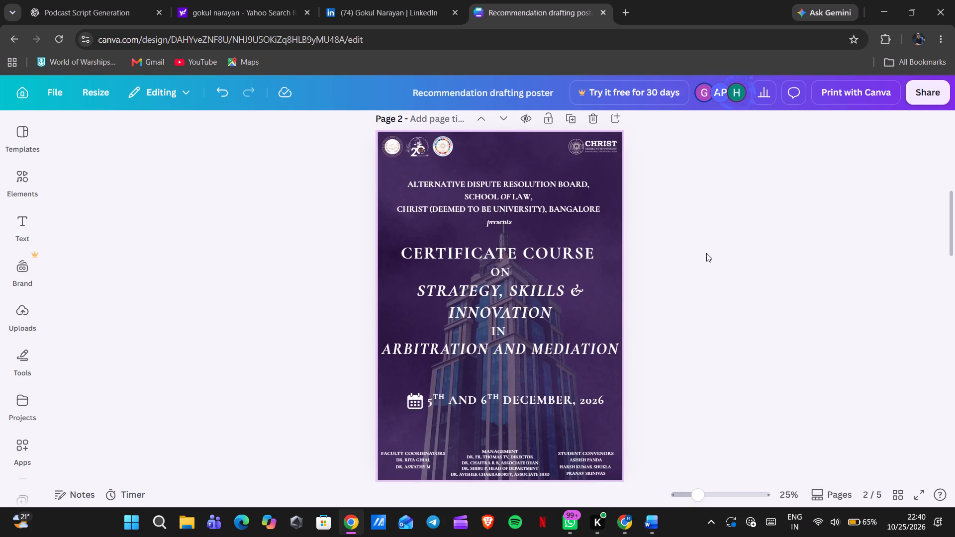
scroll(706, 253, up, 1)
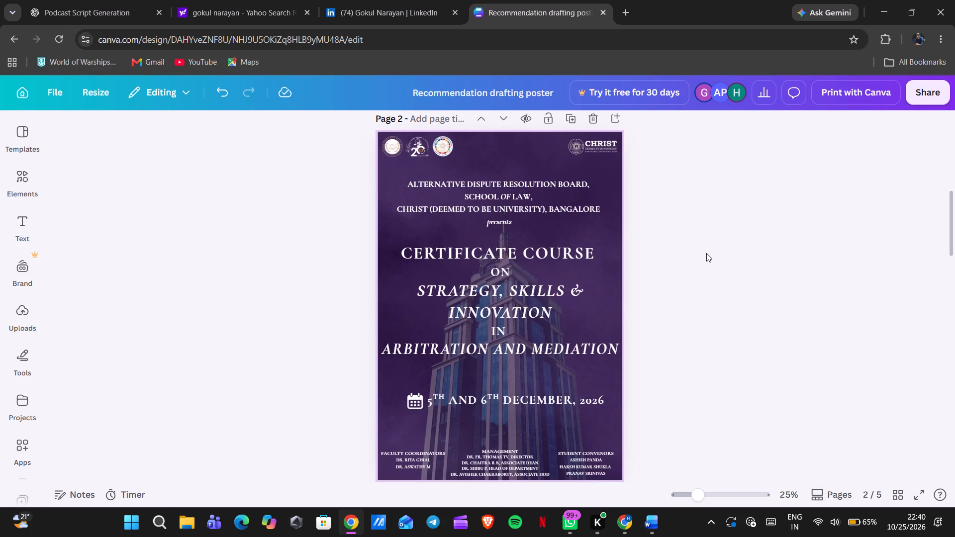
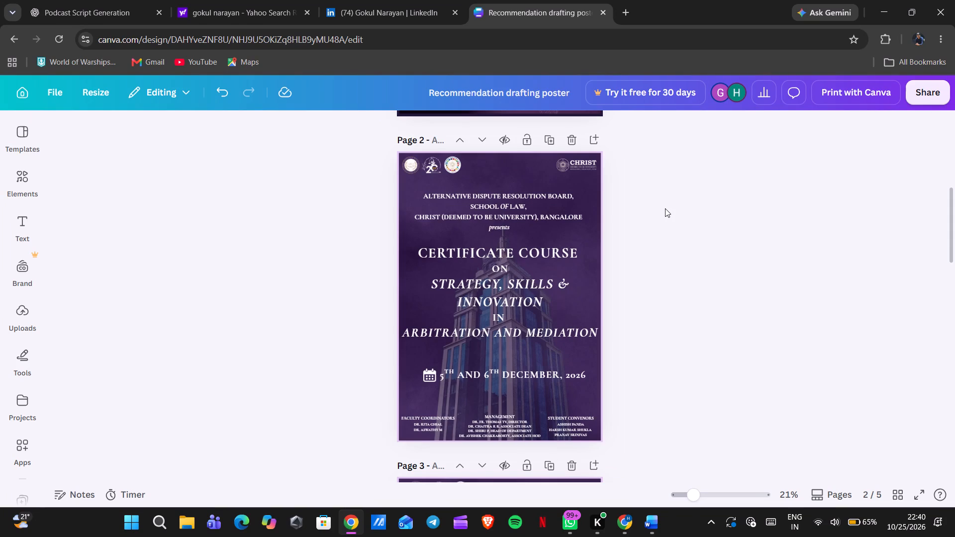
Examine the Certificate Course poster on page 2 more closely as a layout reference.
scroll(665, 208, down, 1)
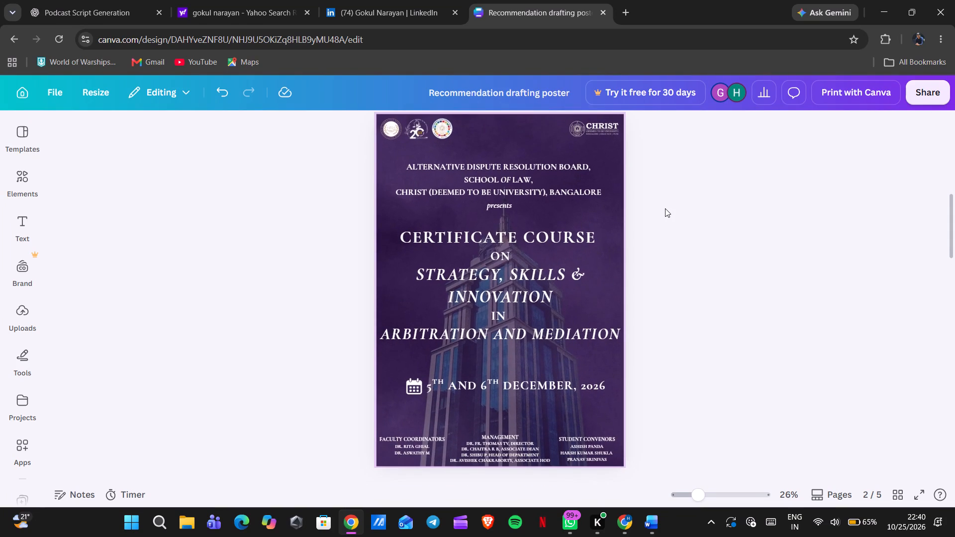
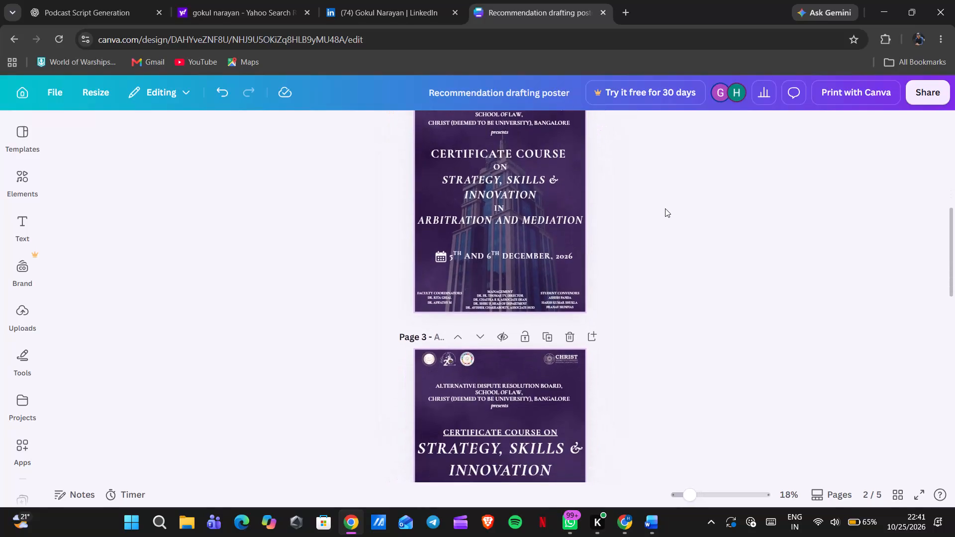
Duplicate the Certificate Course poster on page 2.
scroll(665, 208, up, 4)
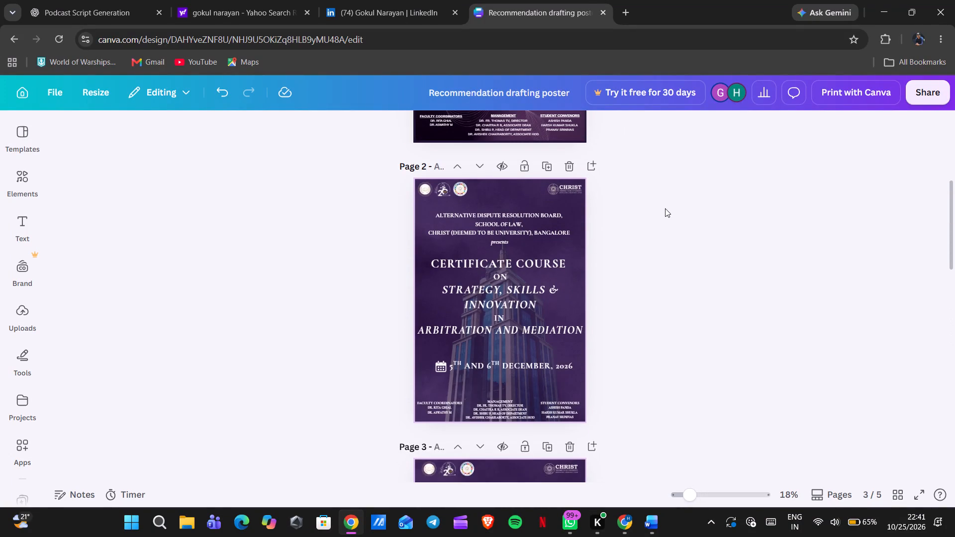
click(550, 168)
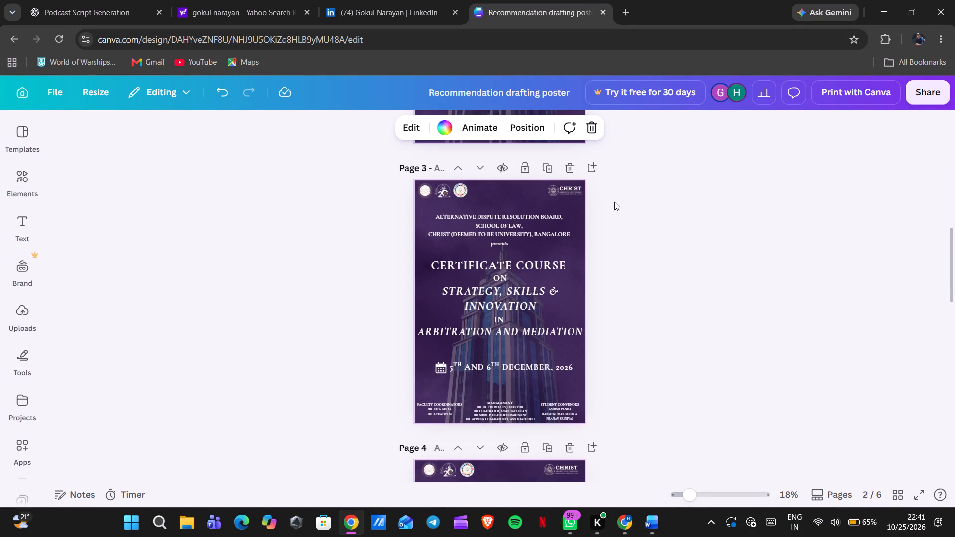
click(668, 232)
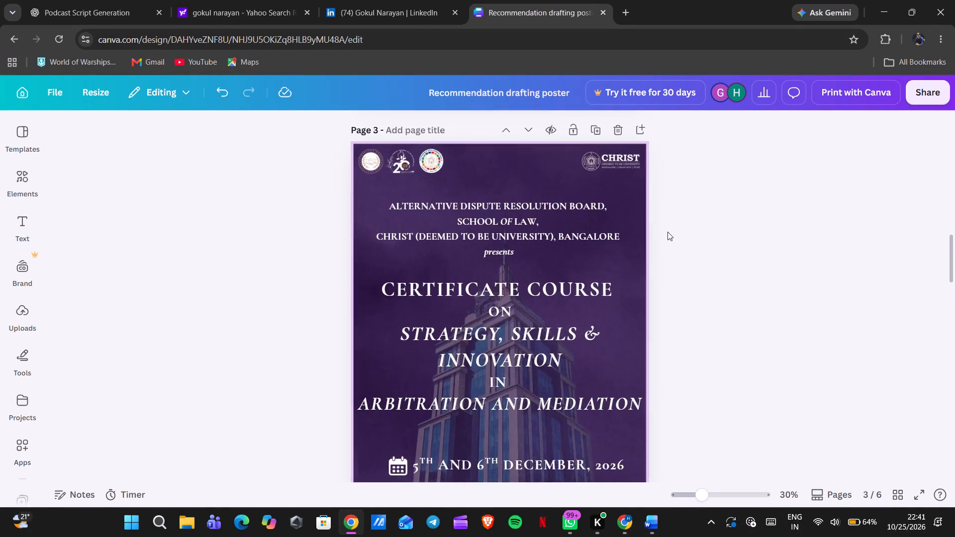
Move the CHRIST logo on the page 3 poster slightly inward and down from its corner.
scroll(668, 232, up, 1)
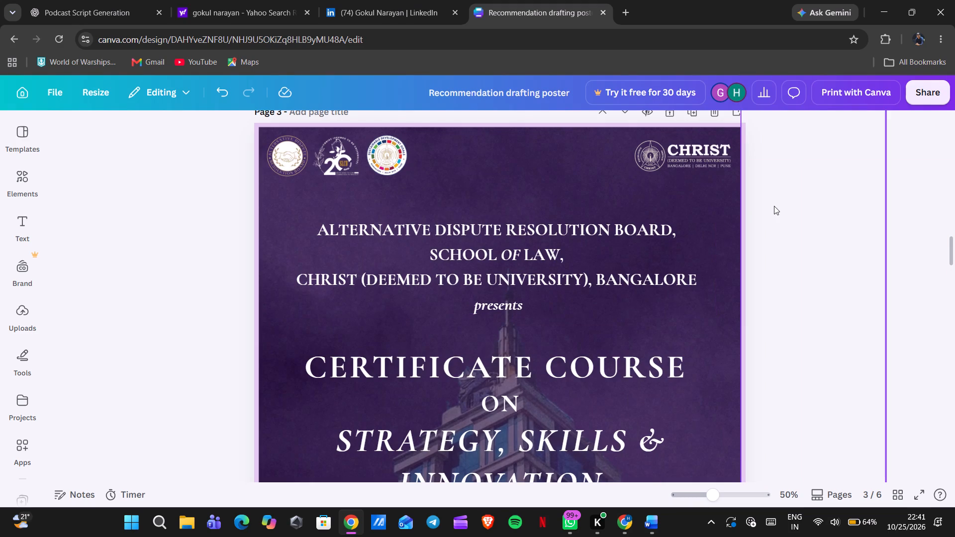
click(681, 165)
drag(681, 165, 678, 169)
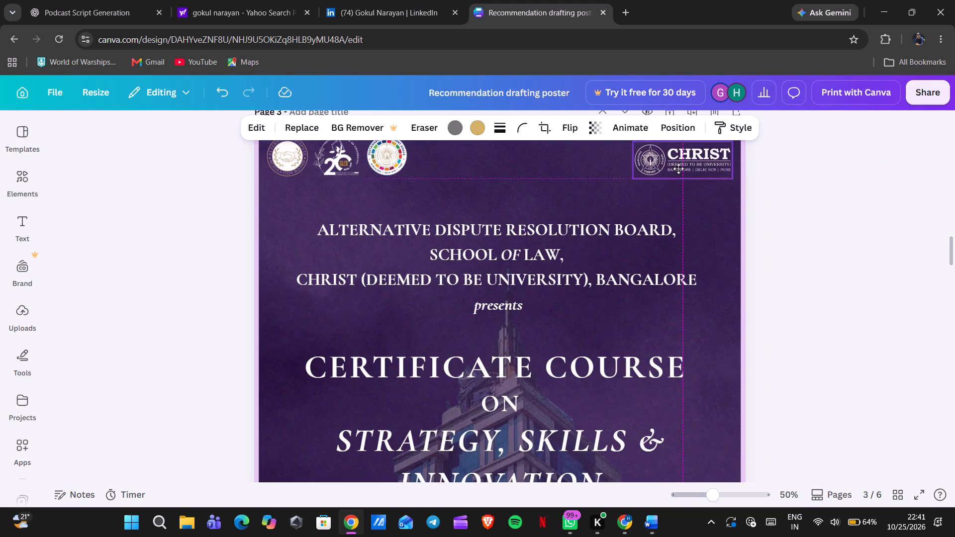
drag(678, 169, 676, 169)
click(142, 208)
Lock the background building image on the page 3 poster in its original position.
scroll(142, 208, up, 1)
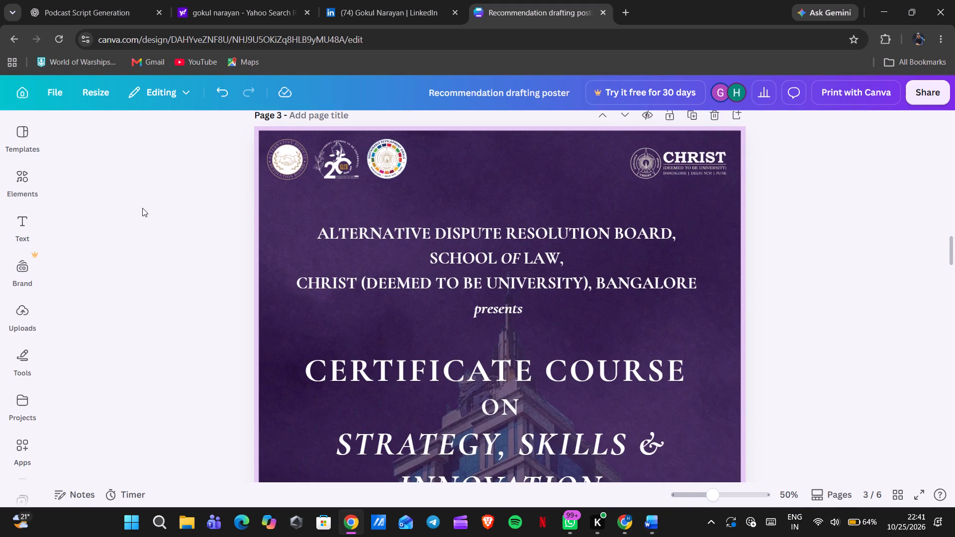
scroll(142, 208, up, 1)
drag(431, 174, 364, 182)
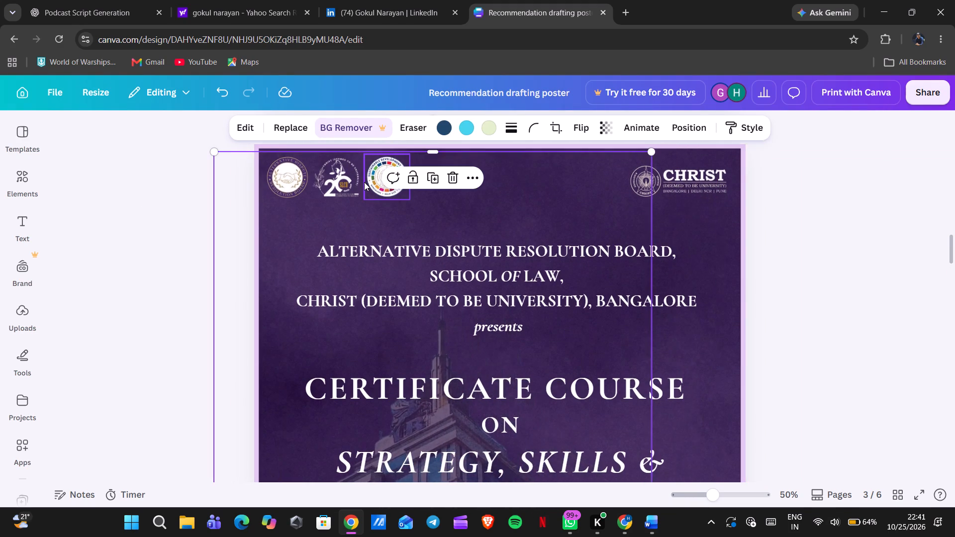
key(ctrl+z)
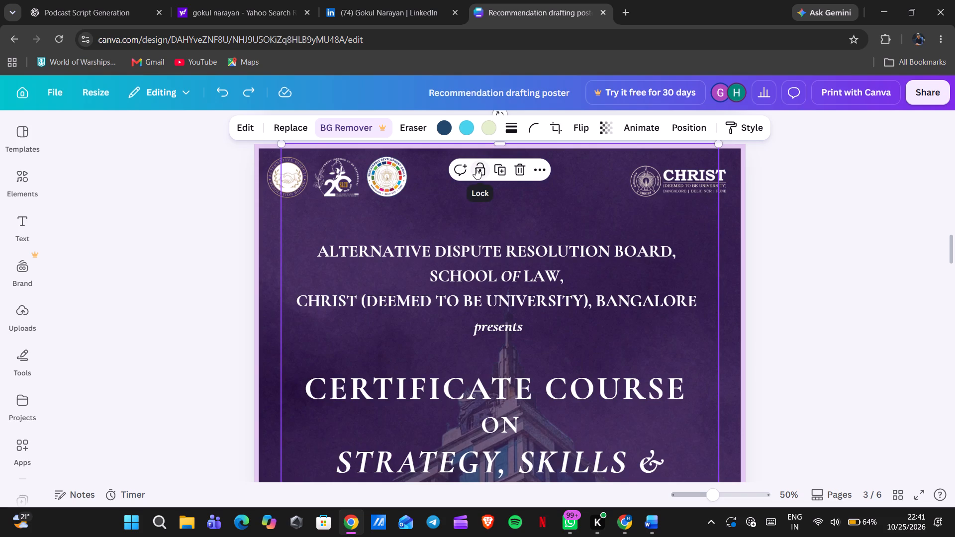
click(477, 169)
click(225, 185)
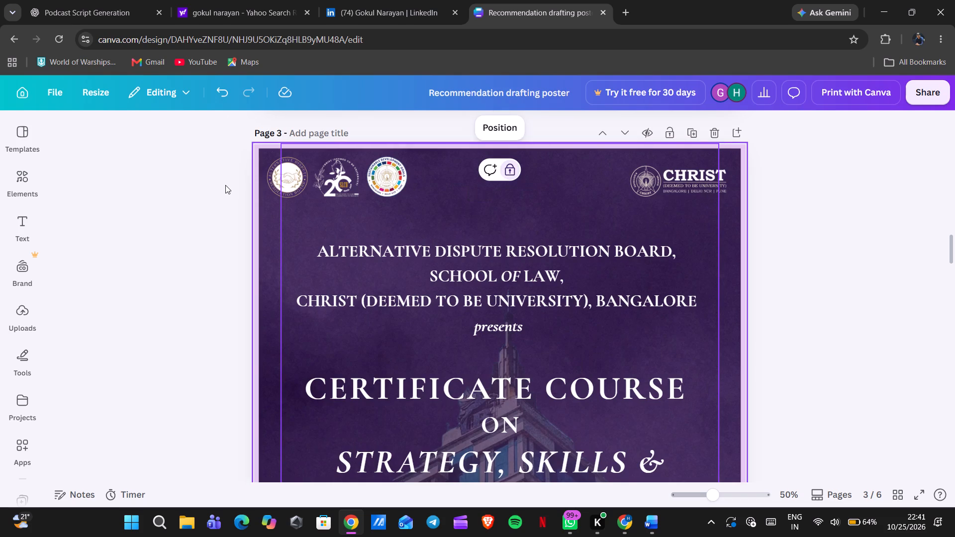
Shrink the three emblems at the poster's upper left to about 11.1 by 3.5 and move them inward from the corner.
drag(438, 170, 293, 179)
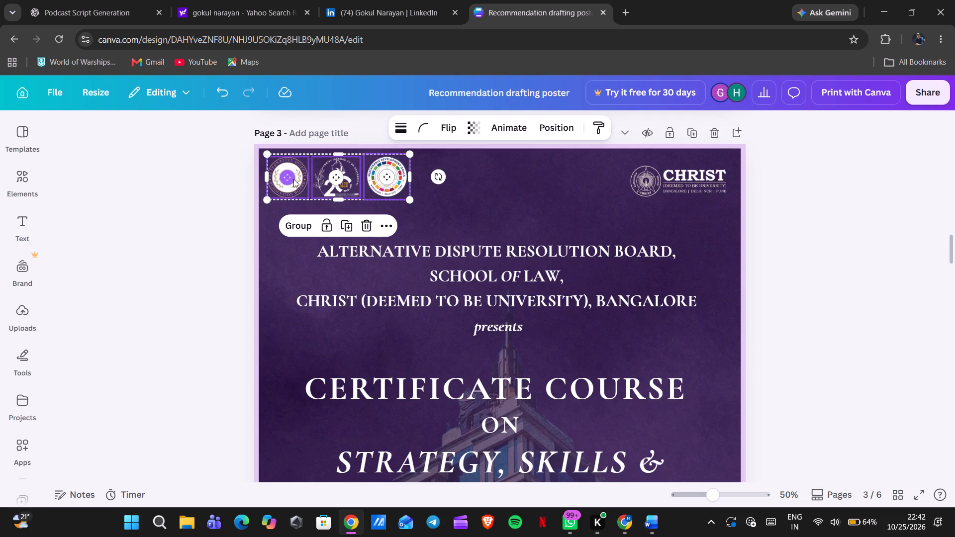
drag(267, 157, 276, 162)
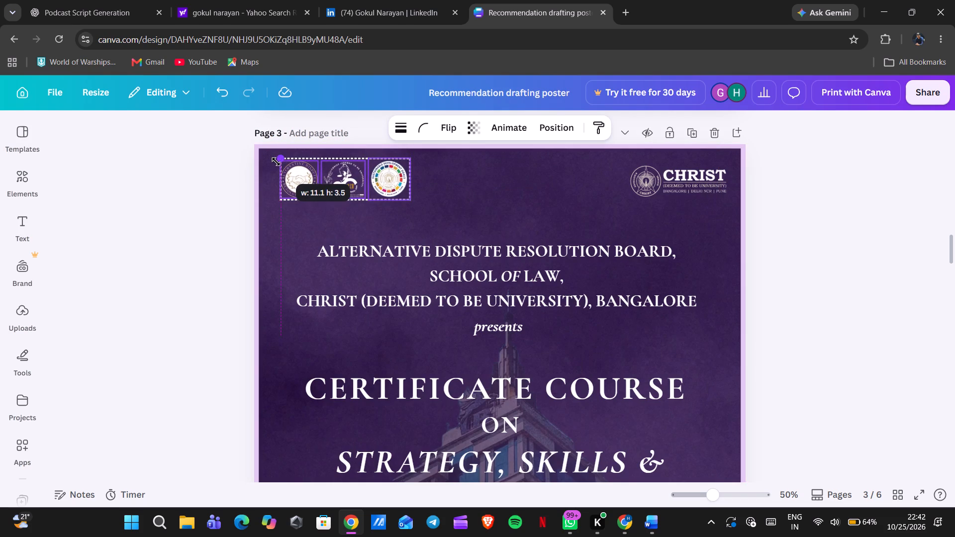
drag(276, 162, 278, 163)
click(372, 179)
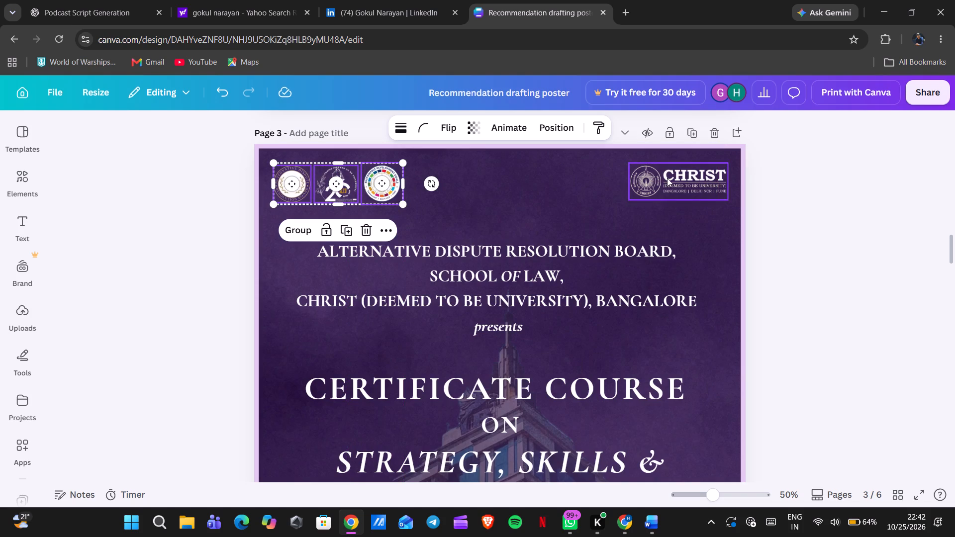
Nudge the CHRIST logo slightly further inward from the poster's right edge.
click(705, 186)
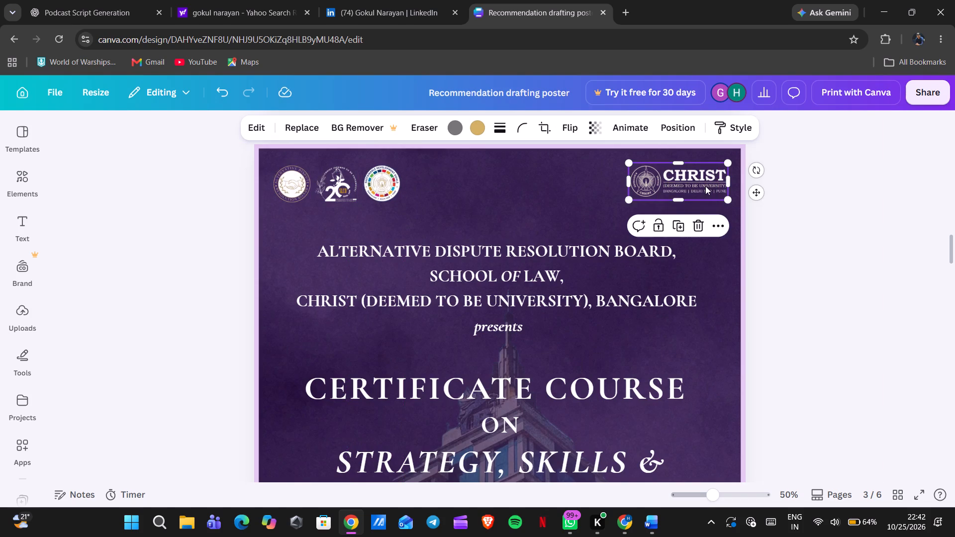
click(705, 186)
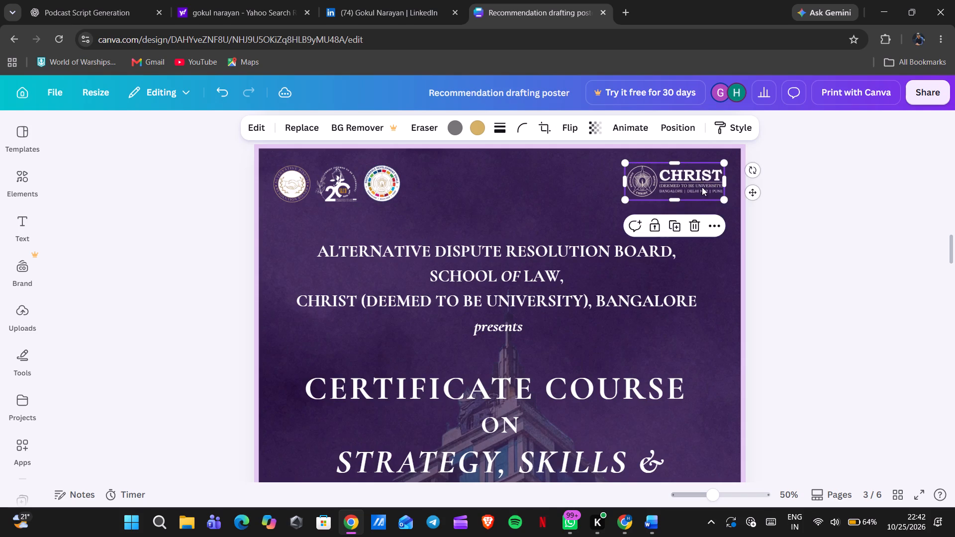
click(804, 197)
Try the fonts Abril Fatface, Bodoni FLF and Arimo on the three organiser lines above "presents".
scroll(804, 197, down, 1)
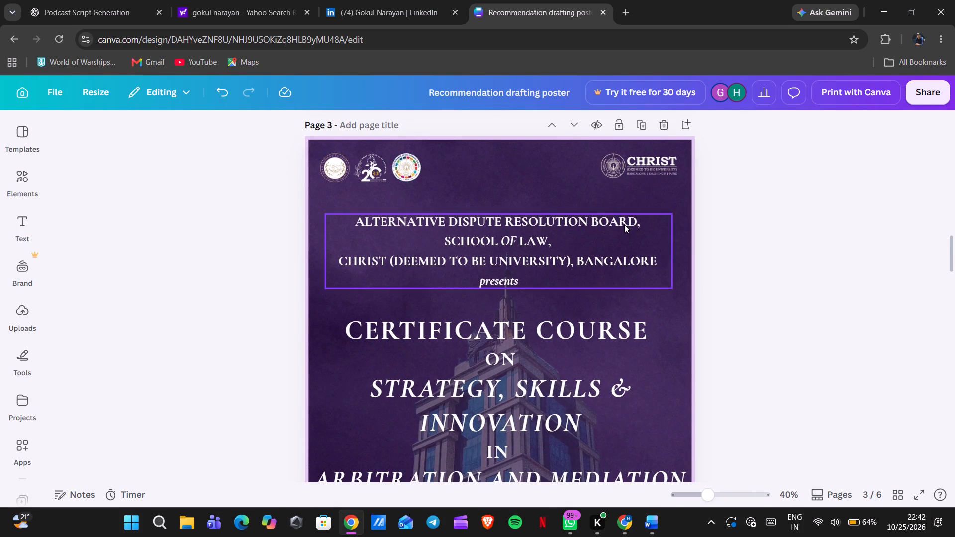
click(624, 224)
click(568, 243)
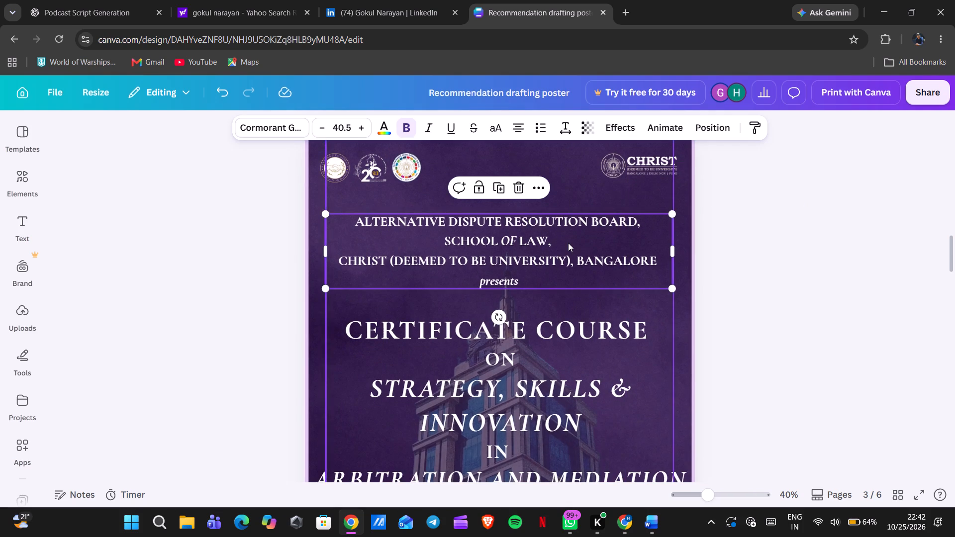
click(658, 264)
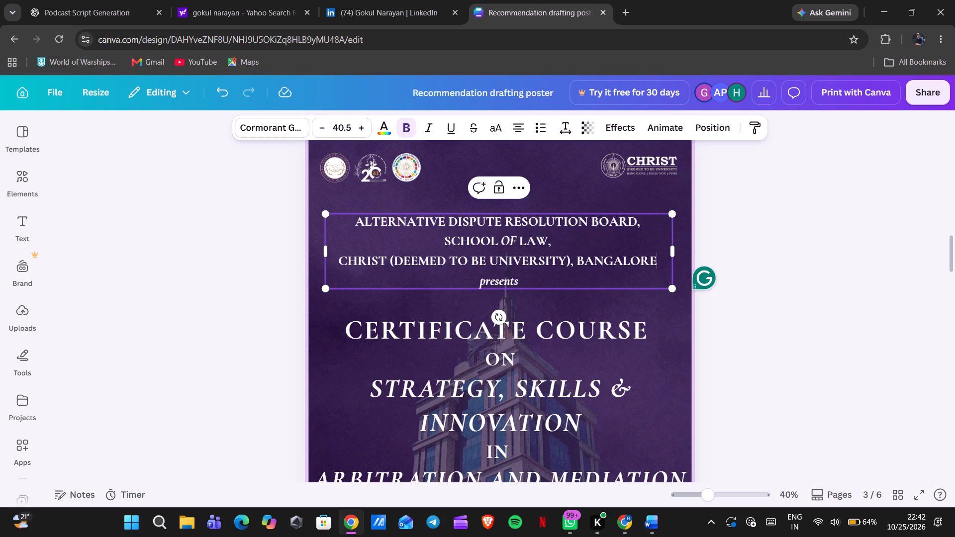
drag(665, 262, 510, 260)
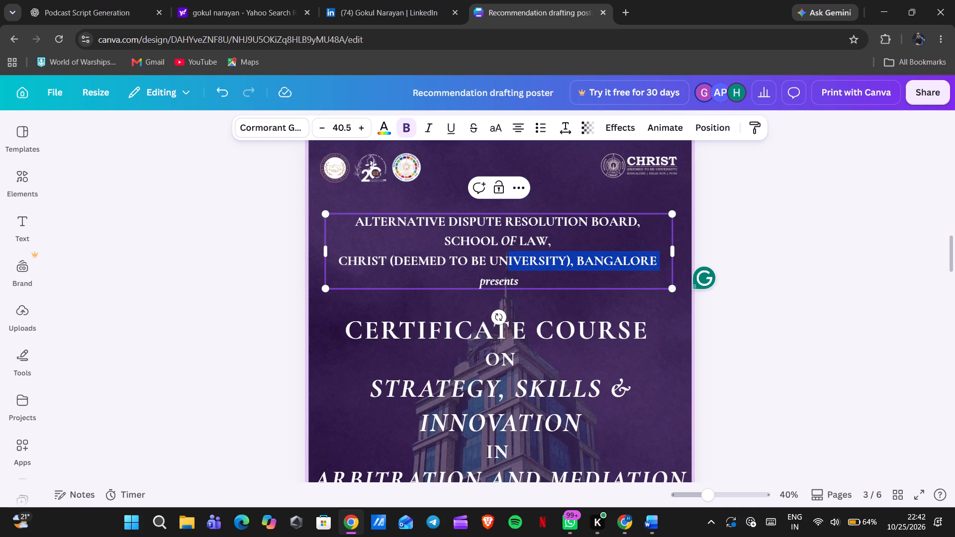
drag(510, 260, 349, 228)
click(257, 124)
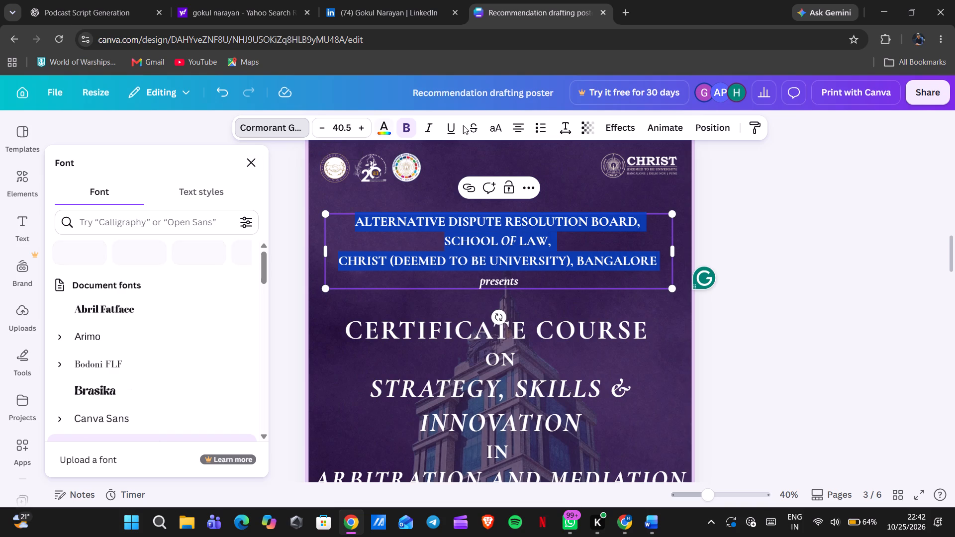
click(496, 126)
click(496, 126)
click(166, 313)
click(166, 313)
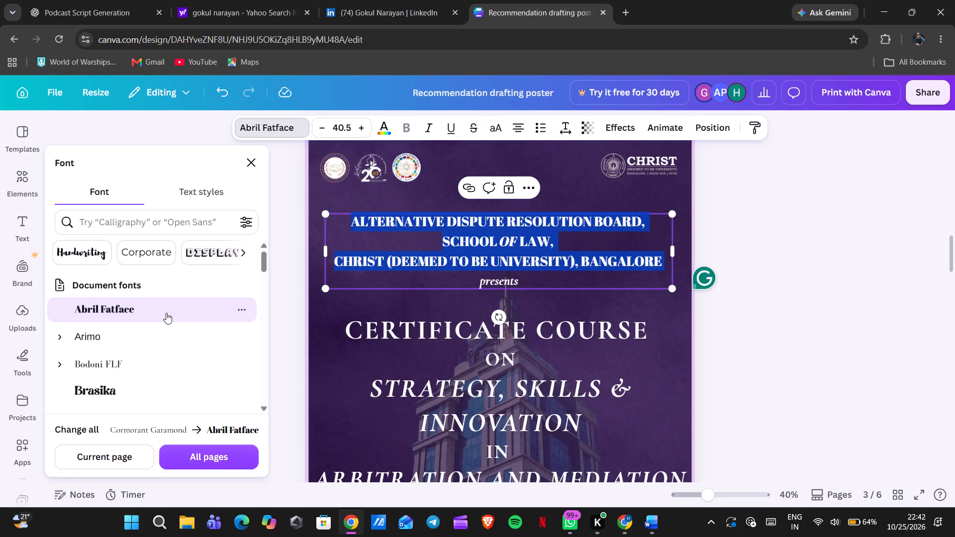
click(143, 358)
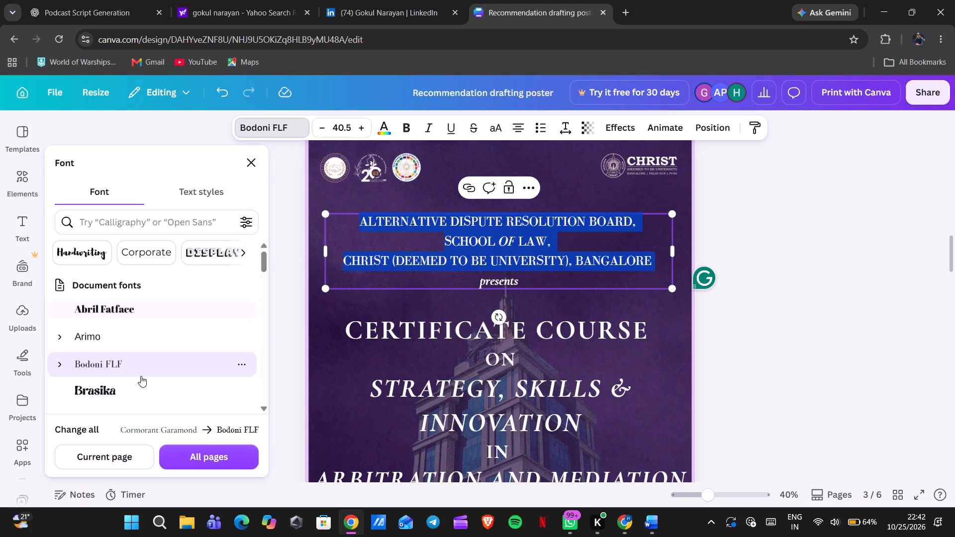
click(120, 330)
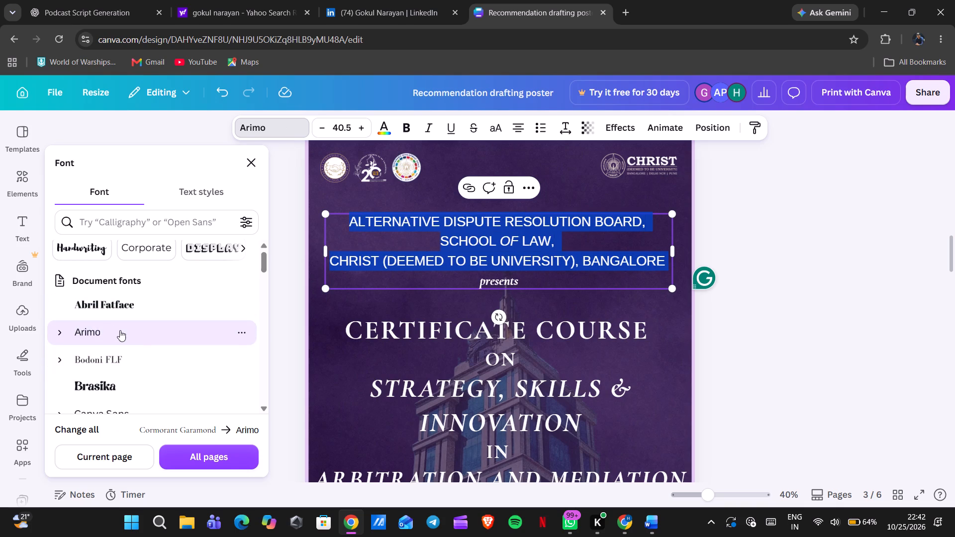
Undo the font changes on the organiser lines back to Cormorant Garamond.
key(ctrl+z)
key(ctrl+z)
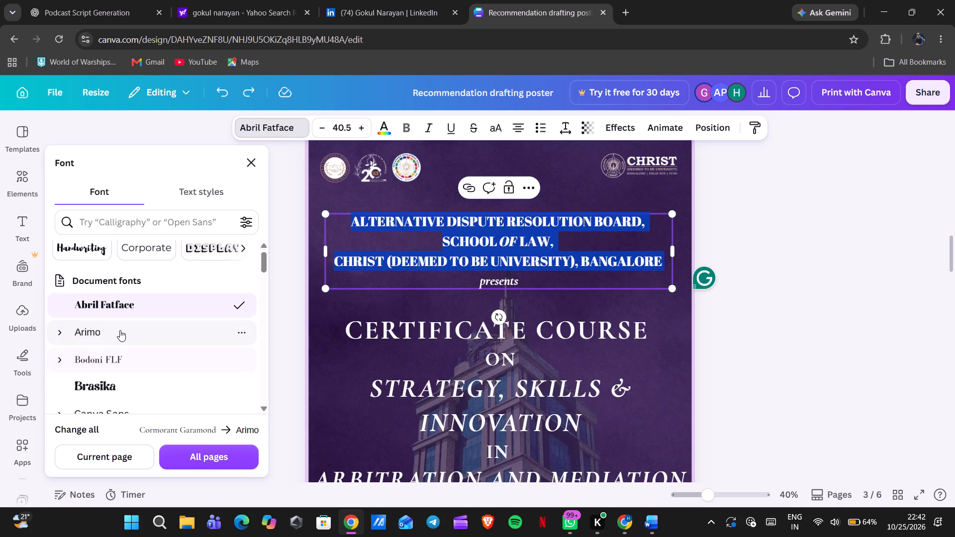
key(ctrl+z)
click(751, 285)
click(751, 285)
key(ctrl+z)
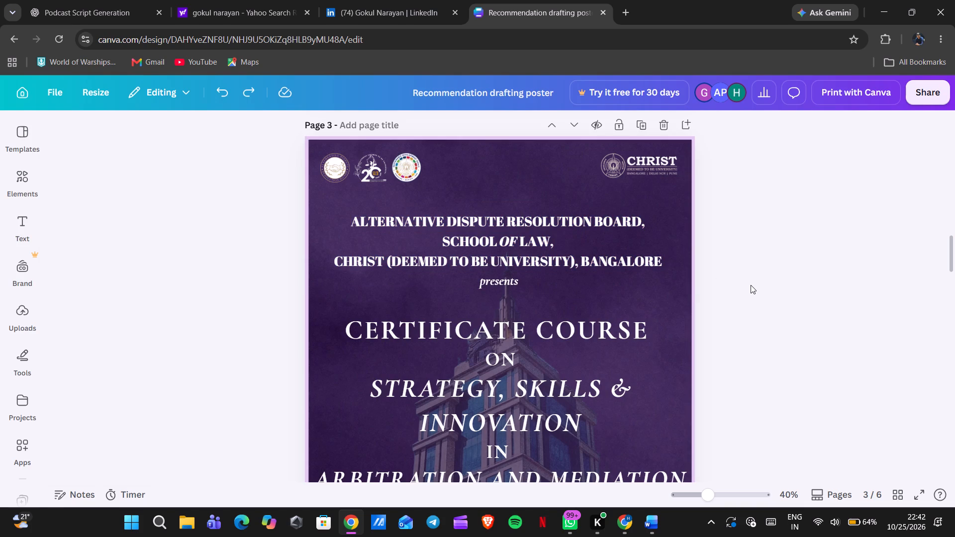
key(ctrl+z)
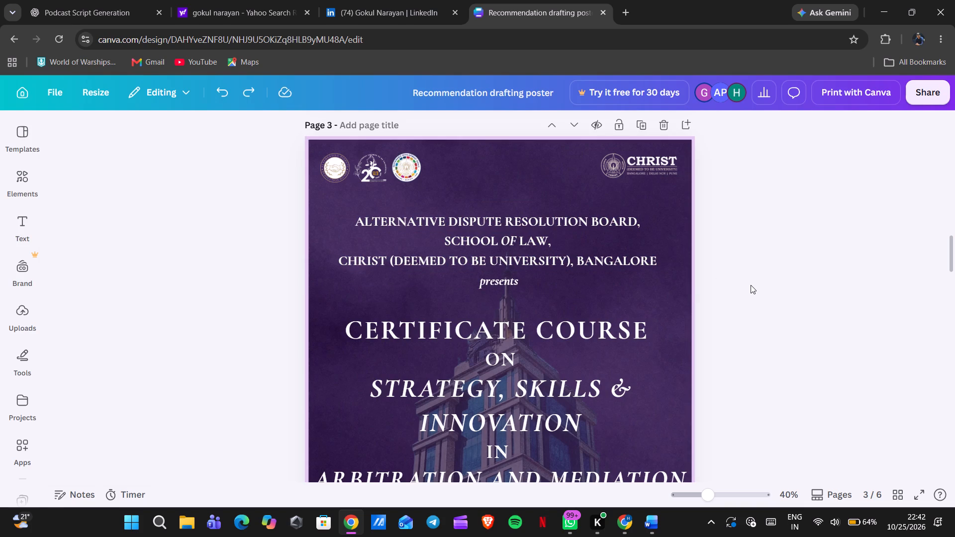
Move the Faculty Coordinators, Management and Student Convenors blocks together slightly up from the page 3 poster's bottom edge.
scroll(751, 285, down, 1)
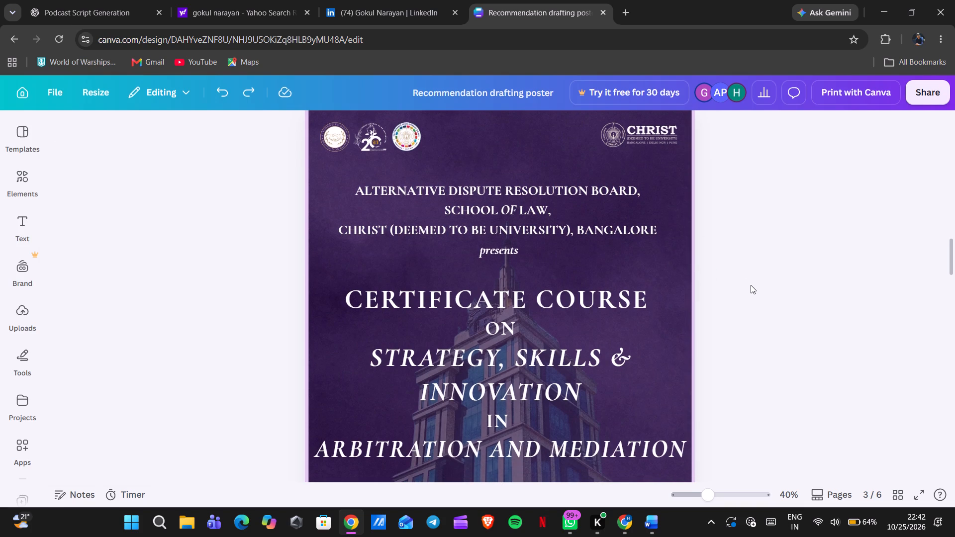
click(586, 312)
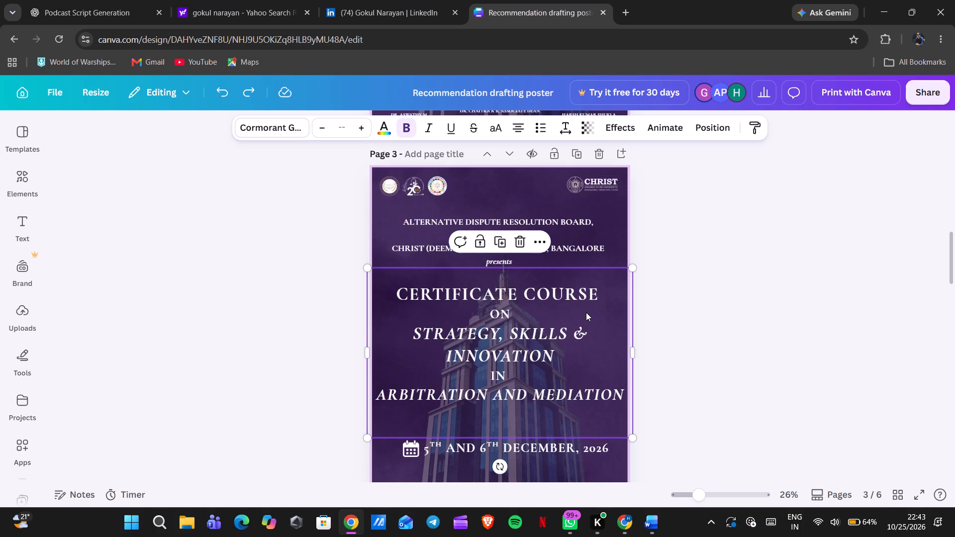
scroll(586, 312, down, 2)
click(668, 323)
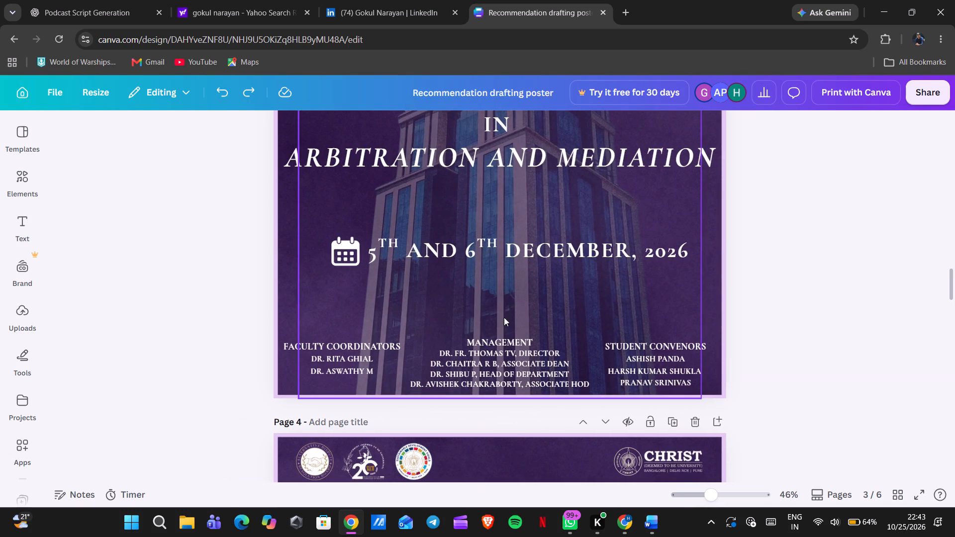
click(303, 351)
click(396, 288)
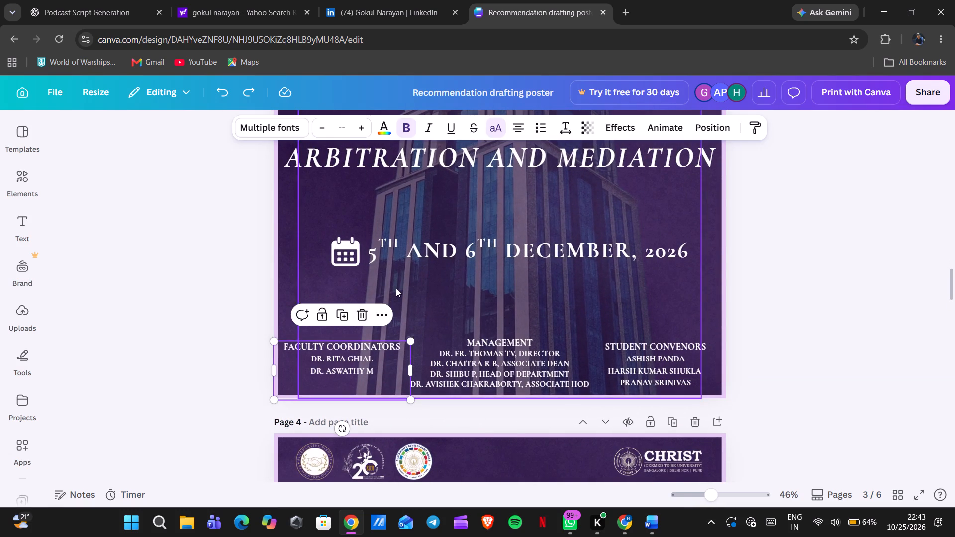
click(290, 330)
drag(290, 330, 661, 388)
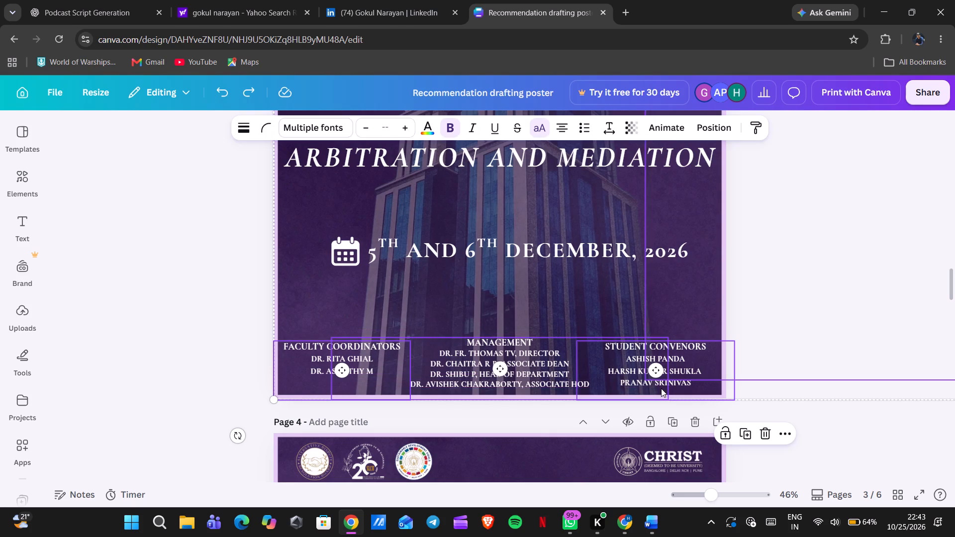
click(294, 316)
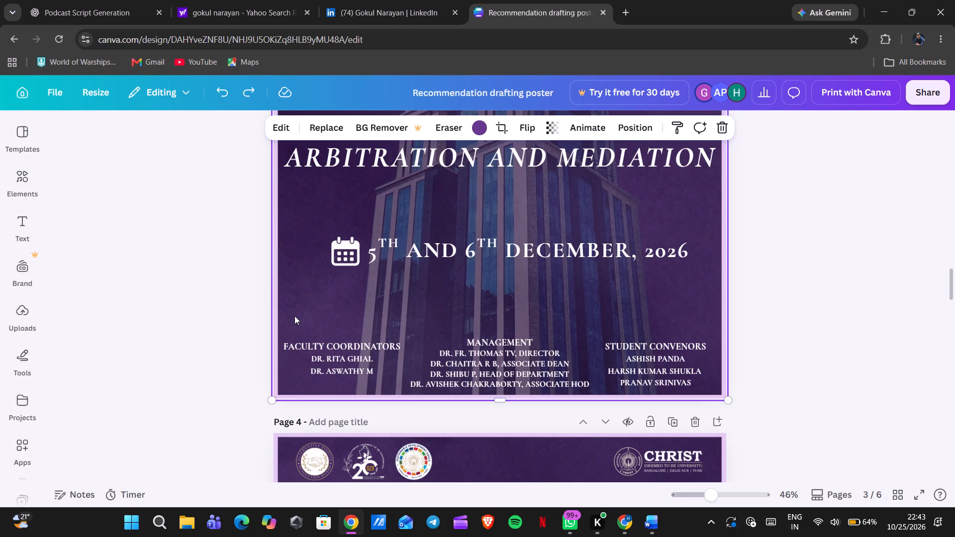
drag(294, 316, 612, 383)
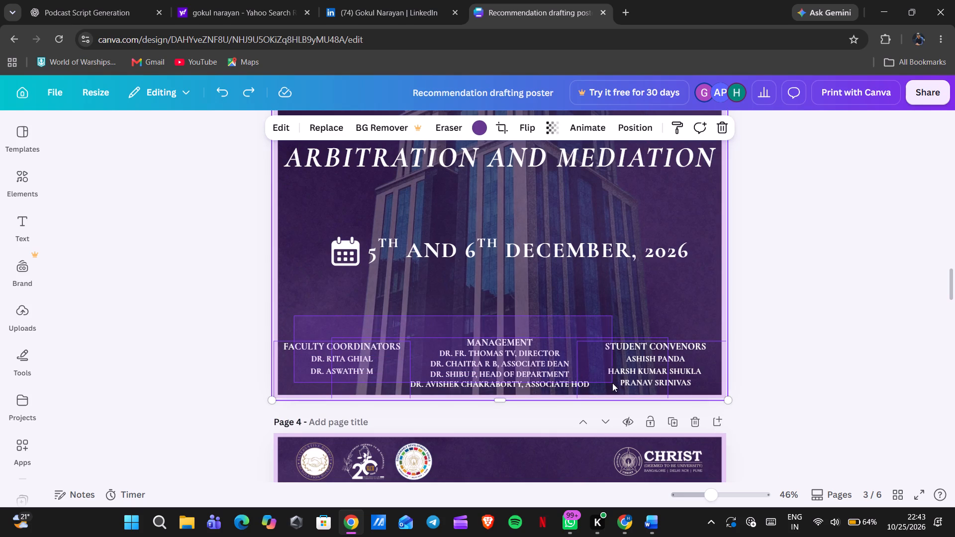
drag(612, 383, 611, 383)
drag(562, 372, 562, 364)
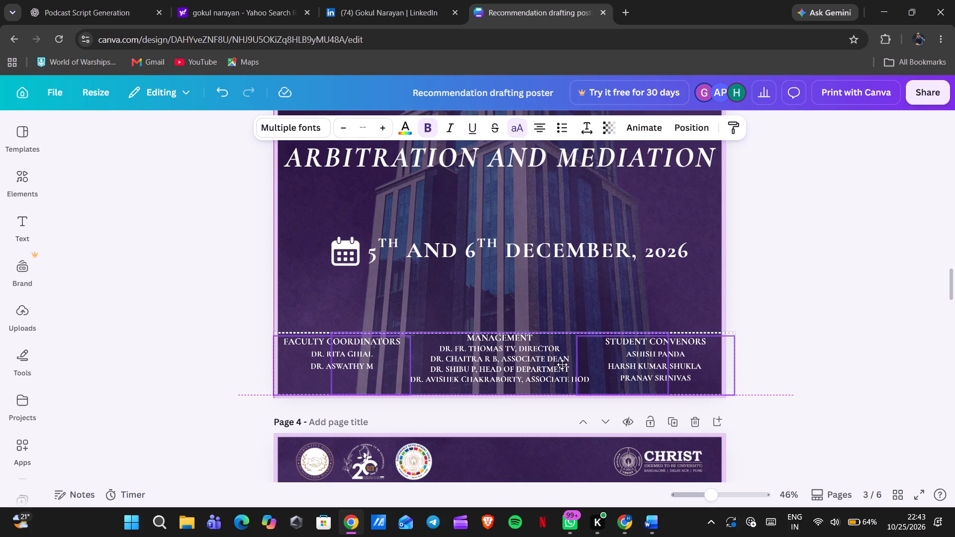
drag(562, 364, 564, 360)
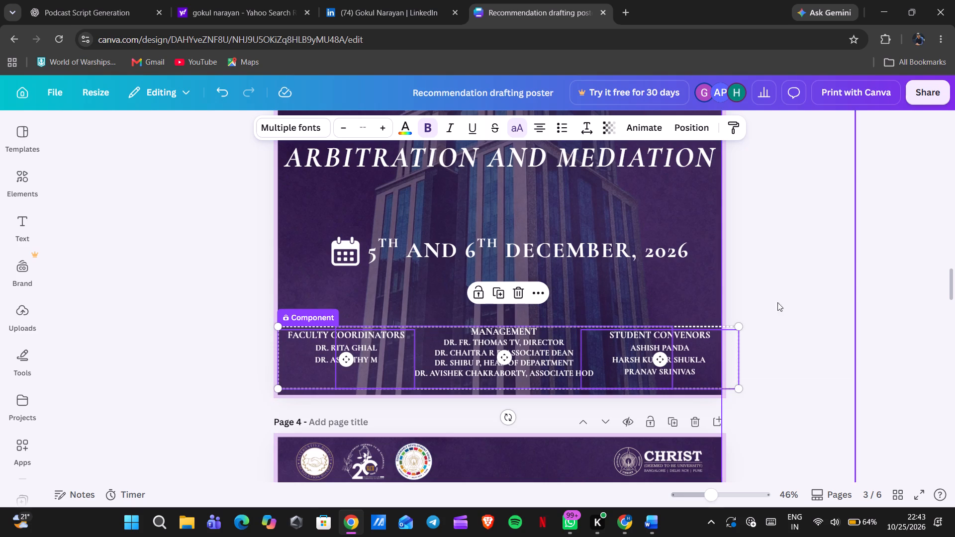
click(821, 291)
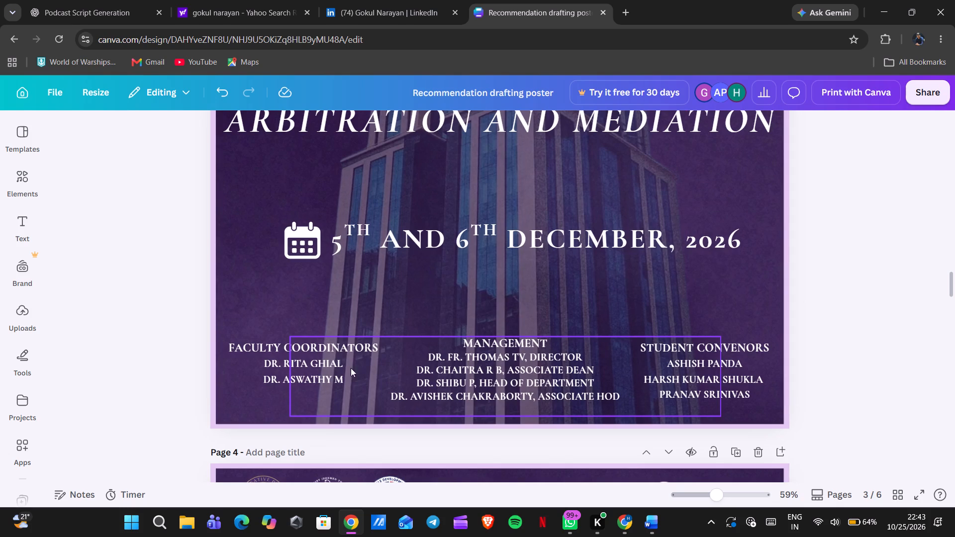
Delete the two blank lines below the names in the Faculty Coordinators text block.
click(298, 372)
click(281, 368)
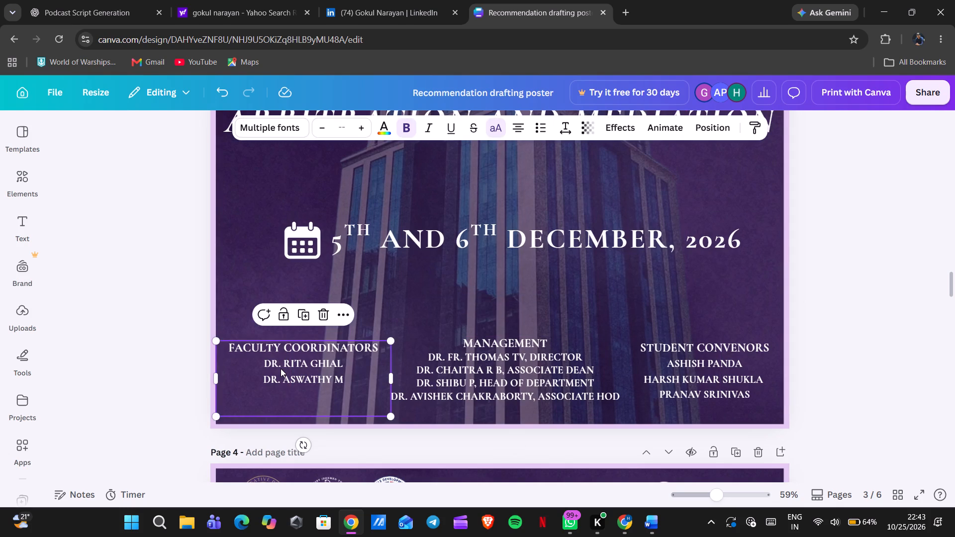
click(294, 397)
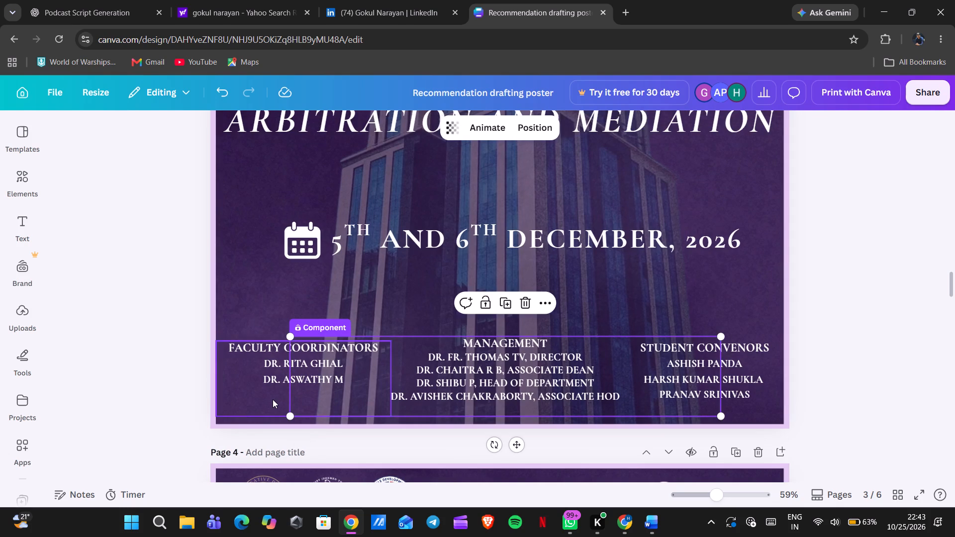
click(273, 399)
click(273, 399)
click(273, 399)
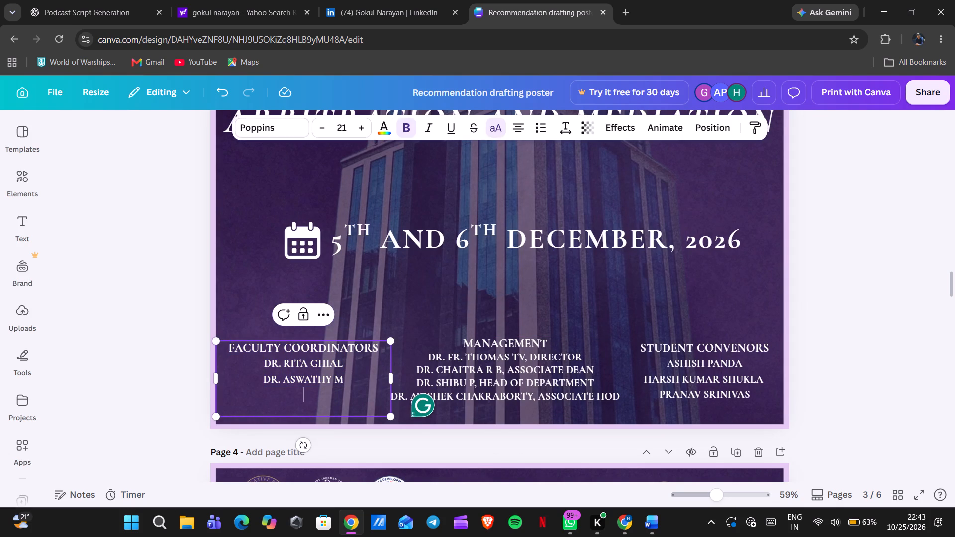
key(BackSpace)
key(Down)
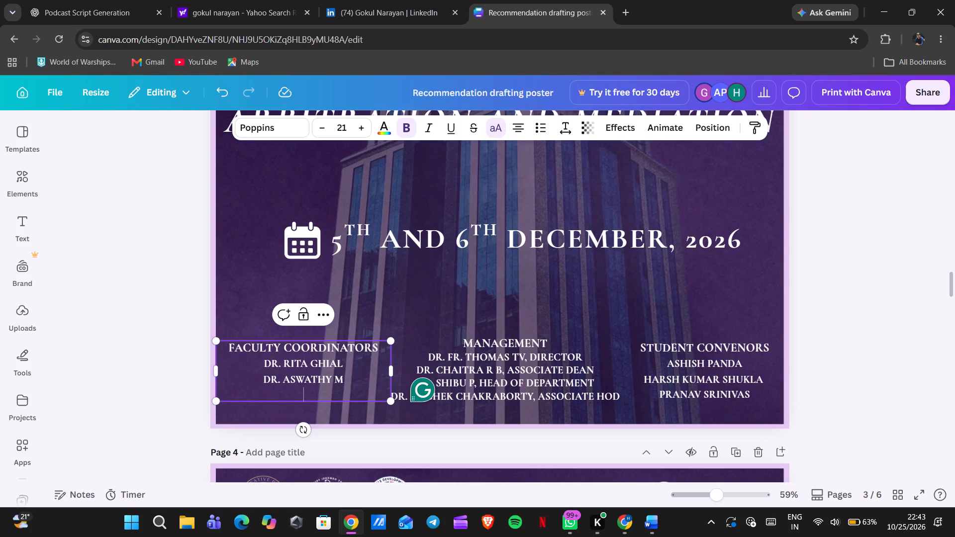
key(BackSpace)
click(133, 373)
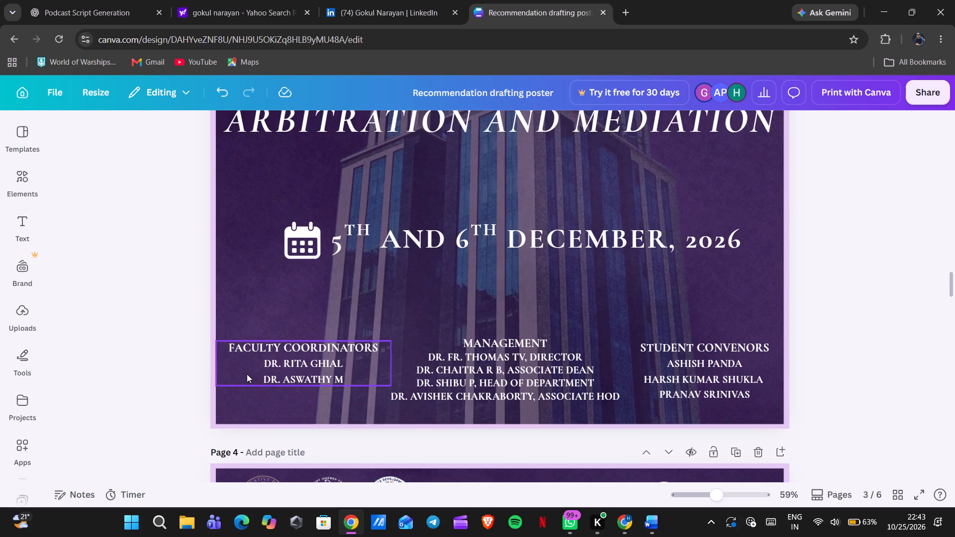
Nudge the Faculty Coordinators block slightly inward from the poster's left edge.
click(247, 374)
key(Right)
key(Right)
key(Right)
key(Right)
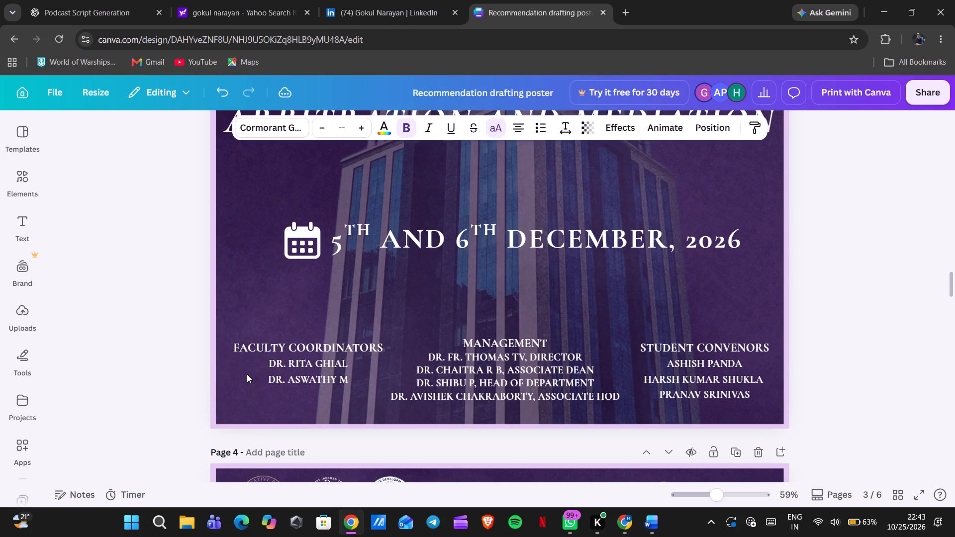
Move the Management block slightly left and down, near the poster's centre and level with the Faculty Coordinators heading.
click(537, 378)
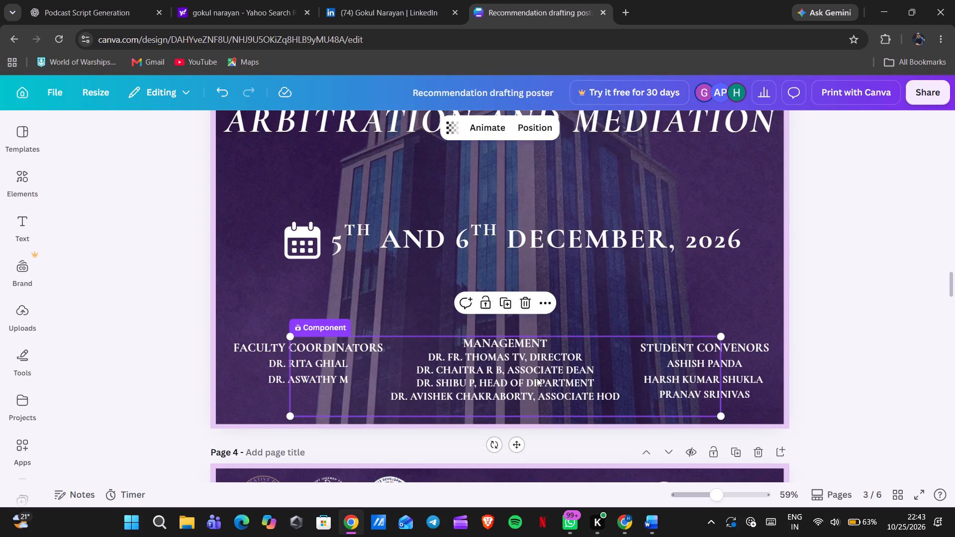
drag(537, 378, 527, 378)
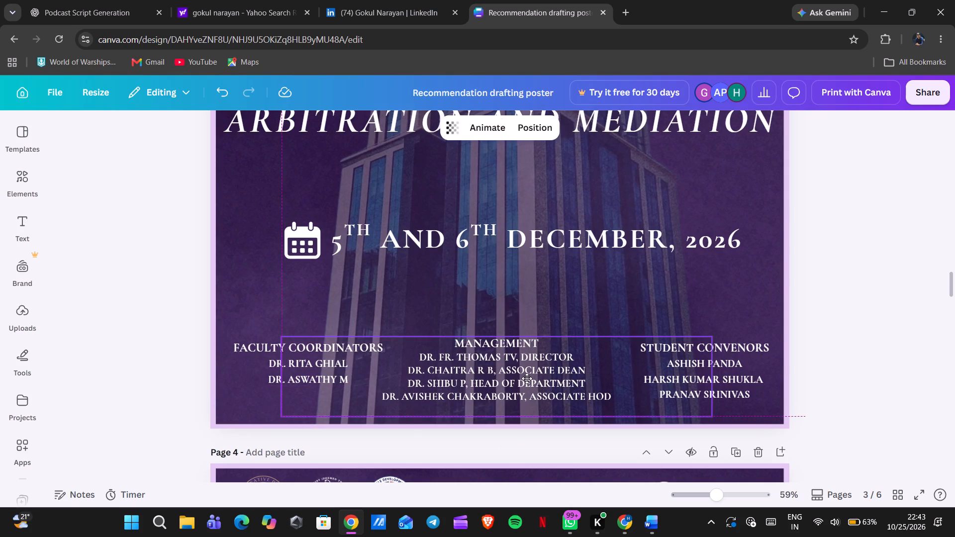
drag(527, 378, 532, 378)
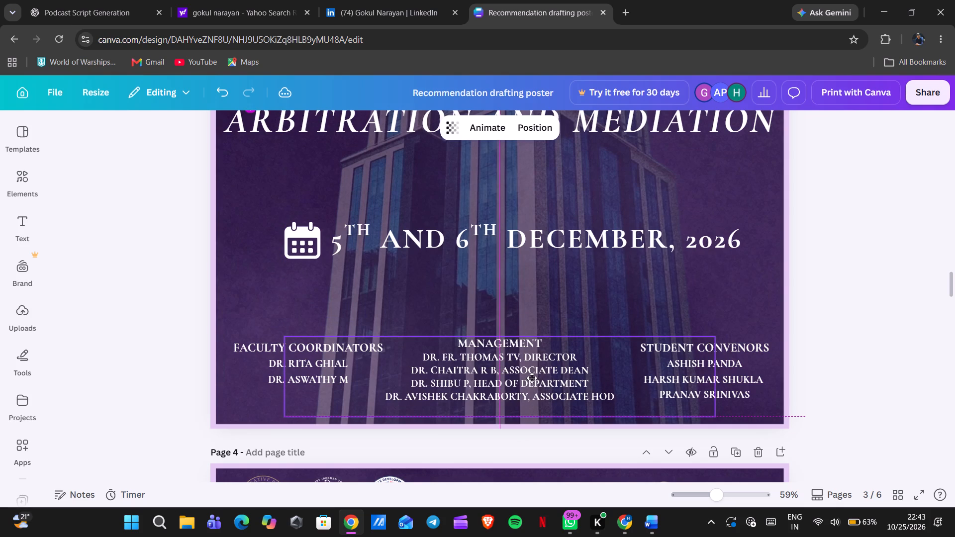
drag(532, 378, 530, 383)
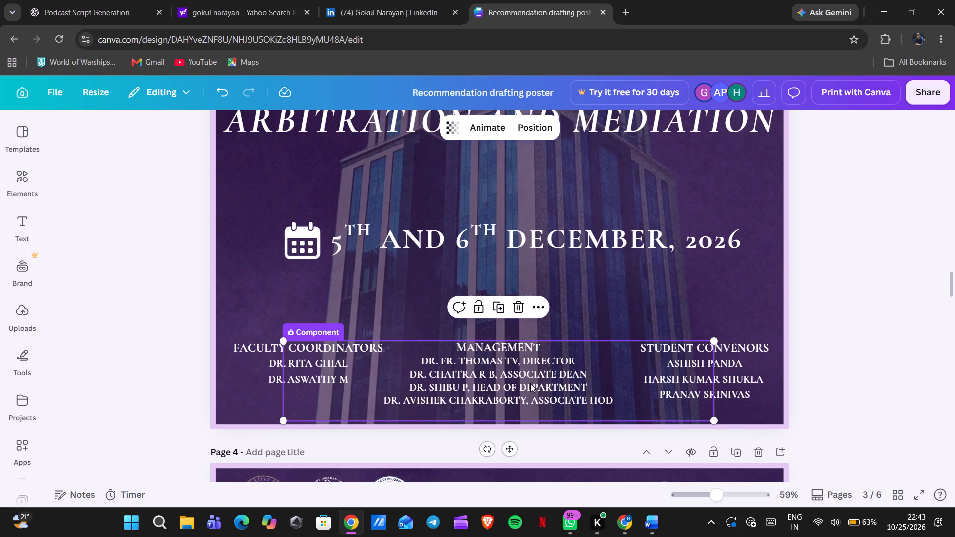
Move the Student Convenors block slightly inward from the poster's right edge, keeping its heading level with the other two columns.
click(744, 361)
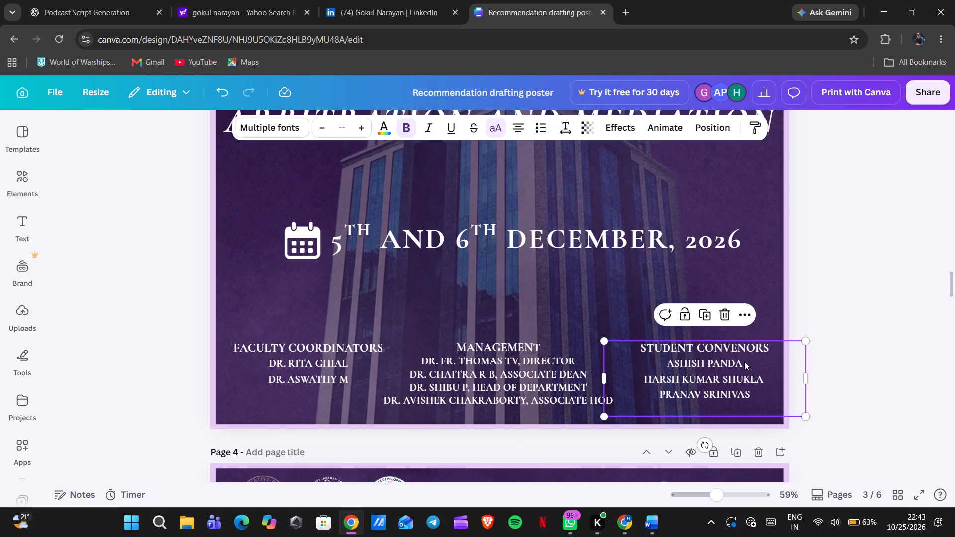
drag(744, 361, 743, 361)
drag(743, 361, 738, 361)
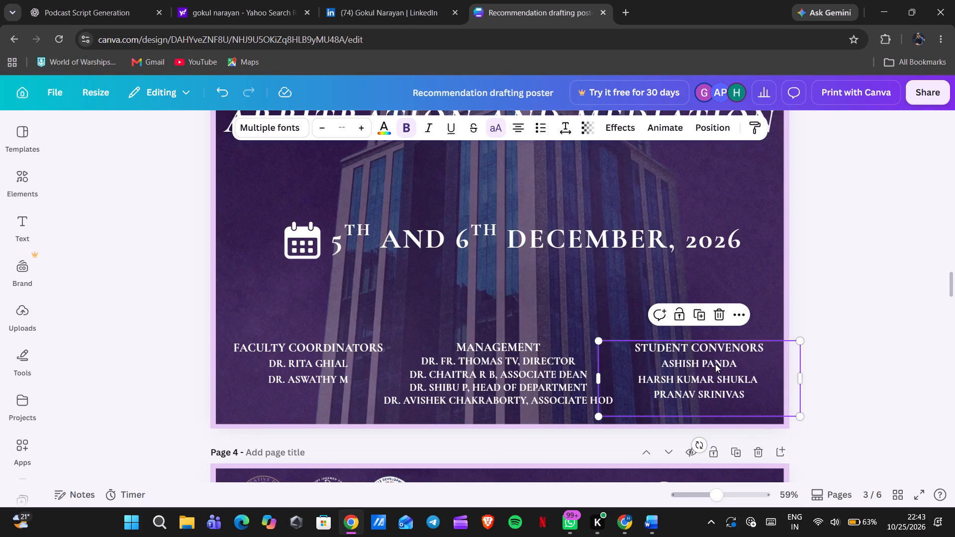
click(838, 333)
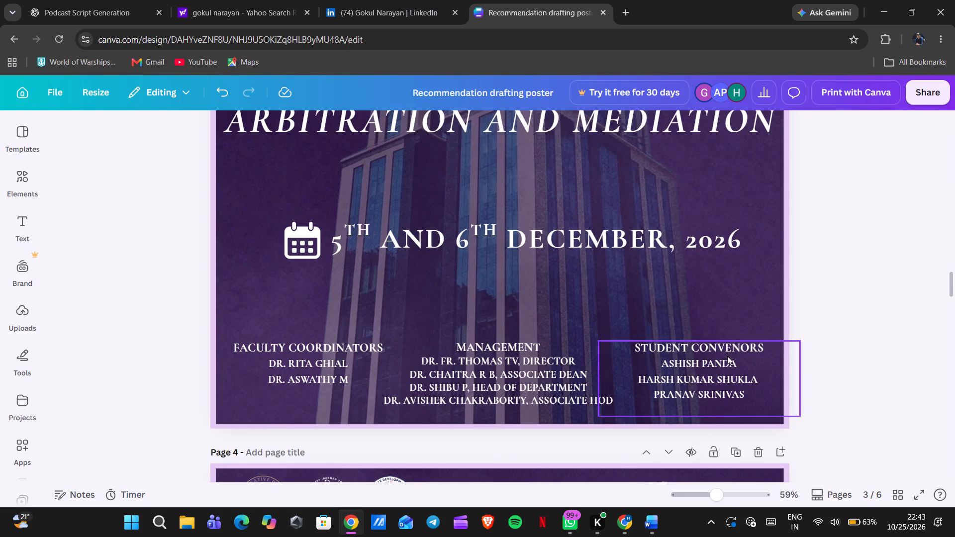
click(702, 362)
click(736, 362)
drag(736, 362, 732, 358)
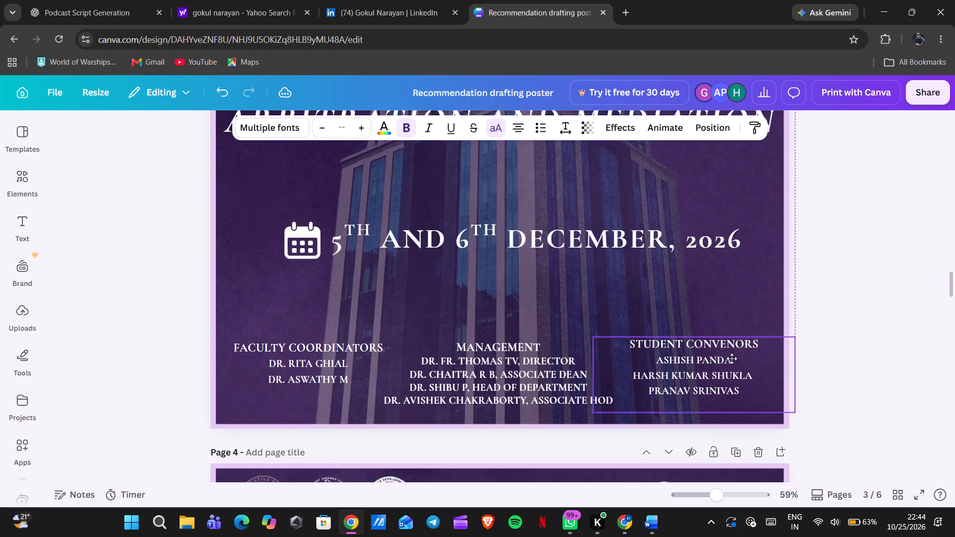
drag(732, 358, 732, 359)
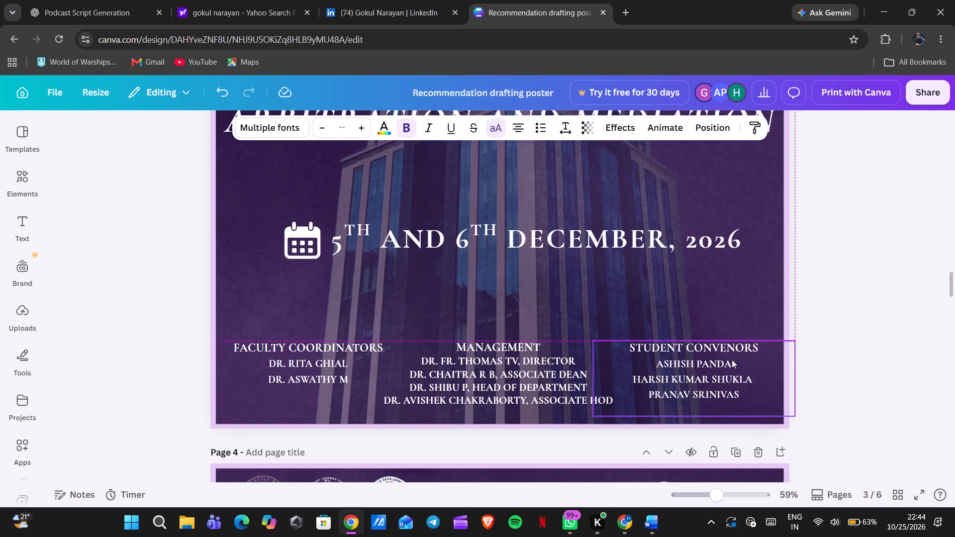
click(846, 334)
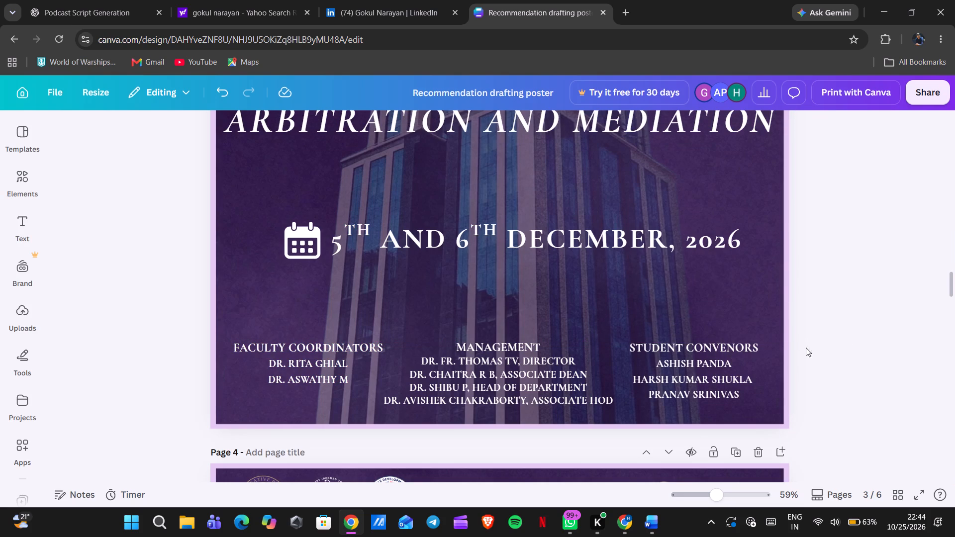
Remove bold from the two names under Faculty Coordinators, leaving the heading bold.
click(359, 387)
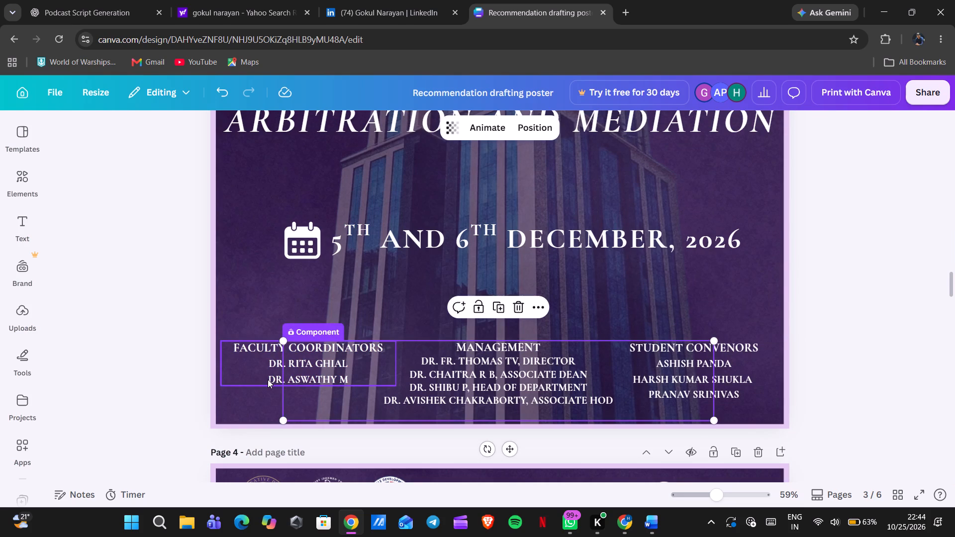
click(268, 379)
click(268, 379)
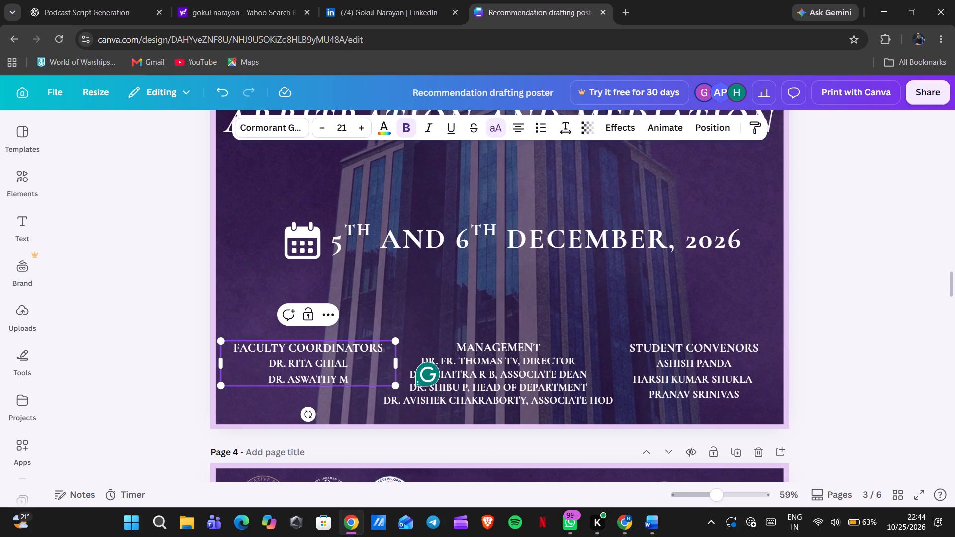
click(351, 381)
drag(351, 381, 270, 366)
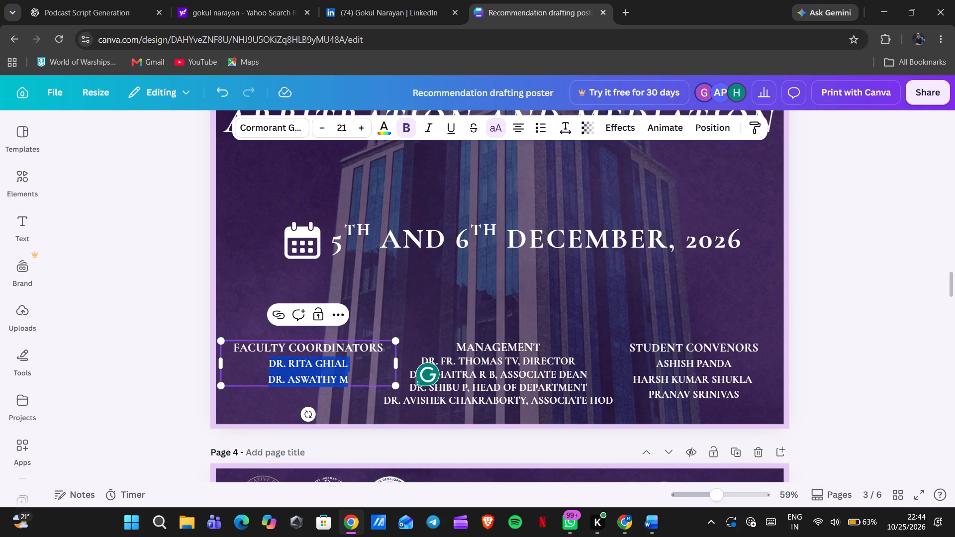
key(ctrl+b)
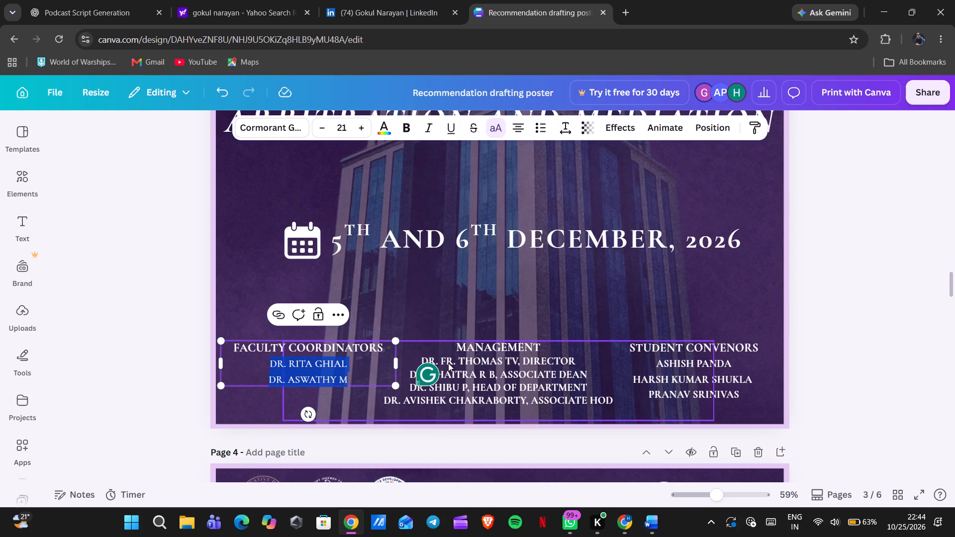
Remove bold from the four name lines under Management, leaving the heading bold.
click(461, 370)
click(461, 370)
double_click(461, 370)
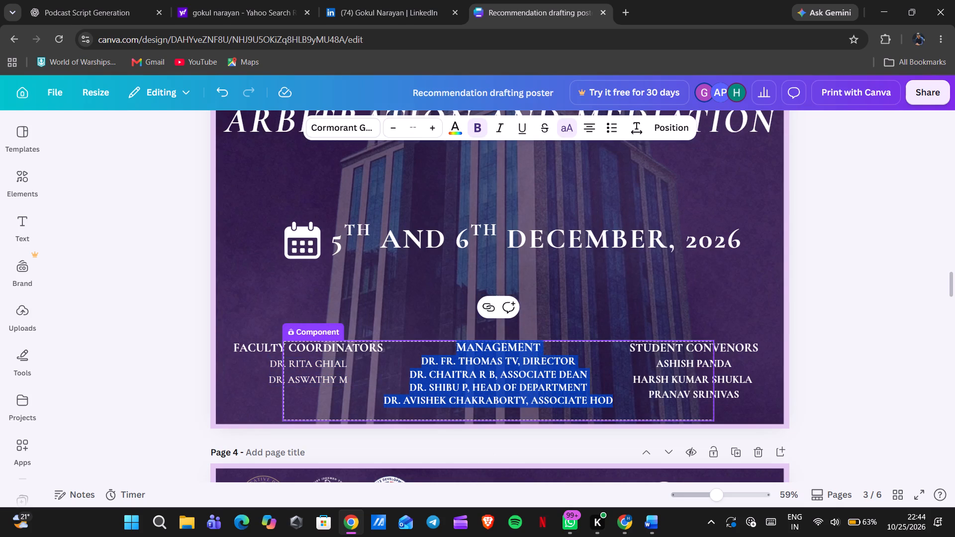
click(420, 360)
drag(420, 360, 533, 393)
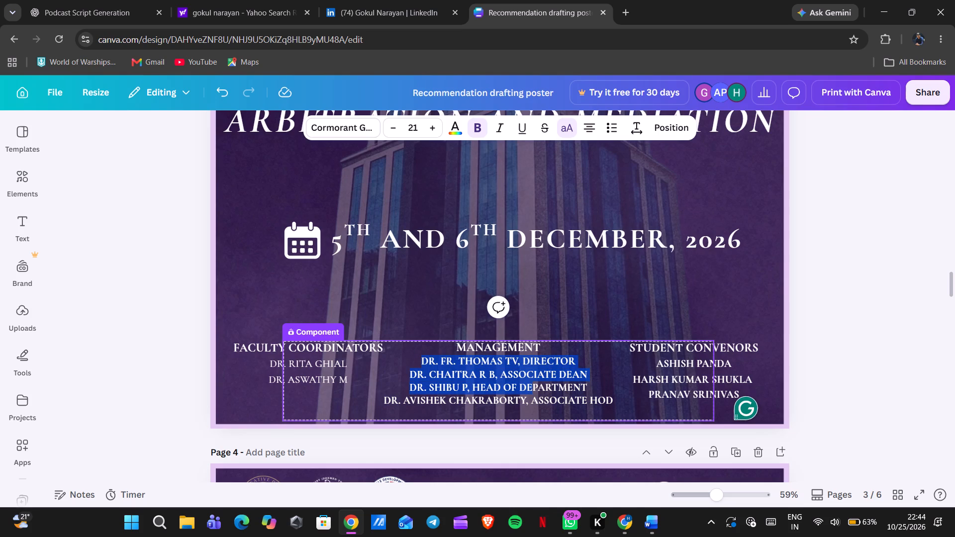
drag(533, 393, 624, 415)
key(ctrl+b)
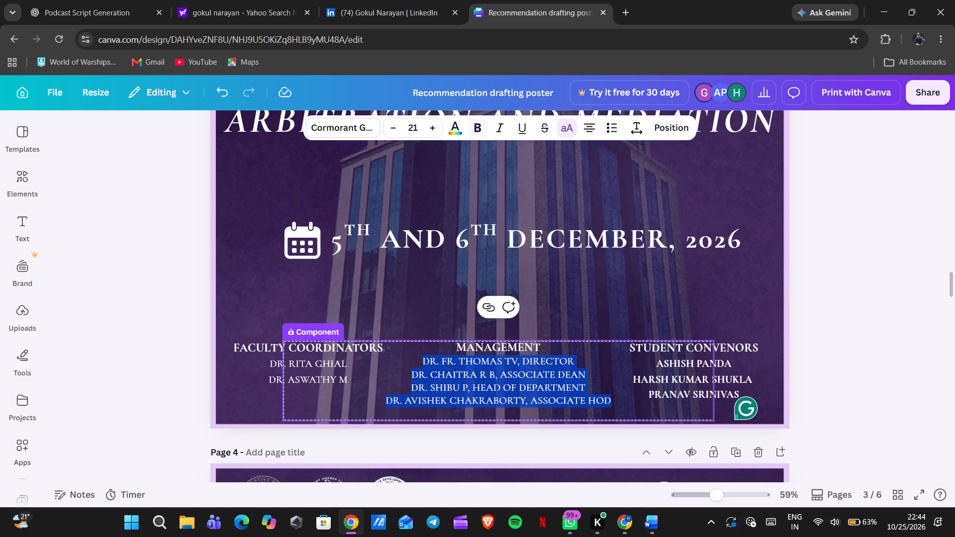
Remove bold from the three names under Student Convenors, leaving the heading bold, and delete the empty line below them.
double_click(688, 368)
double_click(726, 369)
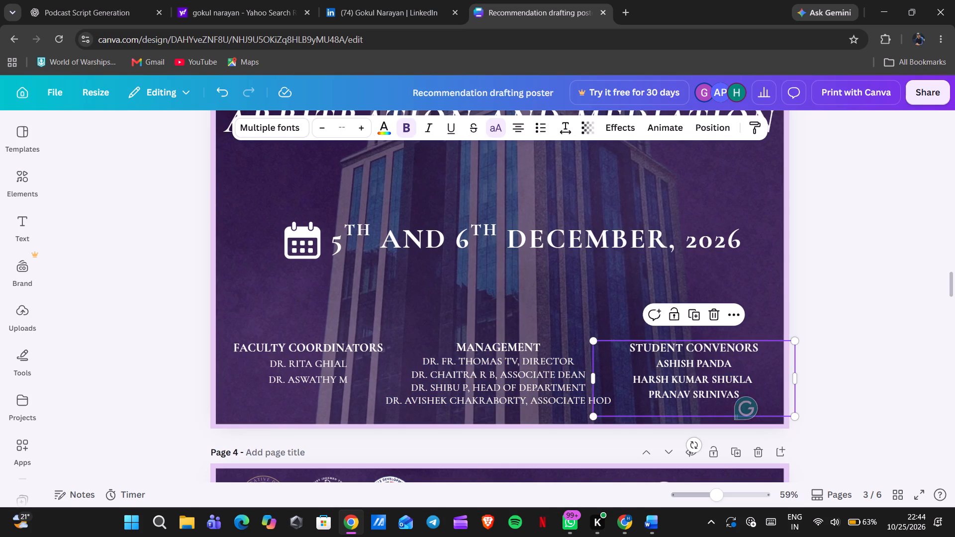
click(742, 397)
drag(742, 397, 656, 361)
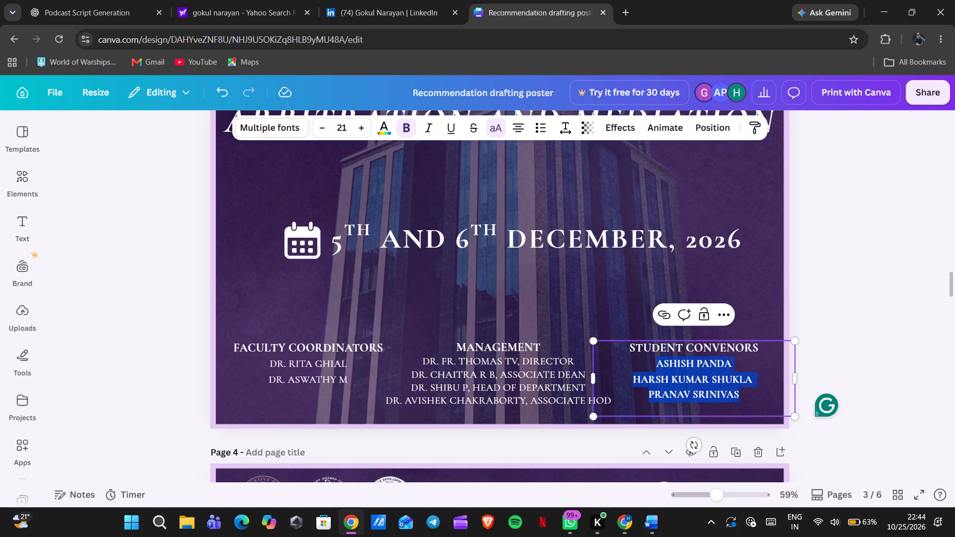
key(ctrl+b)
click(683, 412)
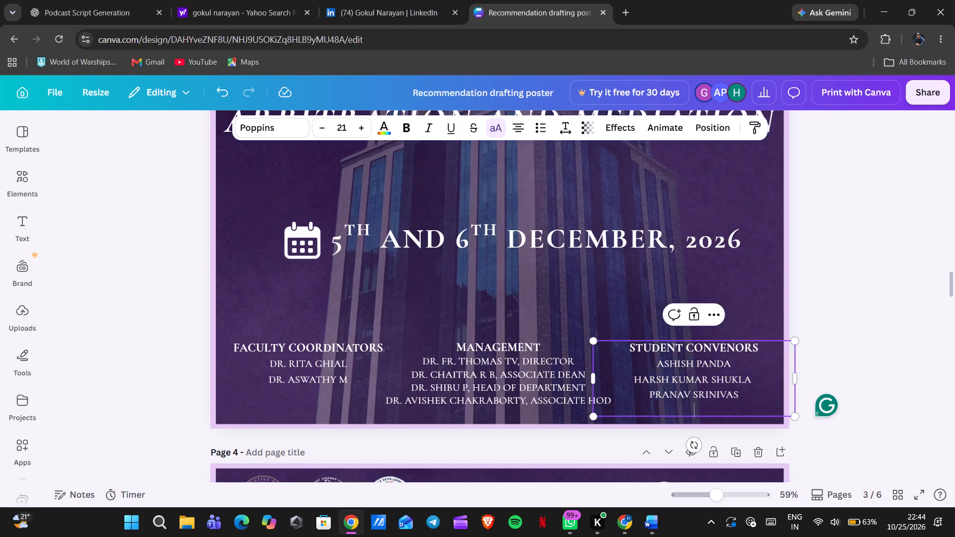
key(BackSpace)
click(879, 320)
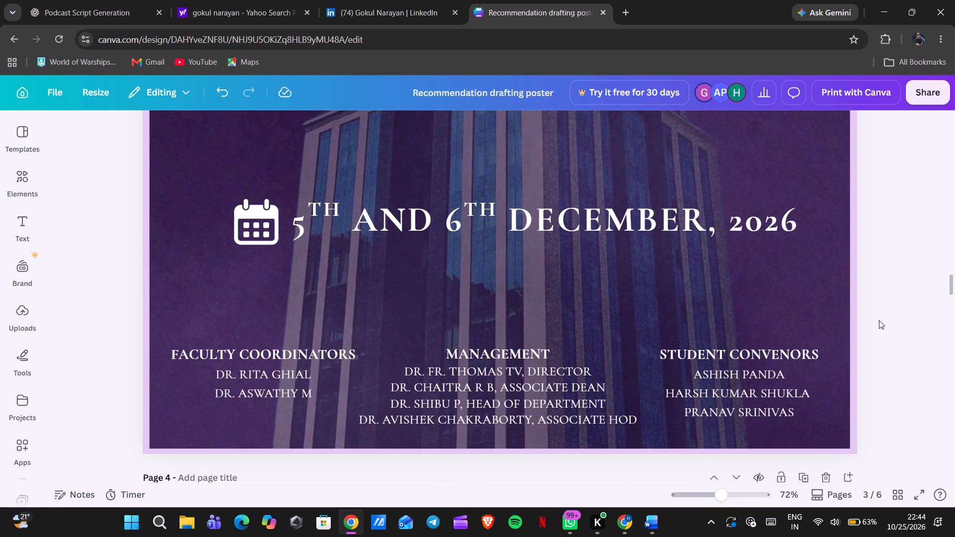
Delete the Certificate Course title block from the page 3 poster.
click(580, 388)
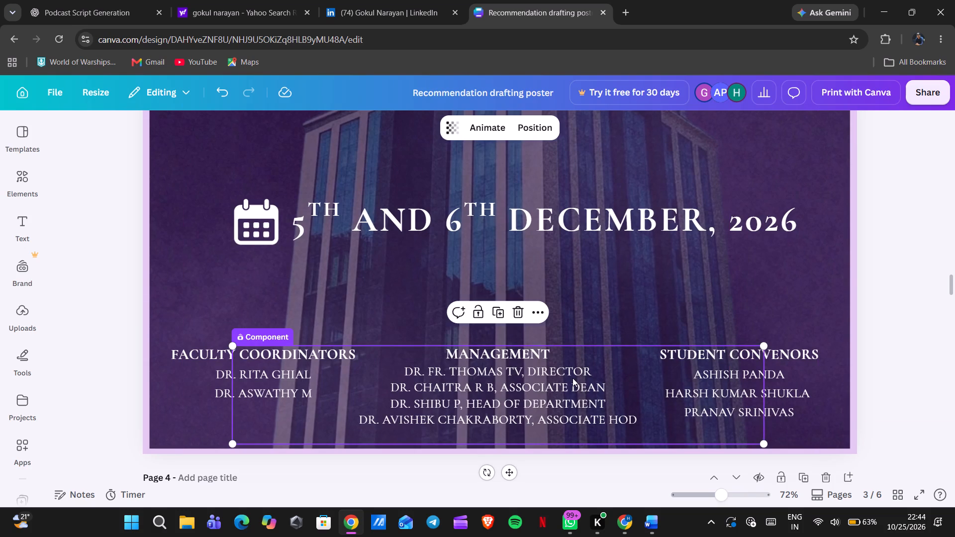
click(921, 309)
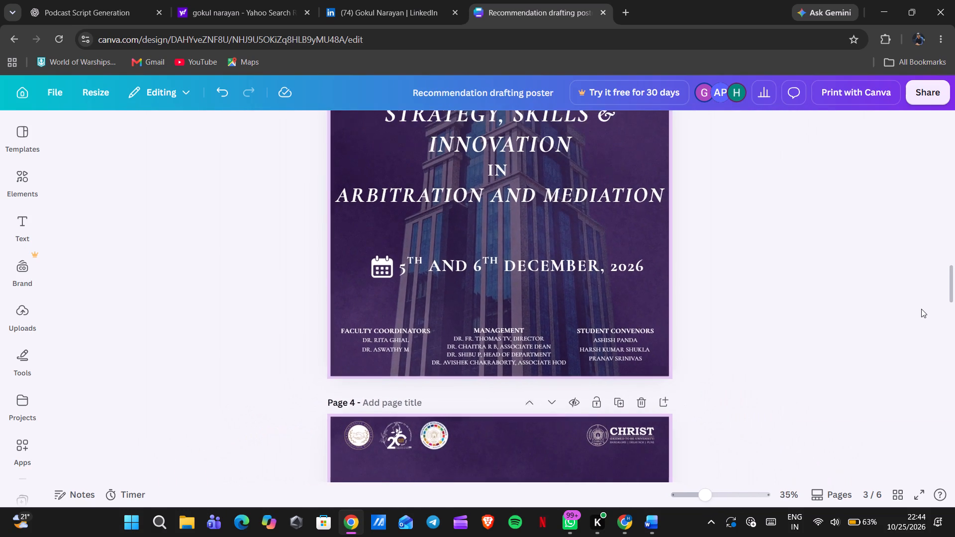
scroll(923, 321, up, 2)
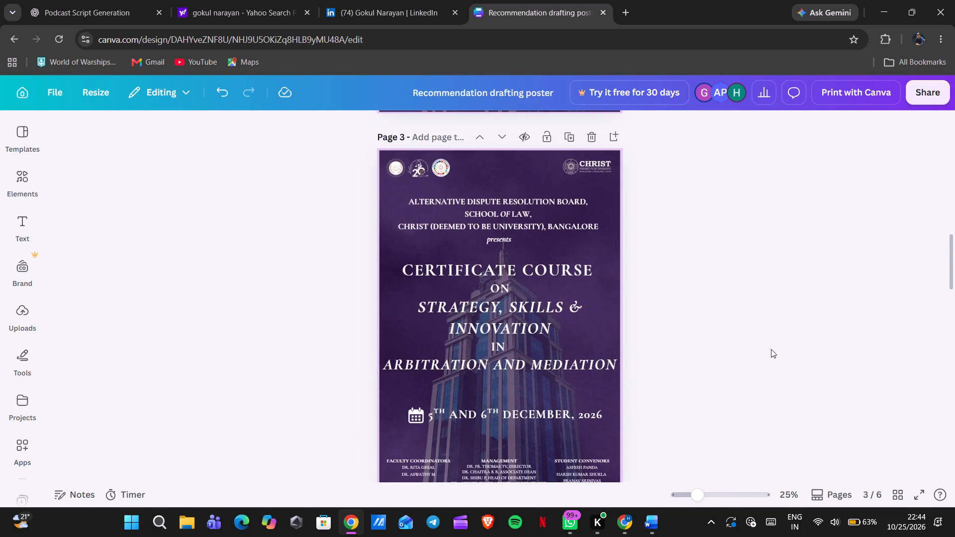
click(589, 359)
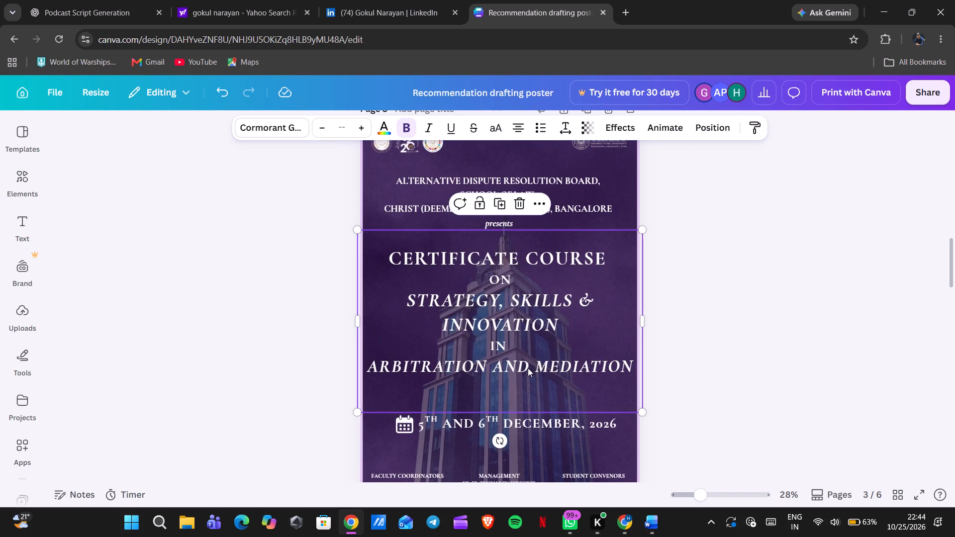
double_click(529, 368)
click(529, 368)
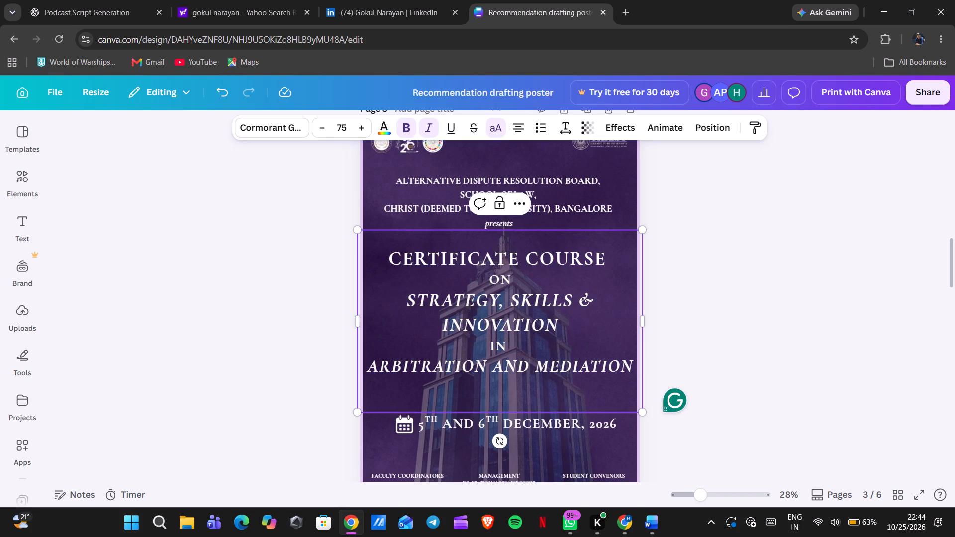
click(498, 203)
click(512, 201)
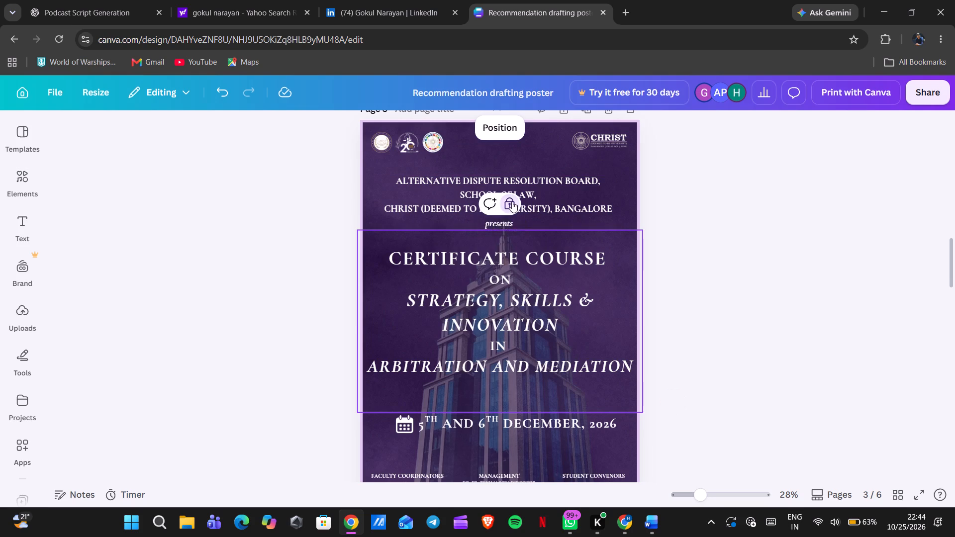
click(522, 204)
click(656, 232)
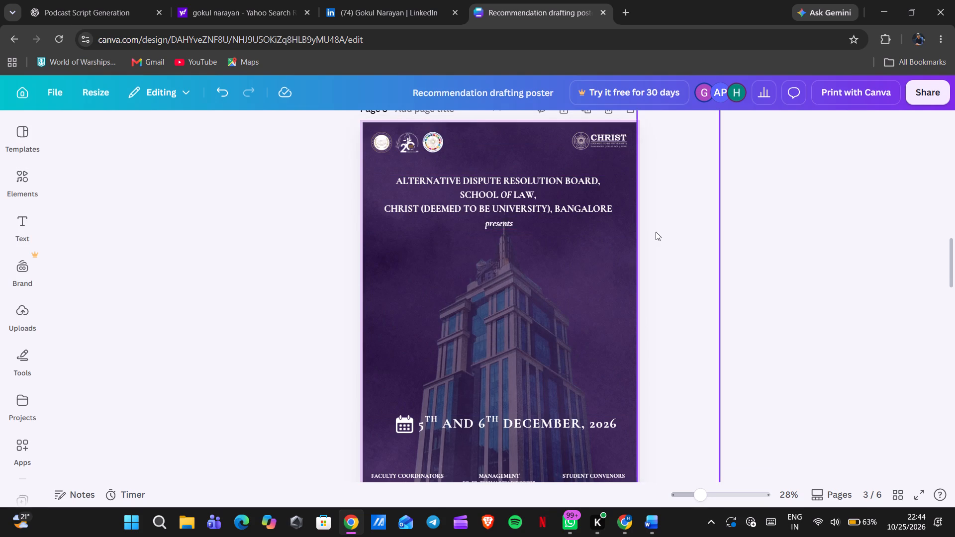
Copy the Certificate Course title block from page 2 and paste it onto the page 3 poster.
scroll(656, 232, up, 3)
click(491, 154)
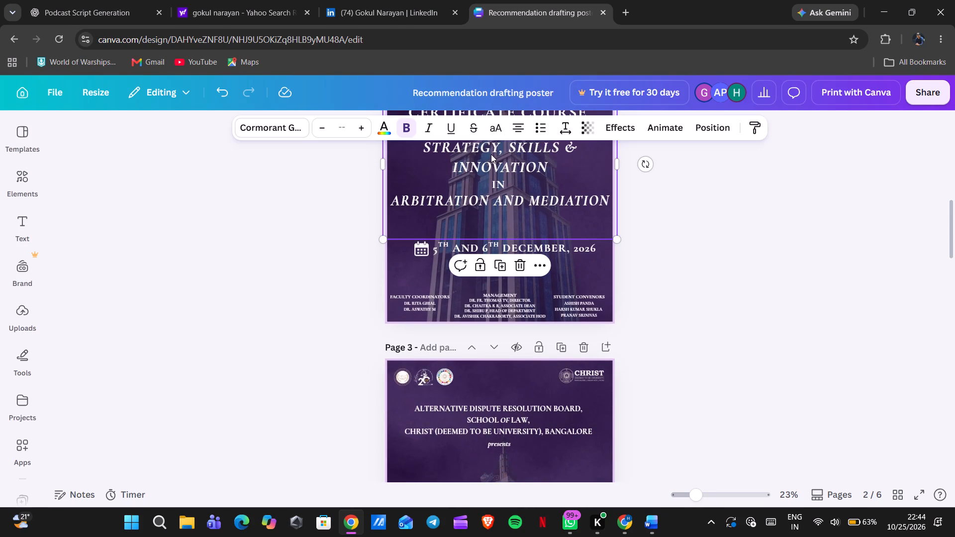
key(ctrl+c)
scroll(491, 154, down, 2)
click(476, 232)
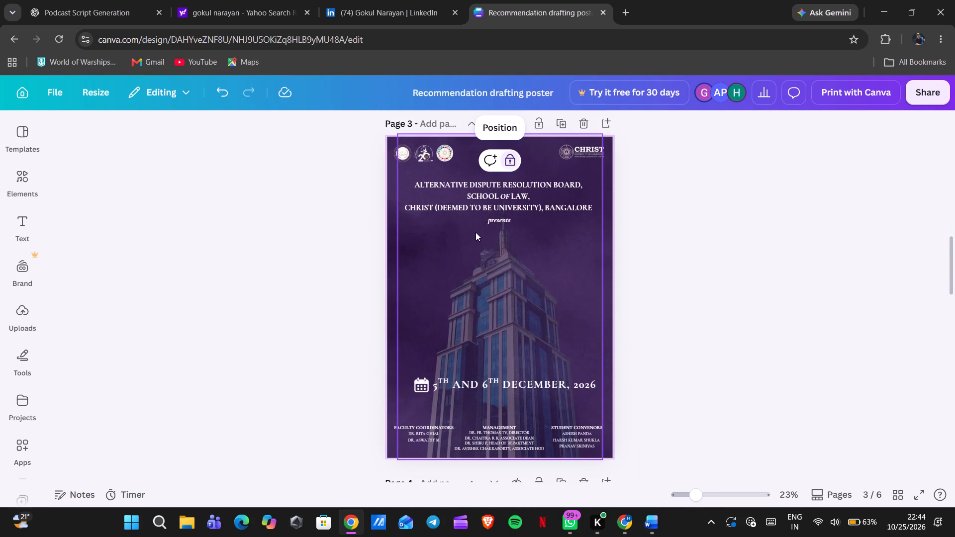
key(ctrl+v)
click(612, 270)
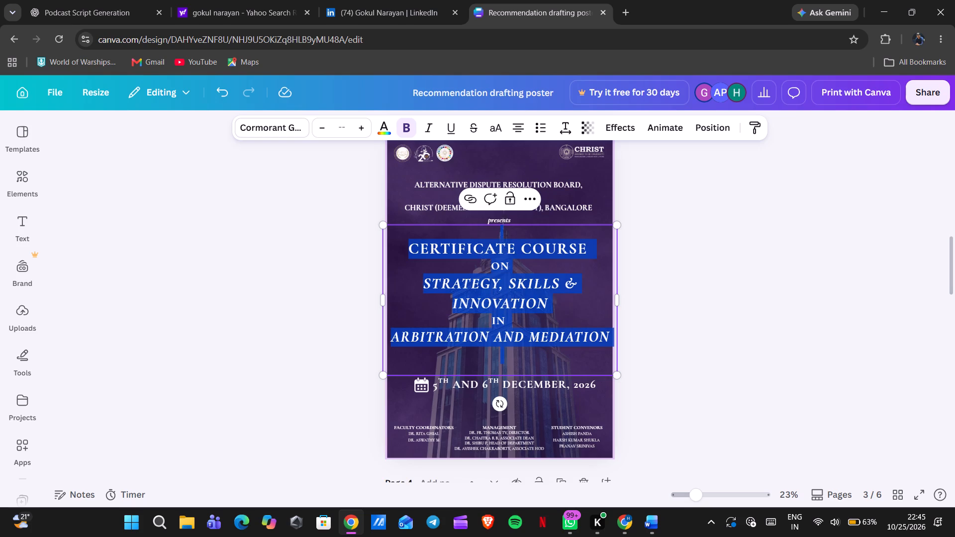
Delete the "Certificate Course on" lines and the blank line above "Strategy, Skills & Innovation" in page 3's title.
click(536, 264)
drag(516, 267, 420, 256)
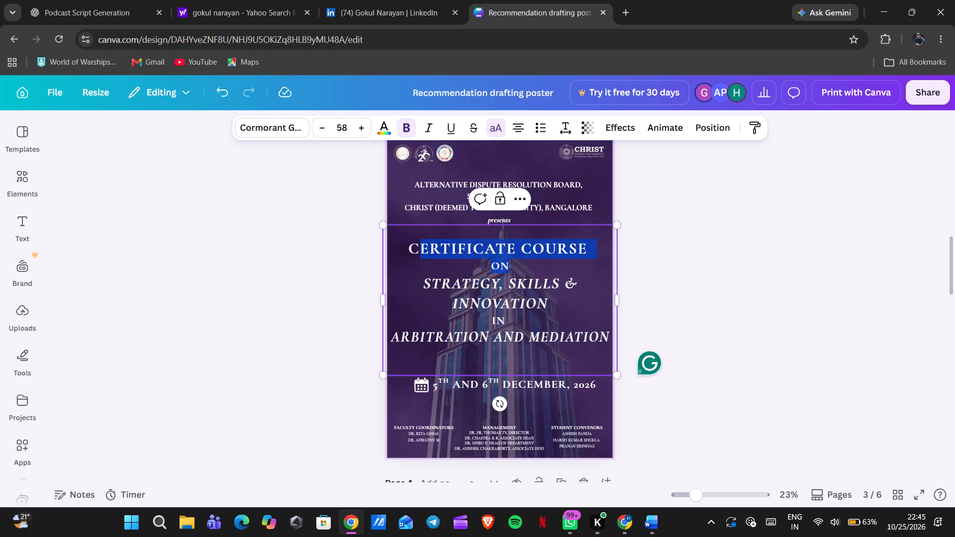
drag(420, 256, 410, 252)
key(BackSpace)
key(BackSpace)
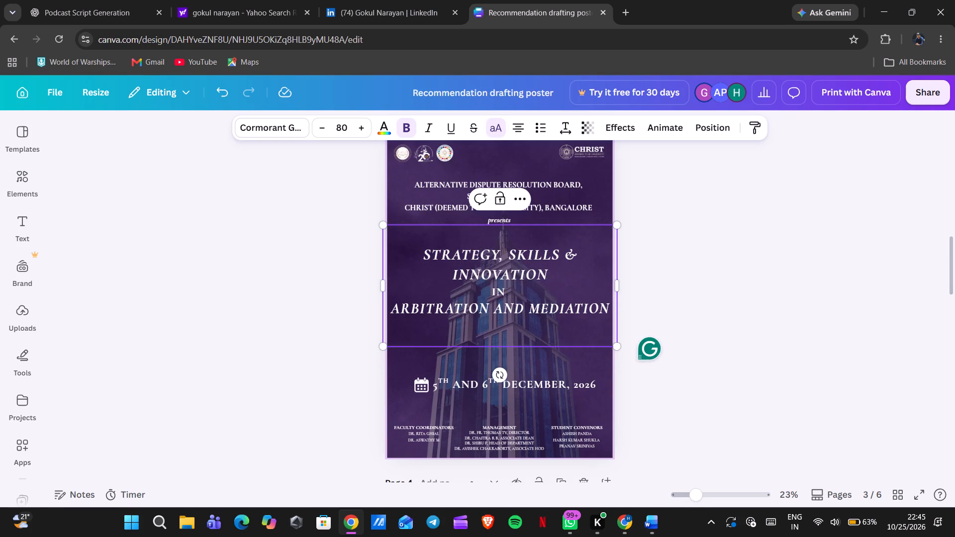
key(BackSpace)
click(422, 254)
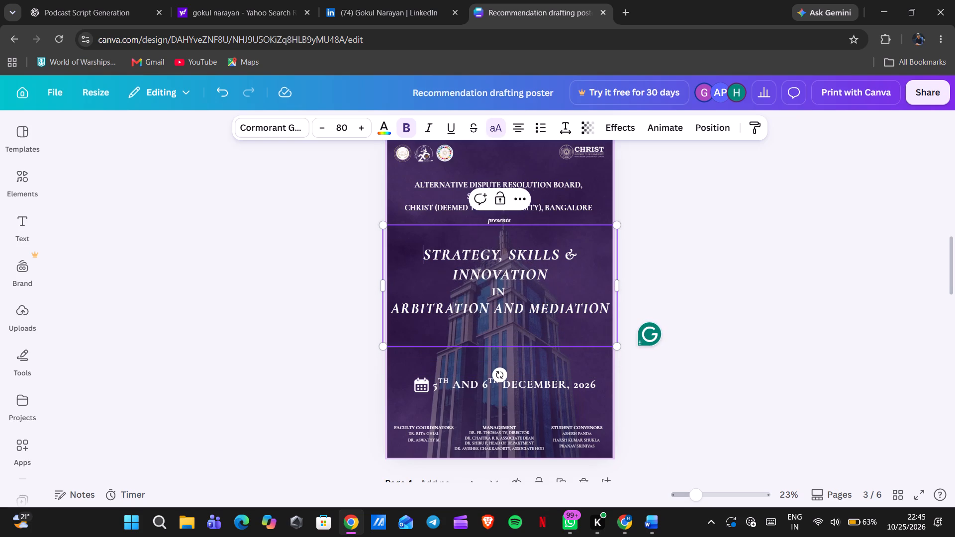
key(BackSpace)
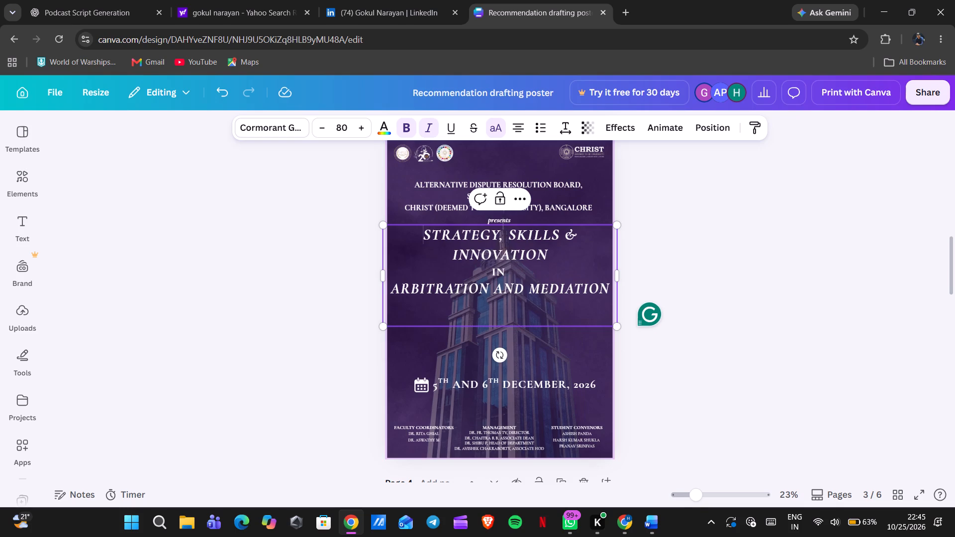
Delete the "in Arbitration and Mediation" lines from the page 3 title.
drag(614, 291, 483, 275)
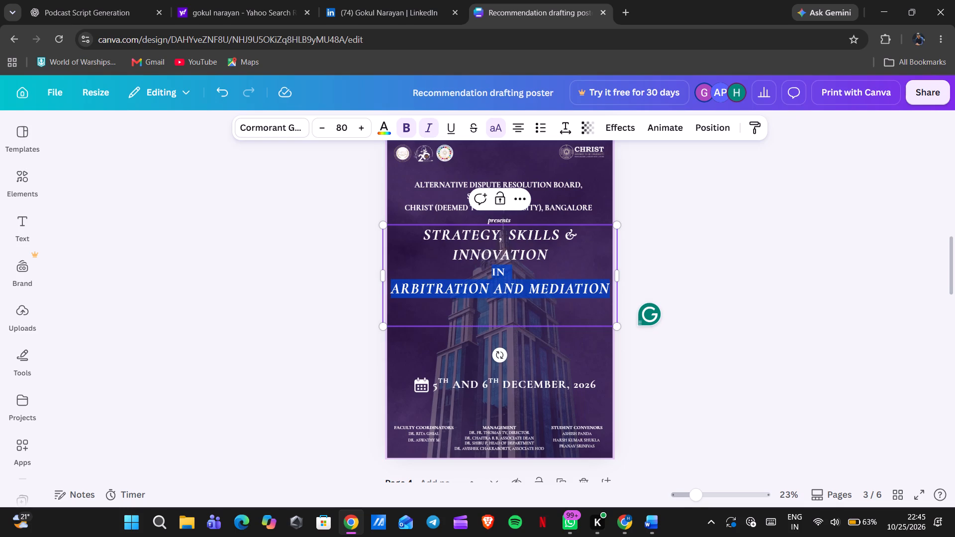
drag(483, 275, 483, 275)
key(BackSpace)
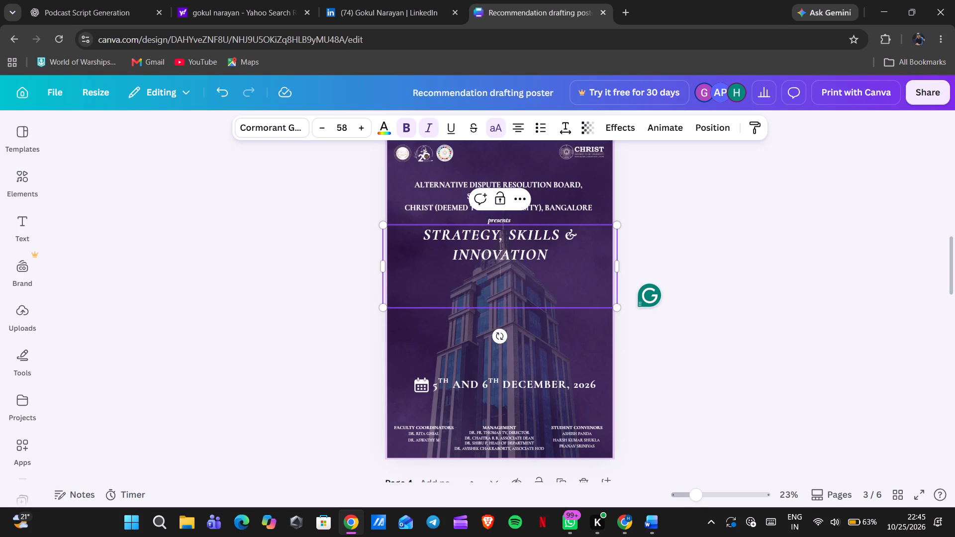
Break the title into "Strategy, Skills" and "& Innovation", and remove the blank lines beneath it.
click(563, 238)
key(Return)
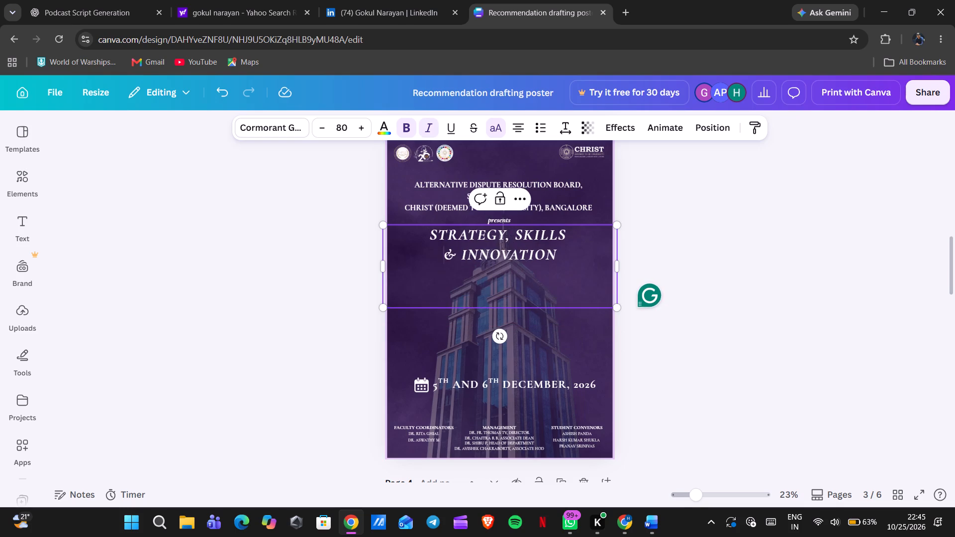
click(528, 299)
drag(526, 298, 522, 278)
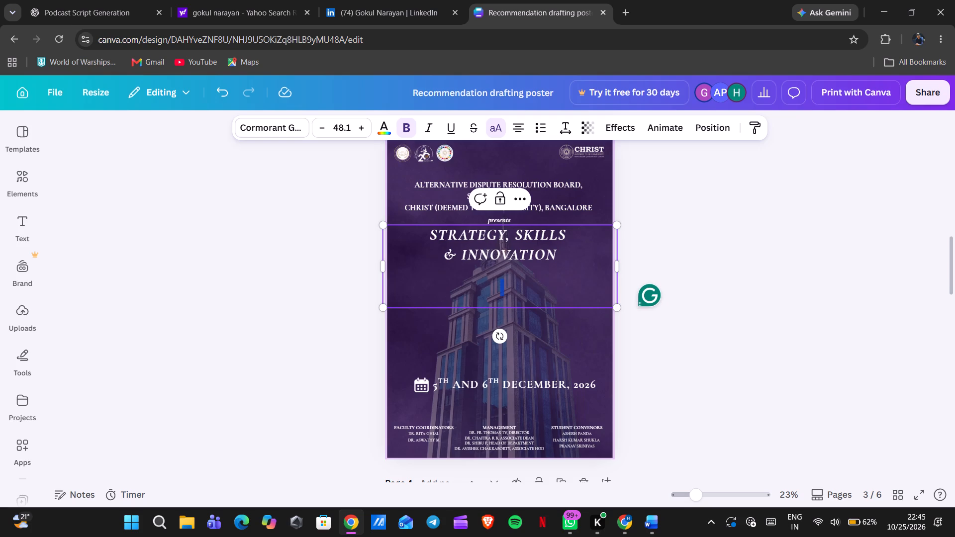
drag(522, 278, 522, 277)
key(BackSpace)
key(BackSpace)
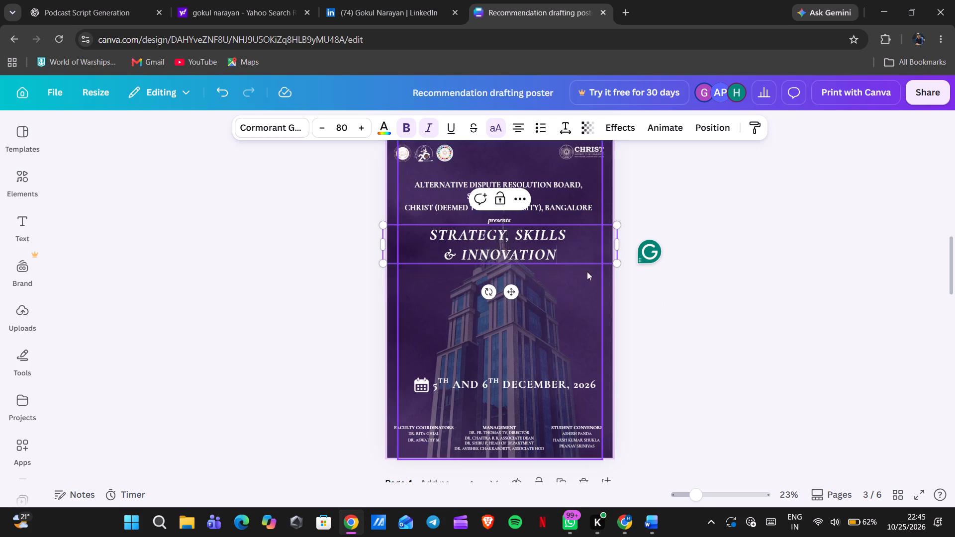
Narrow the "Strategy, Skills & Innovation" text box to fit its text and move it down to the poster's middle.
drag(622, 250, 541, 254)
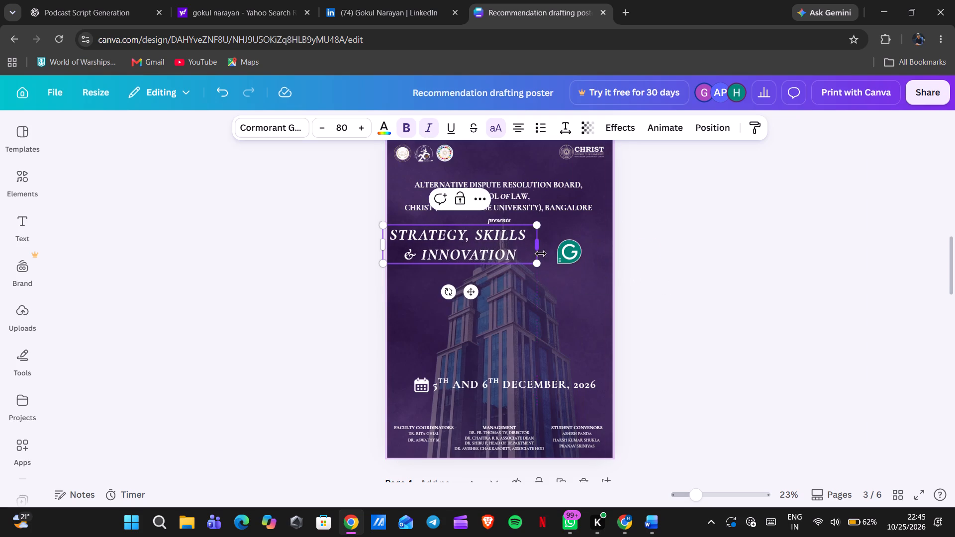
click(698, 242)
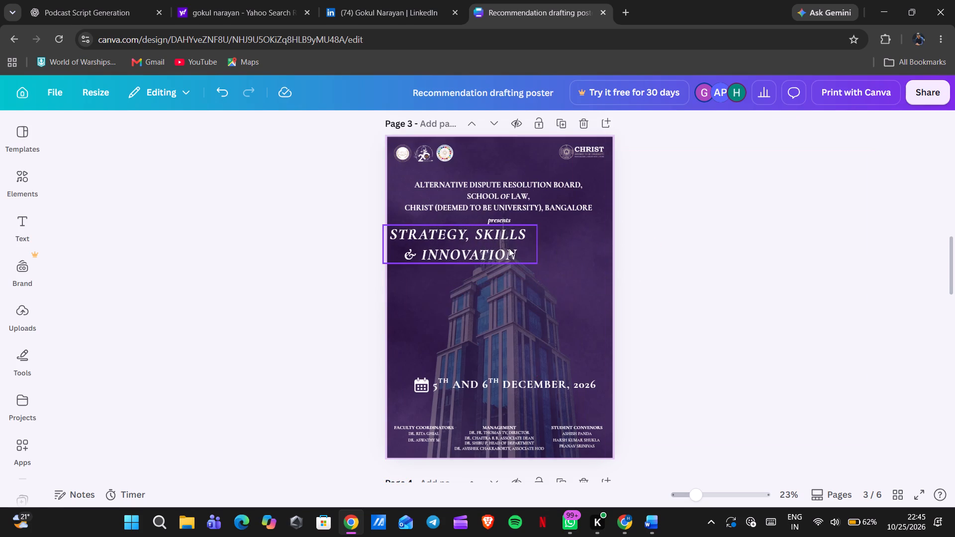
drag(497, 248, 528, 291)
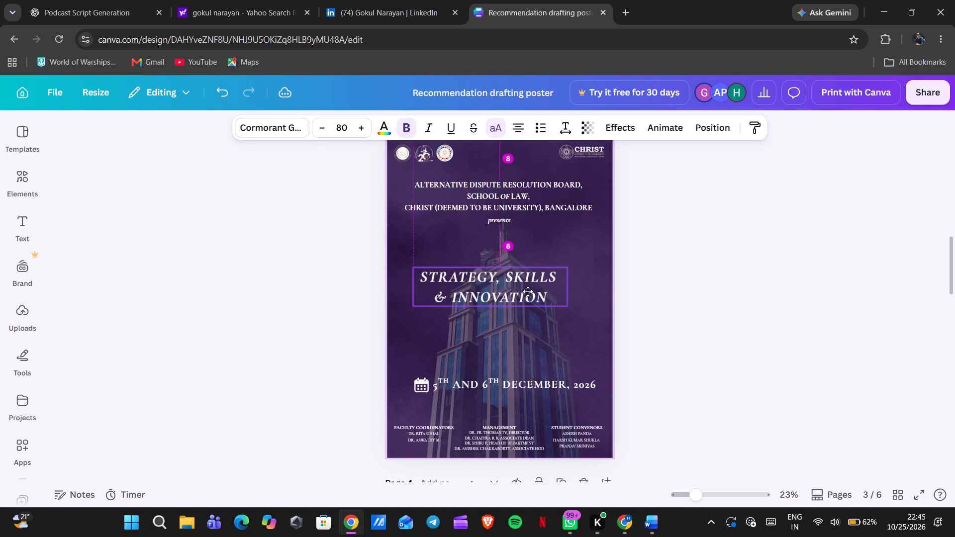
drag(528, 291, 532, 290)
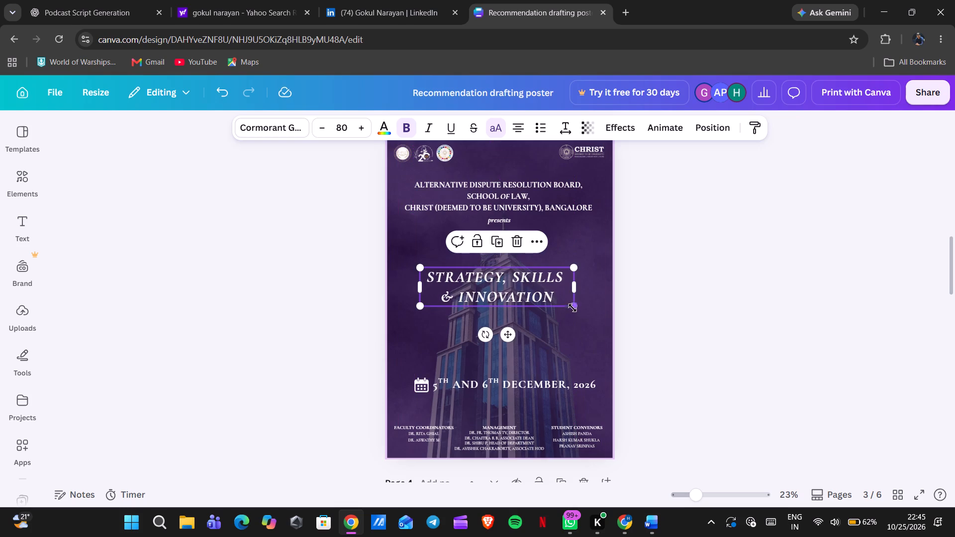
Enlarge the "Strategy, Skills & Innovation" title to about font size 96.1 and centre it horizontally on the poster.
drag(574, 306, 607, 315)
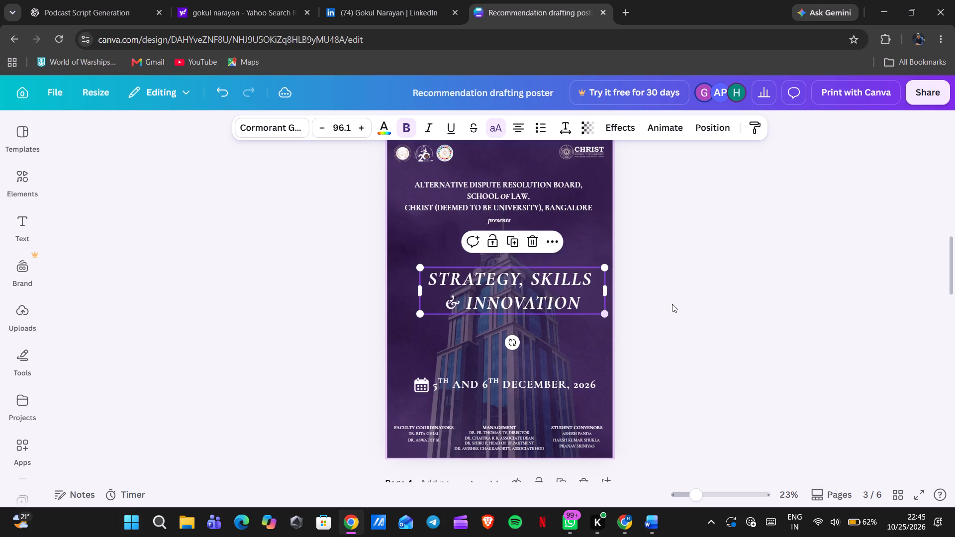
click(665, 302)
drag(542, 305, 528, 305)
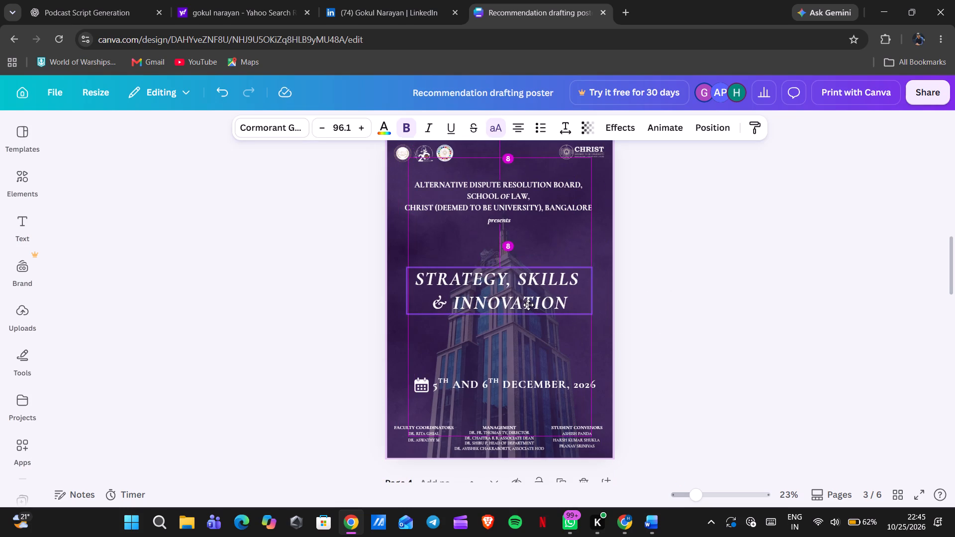
drag(528, 305, 527, 305)
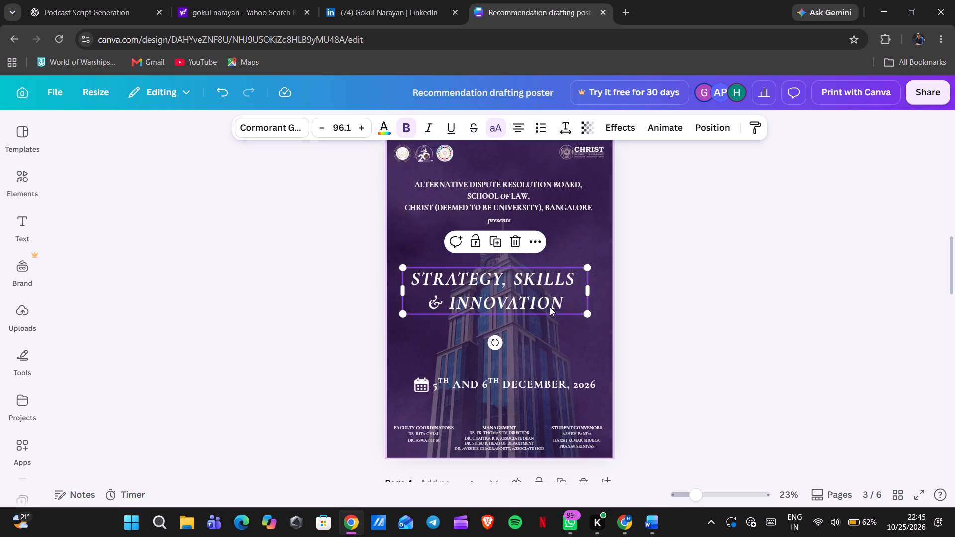
drag(532, 301, 537, 301)
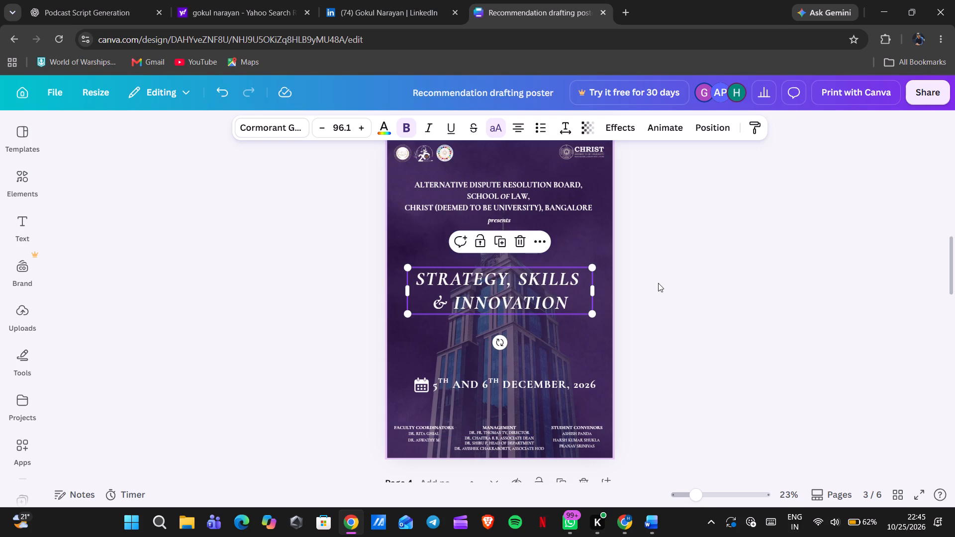
click(657, 281)
Compare the page 3 poster with the full Certificate Course poster on page 2.
scroll(657, 281, up, 4)
scroll(657, 281, down, 1)
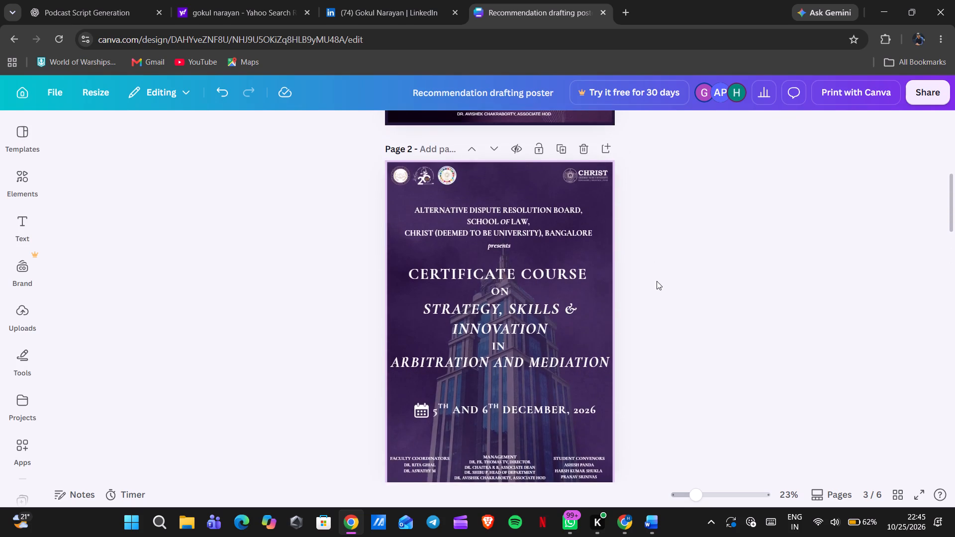
scroll(657, 281, down, 1)
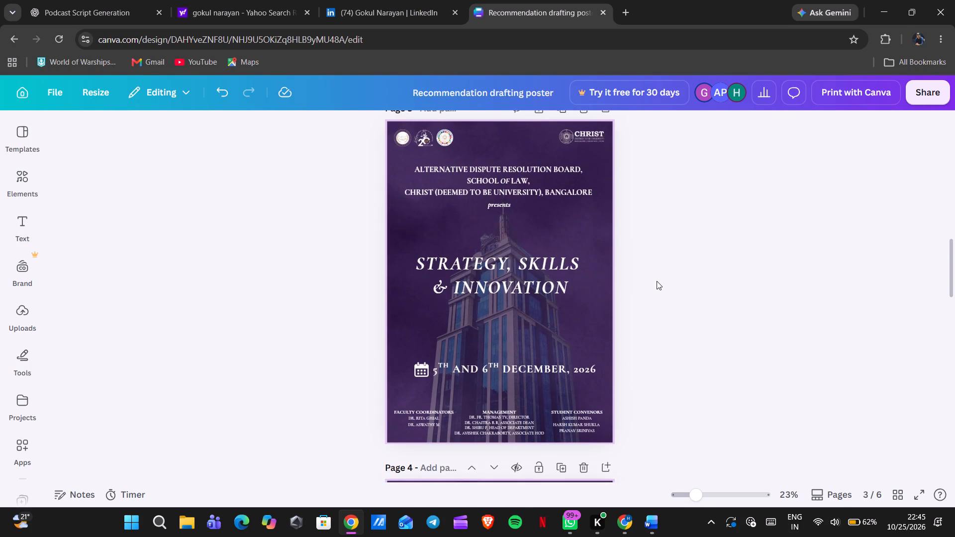
scroll(657, 281, up, 3)
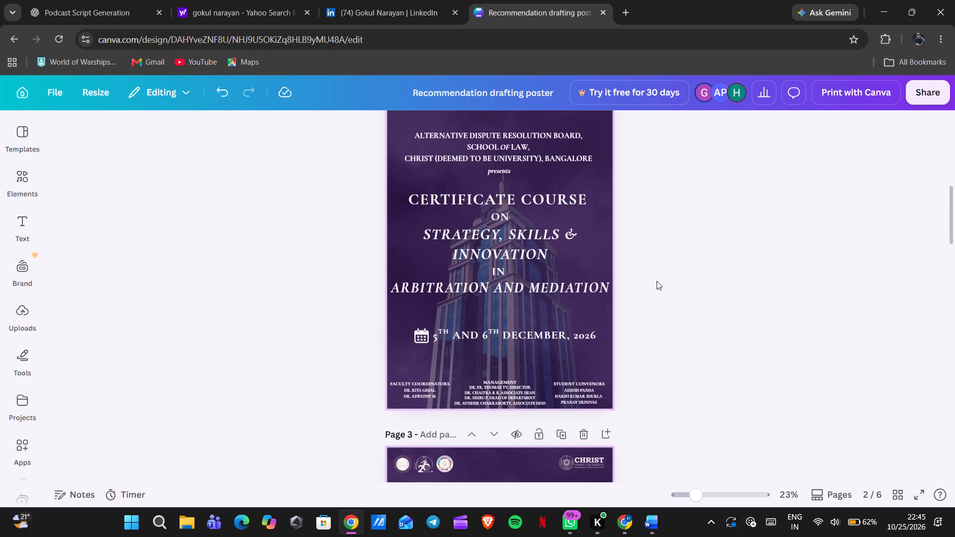
scroll(657, 281, down, 1)
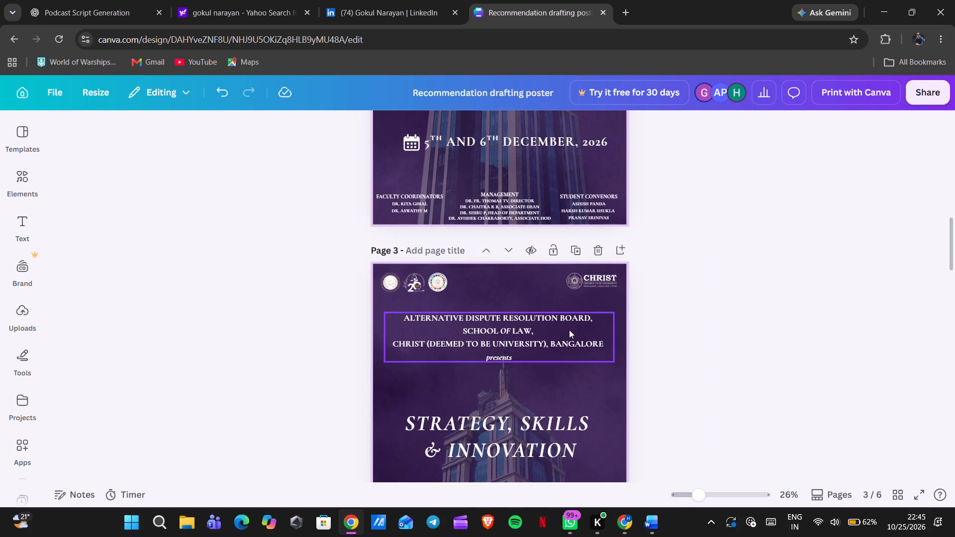
Slightly reduce the font size of the page 3 heading naming the Alternative Dispute Resolution Board, School of Law.
click(567, 331)
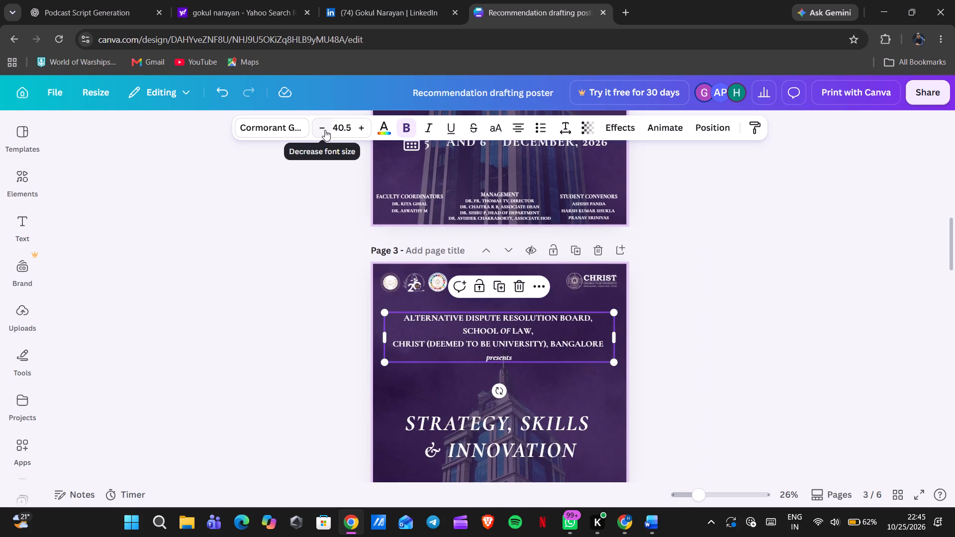
click(325, 130)
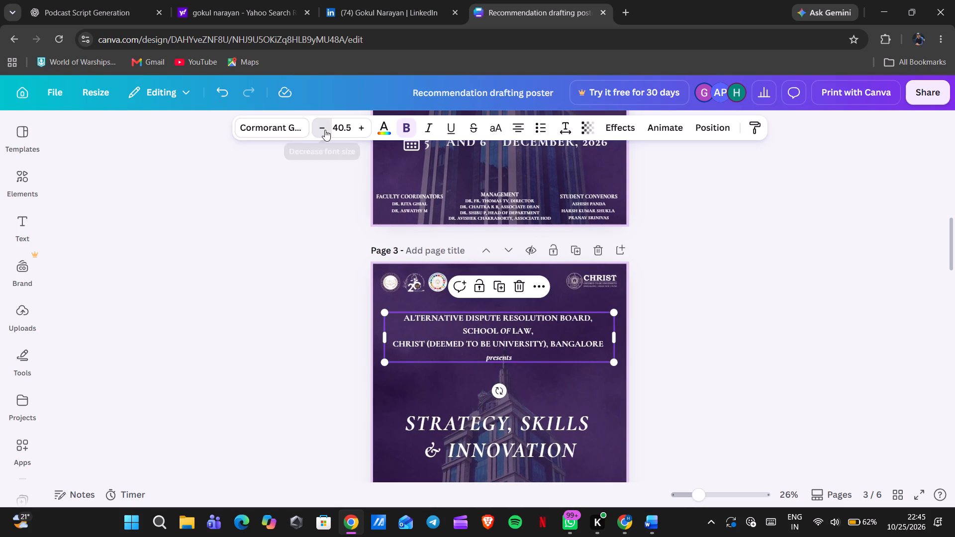
click(364, 129)
click(326, 129)
click(666, 299)
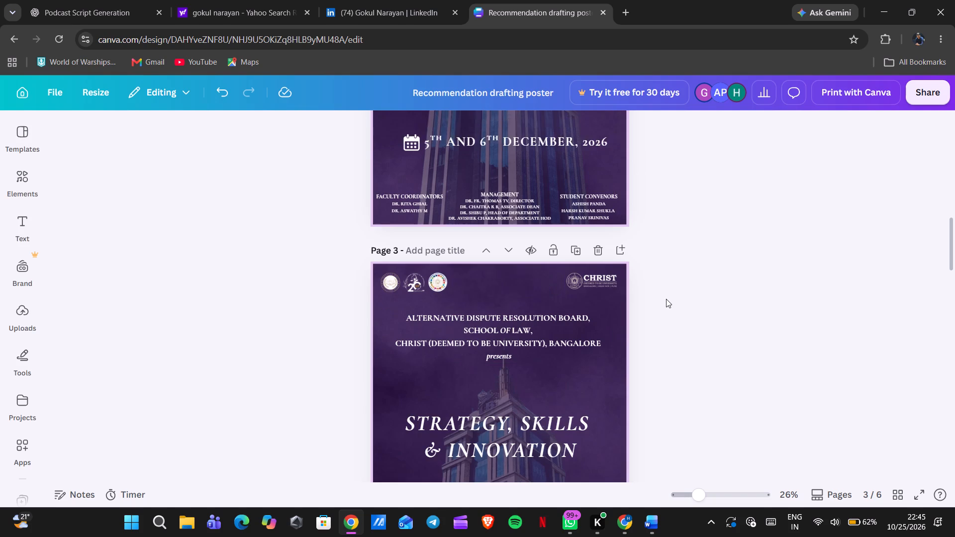
Nudge the faculty coordinators, management and student convenors columns together slightly upward from the bottom edge of page 3.
scroll(666, 299, down, 3)
scroll(655, 251, down, 1)
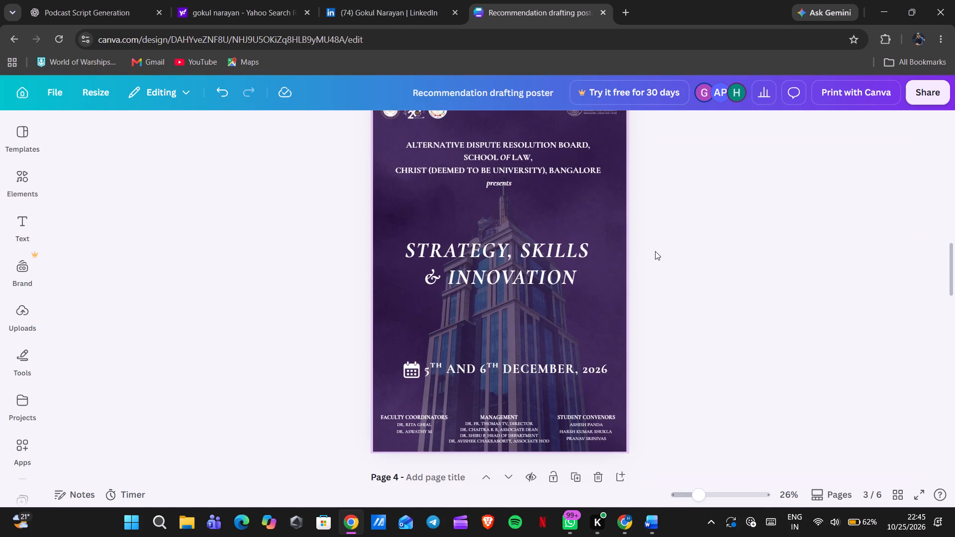
drag(380, 402, 574, 432)
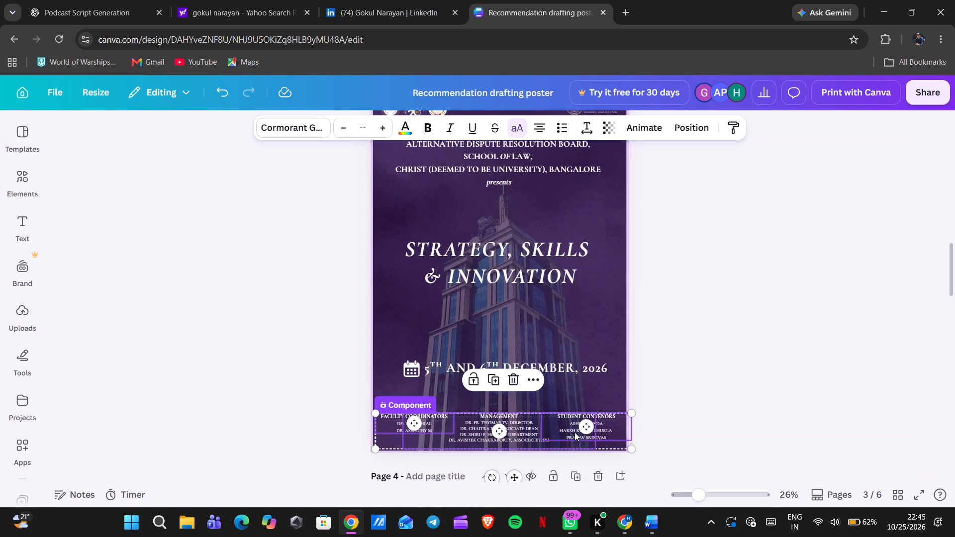
key(Up)
key(Up)
key(Up)
key(Up)
key(Up)
key(Up)
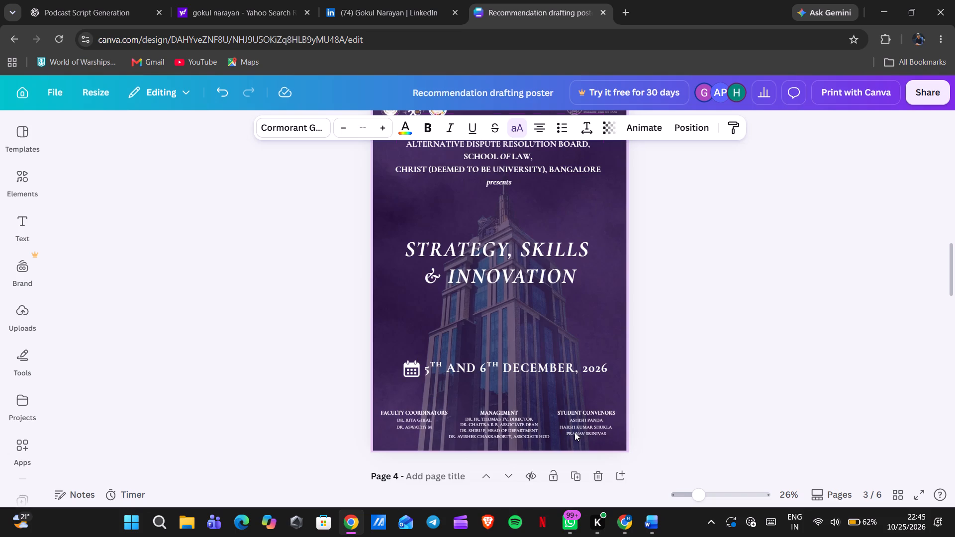
key(Up)
key(Up)
key(Up)
key(Up)
click(700, 376)
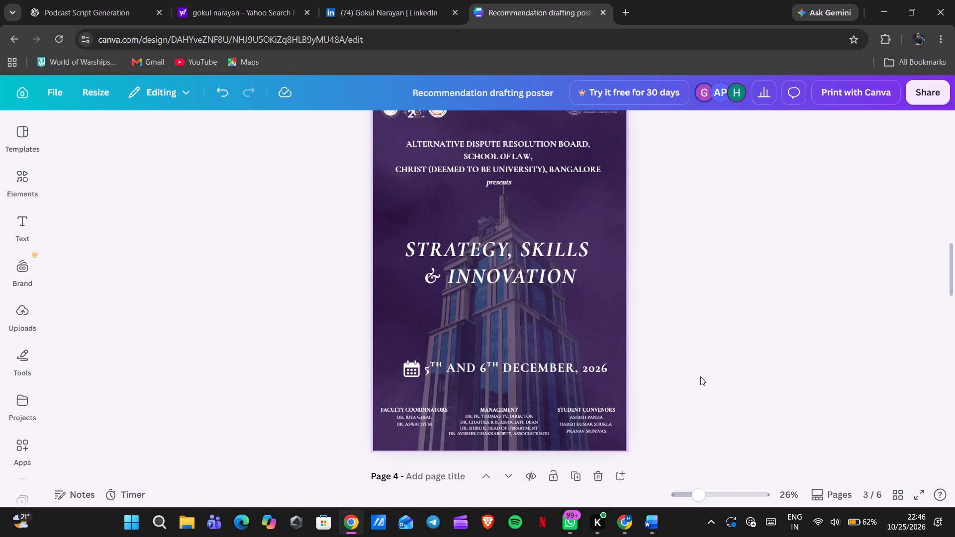
Check the full course title wording and layout on the page 2 poster against page 3.
scroll(700, 376, up, 3)
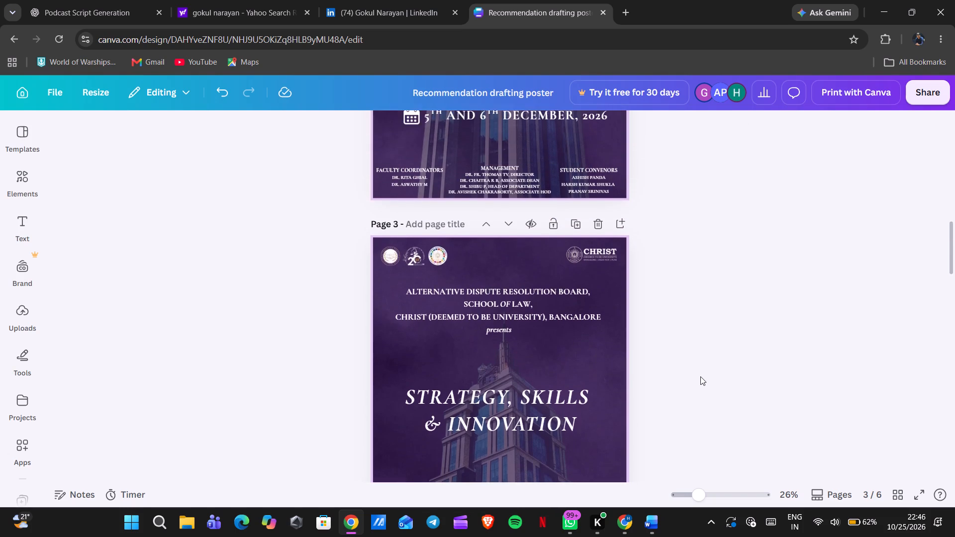
scroll(700, 376, up, 2)
scroll(700, 376, down, 1)
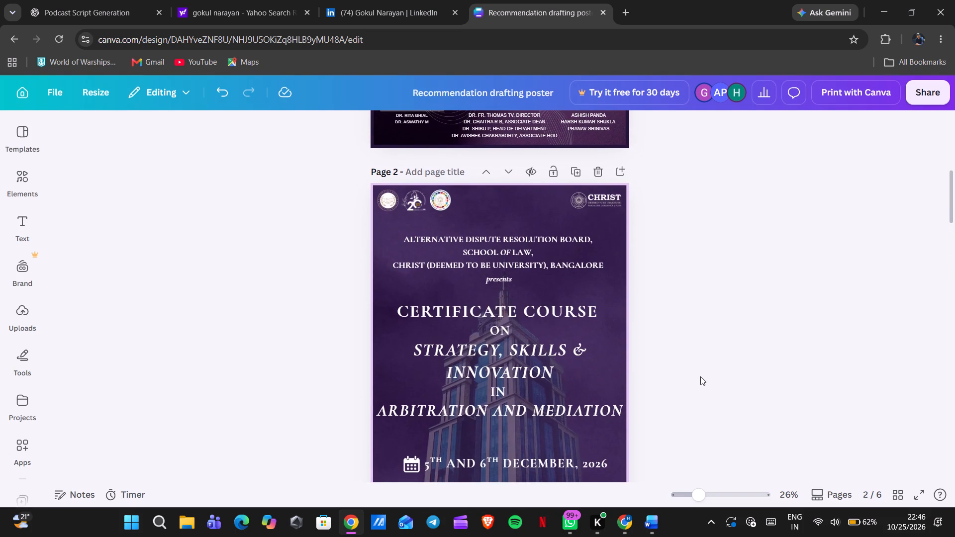
scroll(598, 348, down, 1)
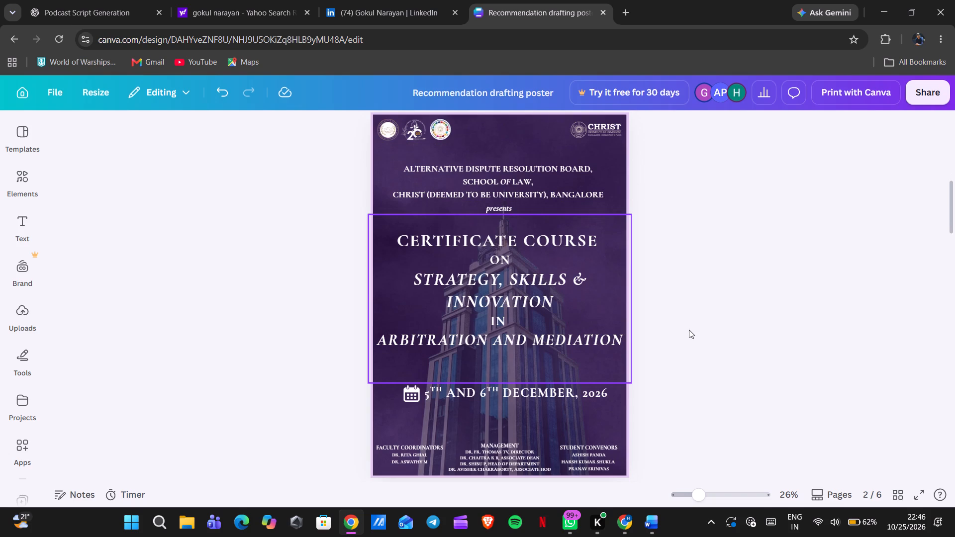
click(689, 330)
click(555, 252)
scroll(555, 252, down, 2)
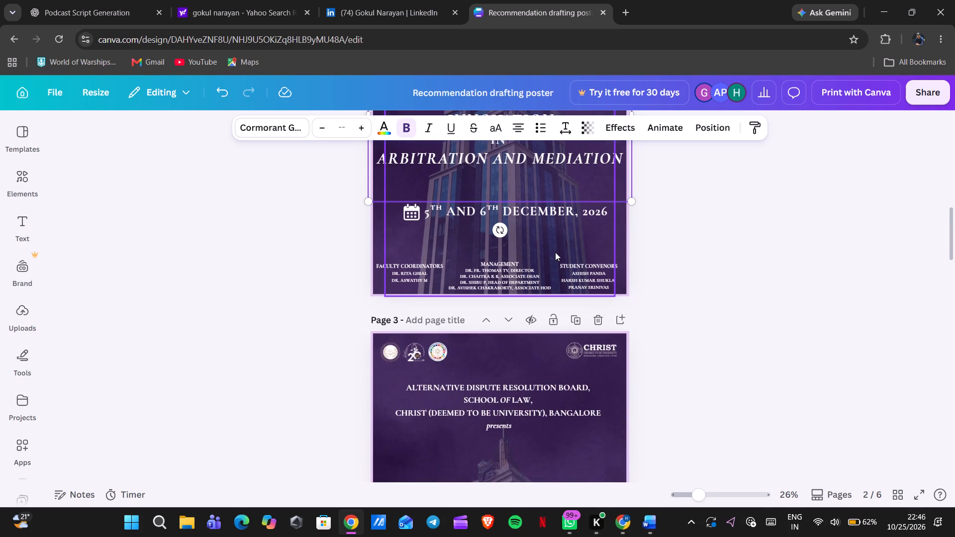
scroll(528, 357, down, 2)
Duplicate the "Strategy, Skills & Innovation" text above the original, replace its wording with "Certificate Course on" and turn off all-capitals.
click(517, 406)
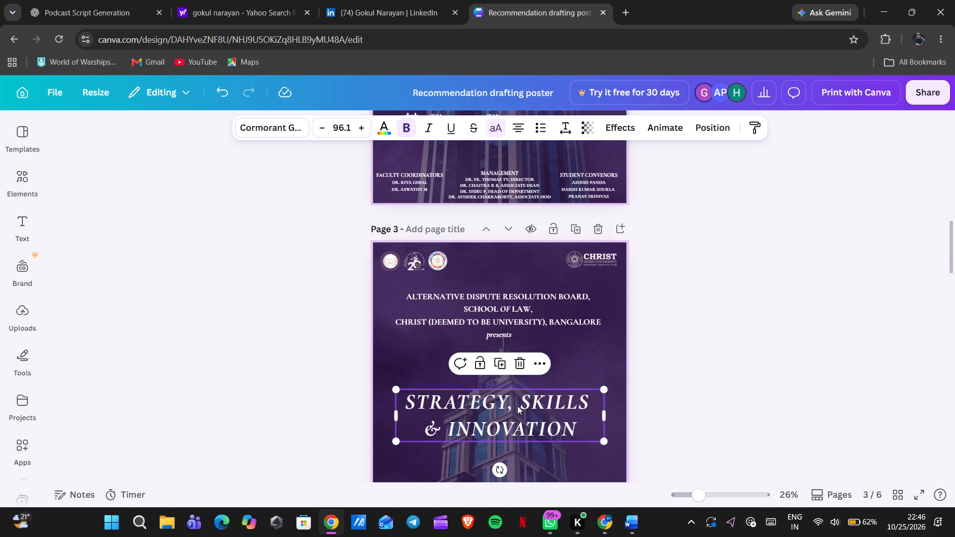
key(ctrl+d)
drag(517, 406, 518, 375)
click(518, 375)
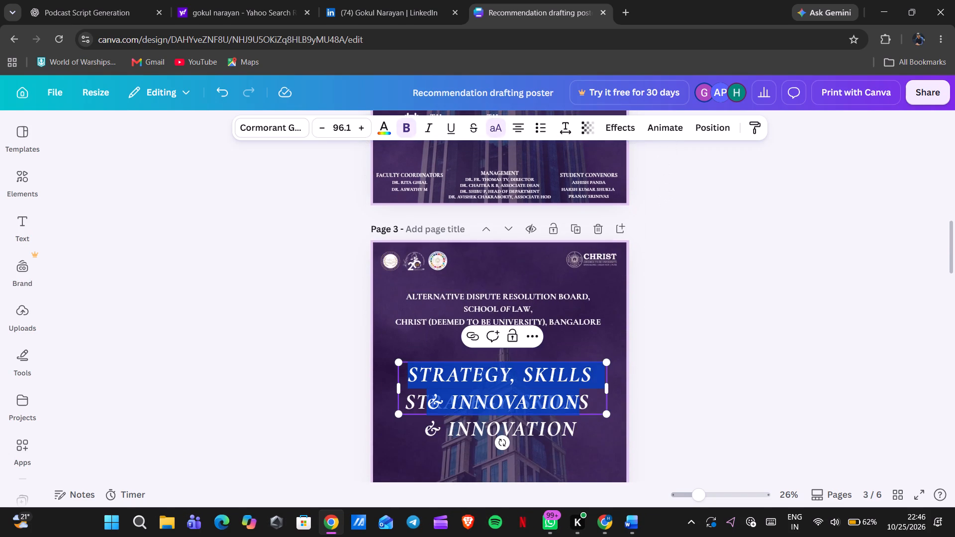
key(t)
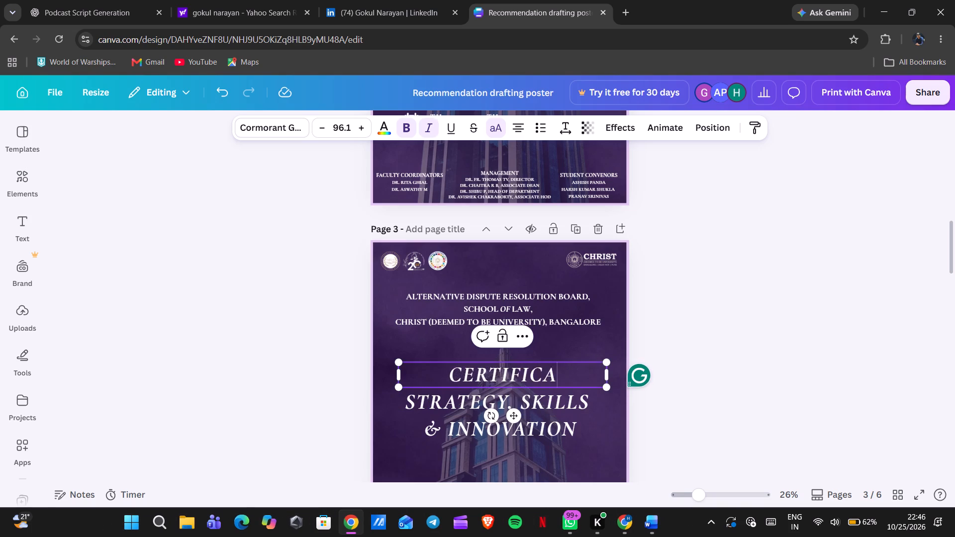
text(ourse on)
key(ctrl+a)
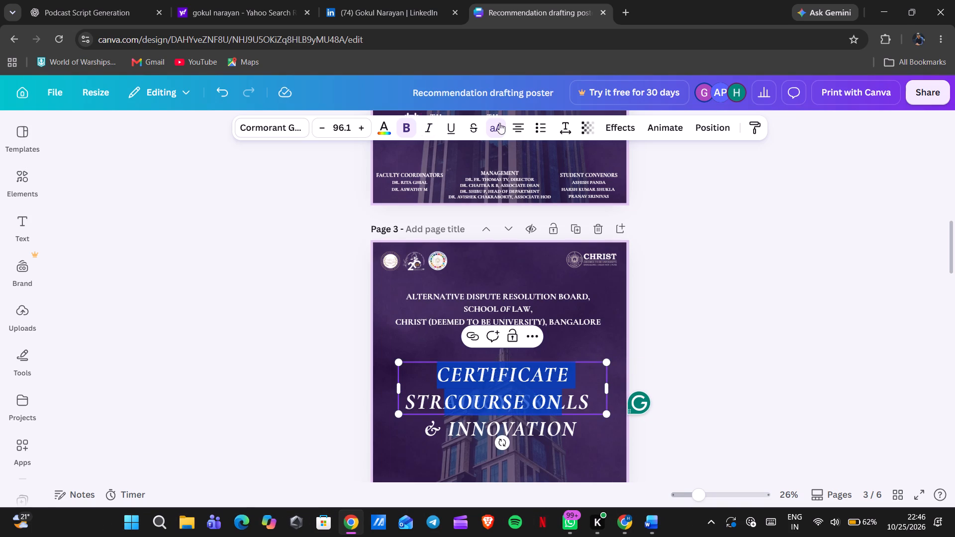
click(494, 129)
click(690, 295)
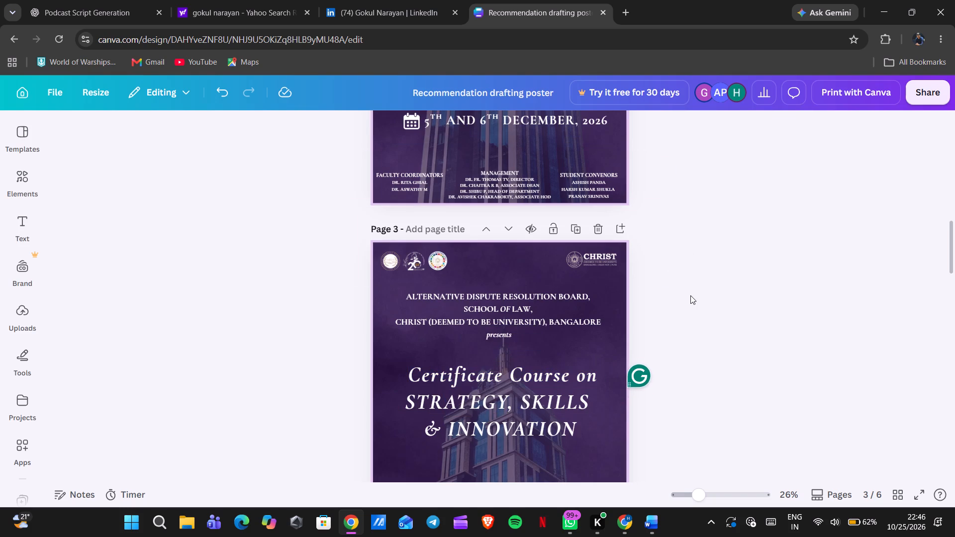
Shrink "Certificate Course on" to about font size 72.8 and centre it above the "Strategy, Skills & Innovation" title.
click(533, 376)
drag(399, 360, 447, 363)
click(694, 351)
scroll(694, 351, down, 1)
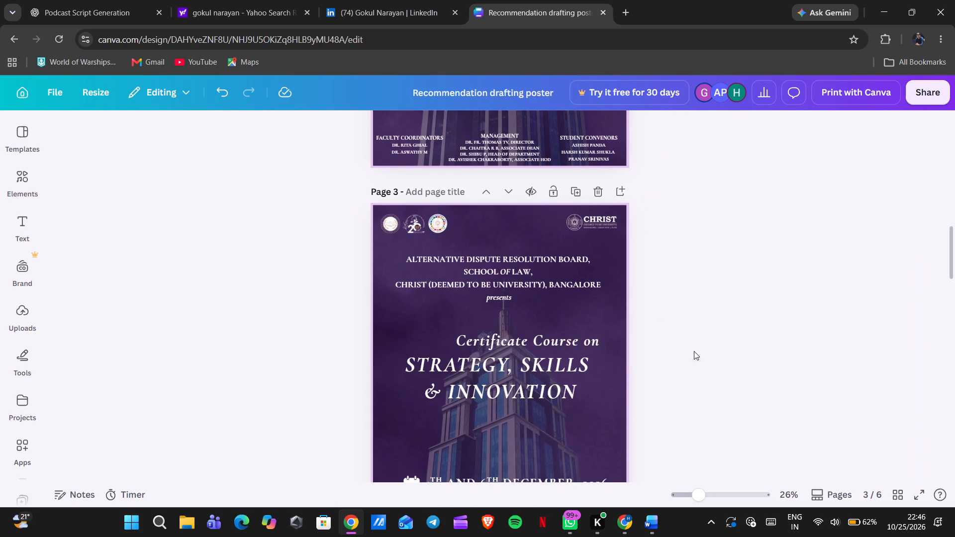
drag(565, 345, 537, 340)
click(699, 343)
scroll(699, 343, down, 1)
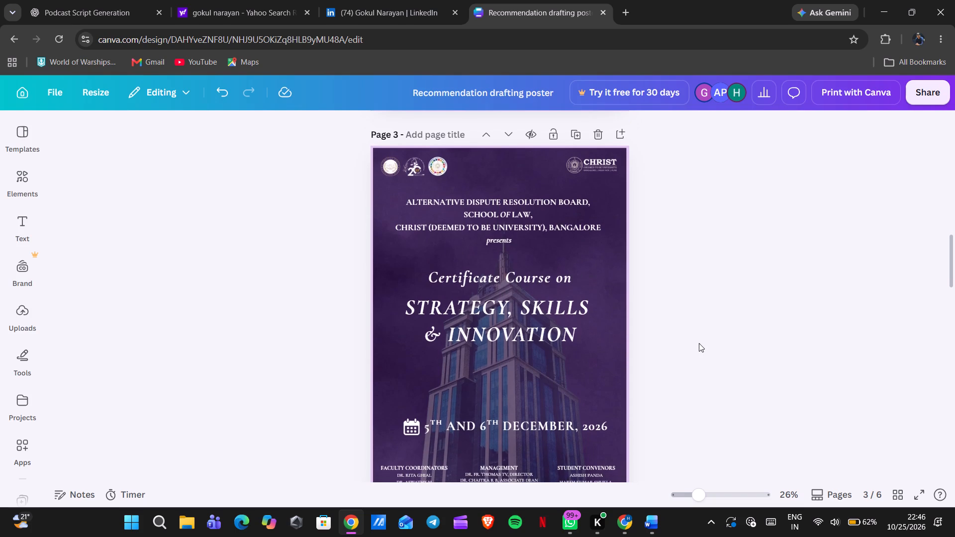
Duplicate the "Certificate Course on" line and place the copy centred just below "& Innovation".
scroll(699, 357, up, 3)
scroll(699, 357, down, 2)
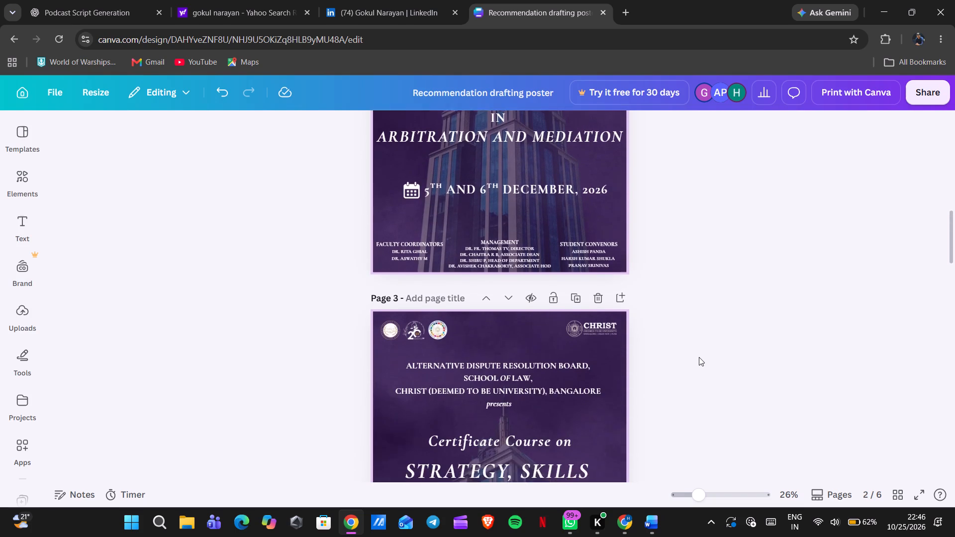
scroll(699, 357, down, 2)
click(535, 280)
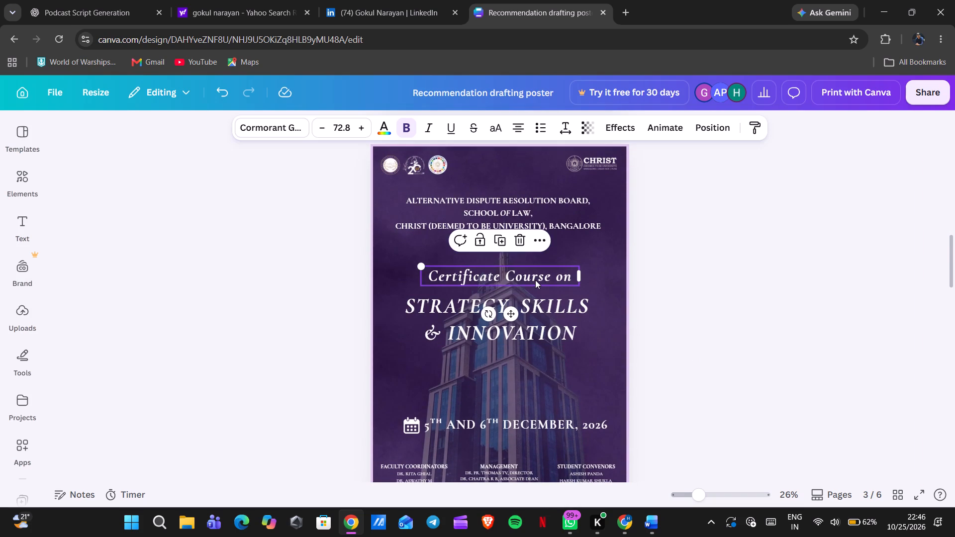
key(ctrl+d)
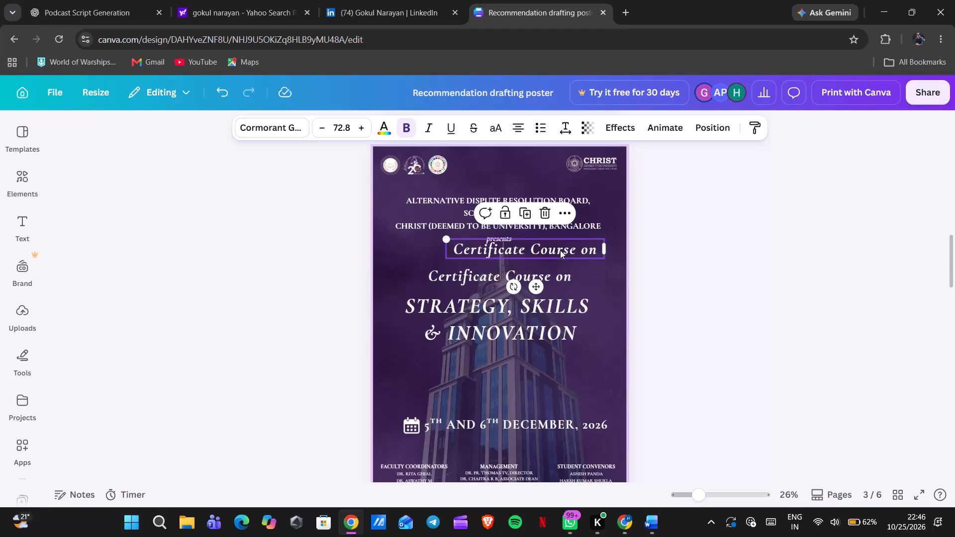
drag(560, 250, 533, 372)
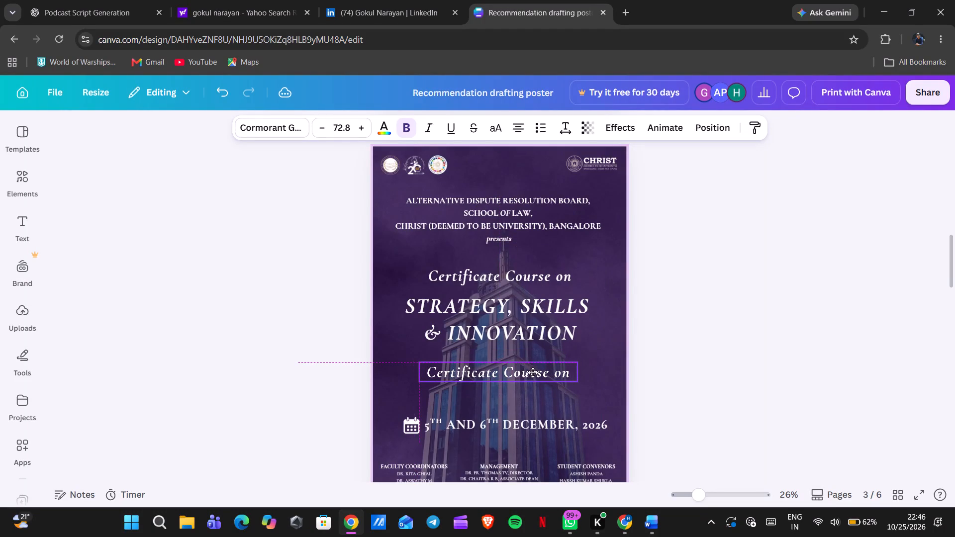
drag(533, 372, 534, 368)
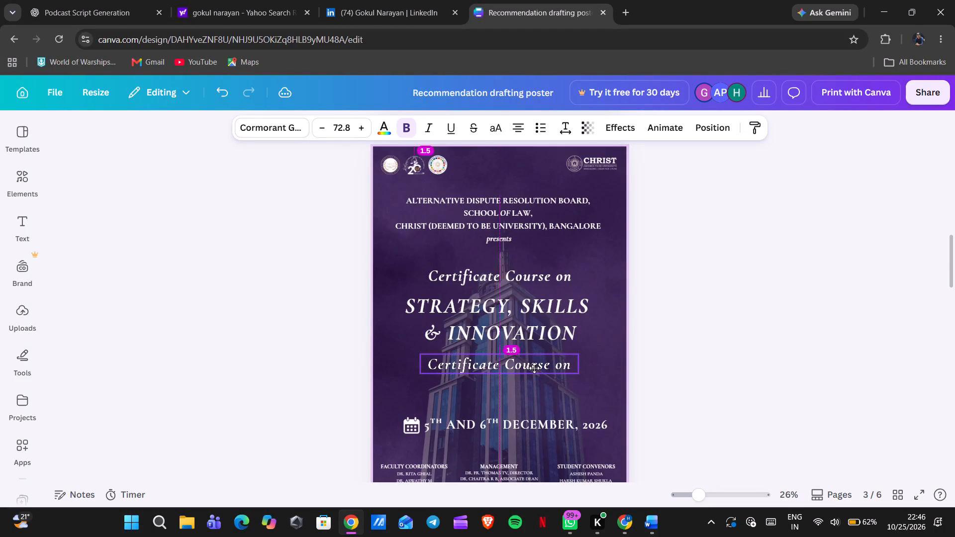
drag(534, 368, 534, 369)
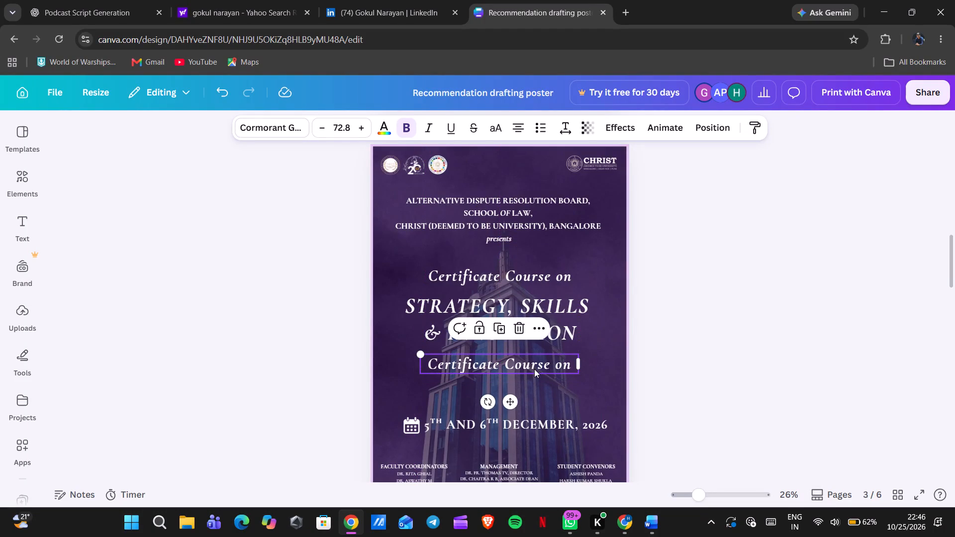
Replace the copied line's text with "in Arbitration and Mediation" and widen its box to fit on one line.
double_click(534, 369)
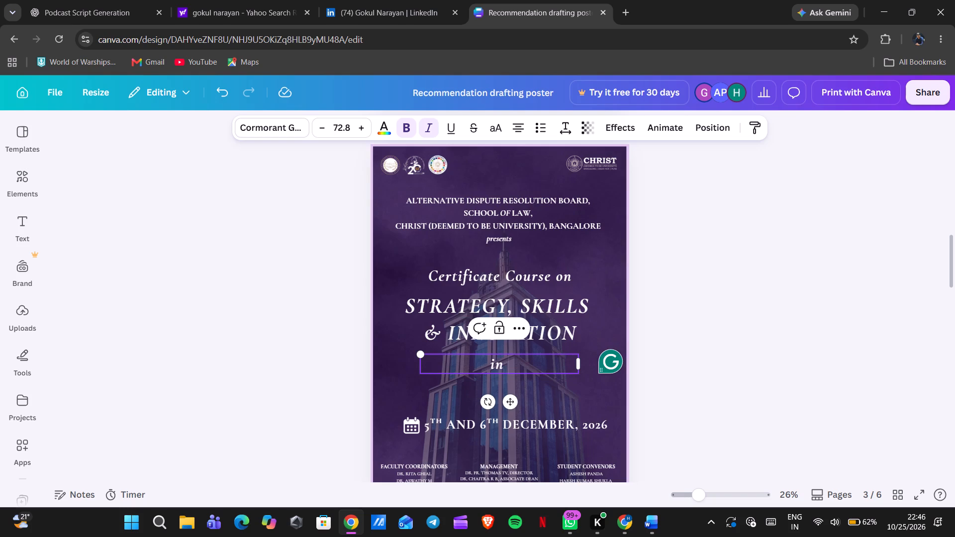
text(rbitrato)
key(BackSpace)
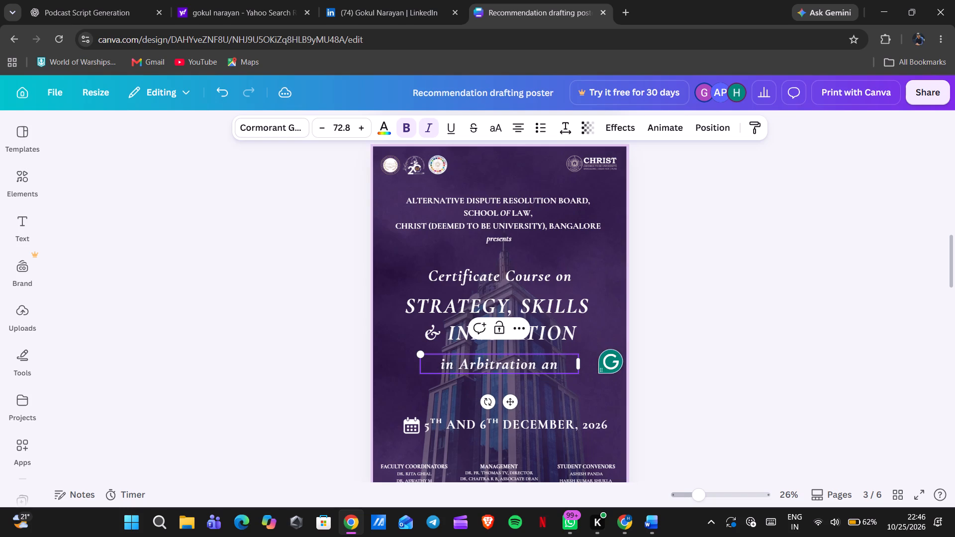
text(ed)
text(iation)
drag(583, 375, 635, 370)
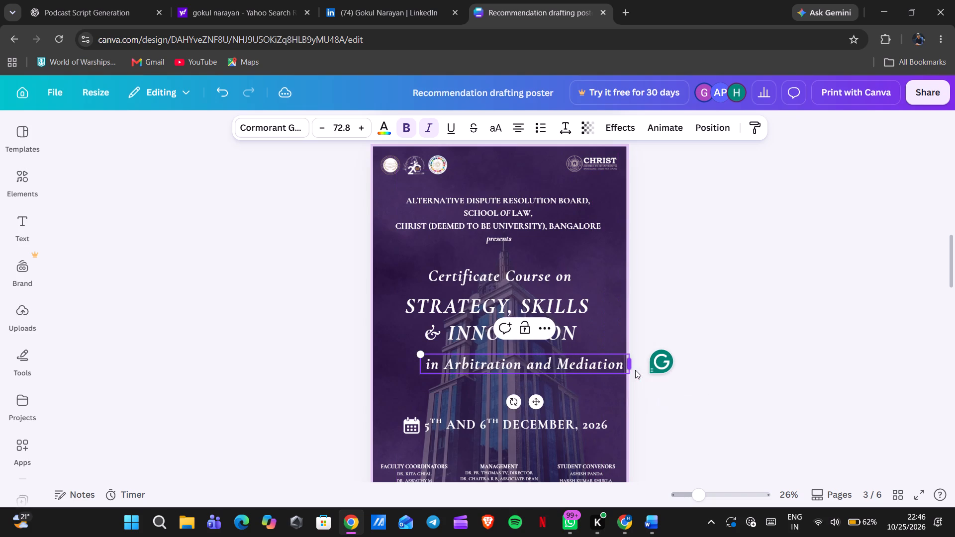
click(690, 334)
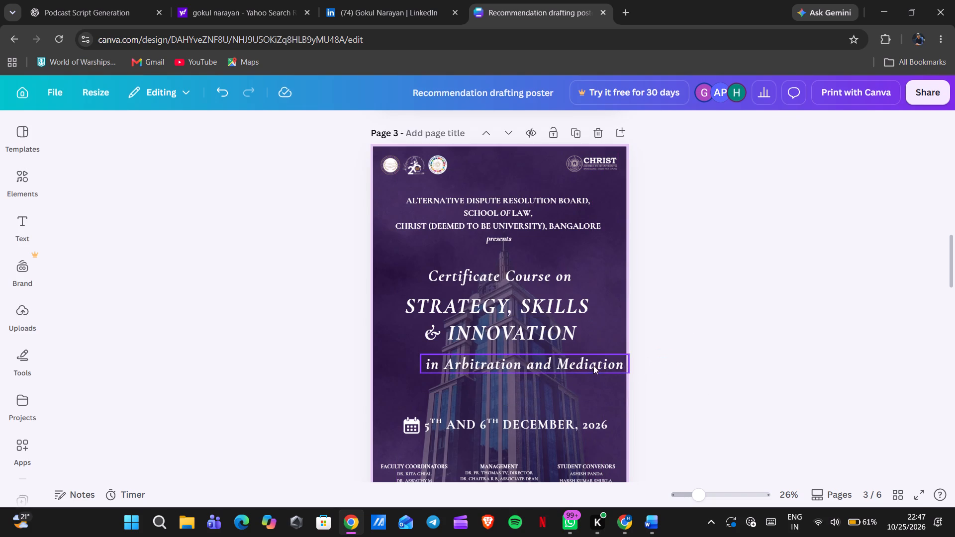
Centre the "in Arbitration and Mediation" line horizontally beneath the "Strategy, Skills & Innovation" title.
drag(580, 365, 552, 365)
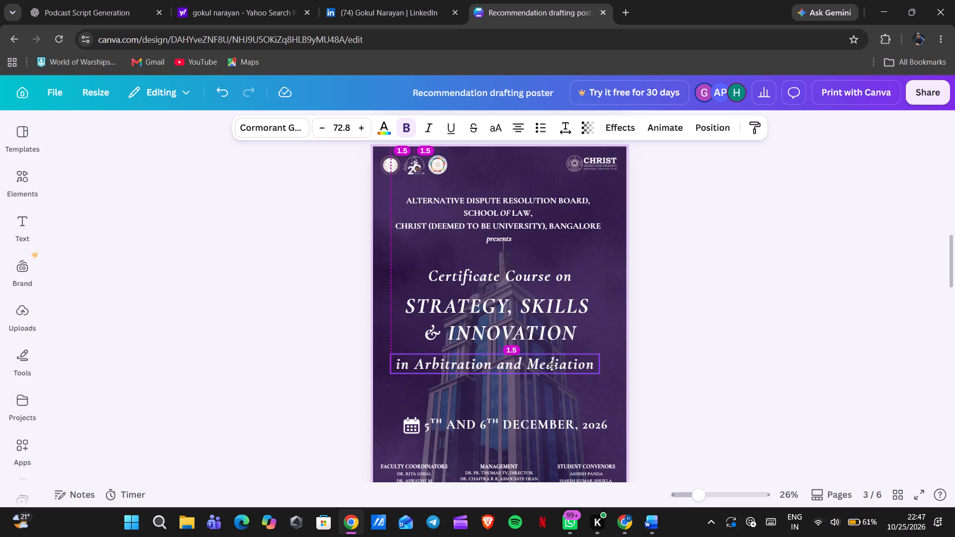
drag(552, 365, 552, 365)
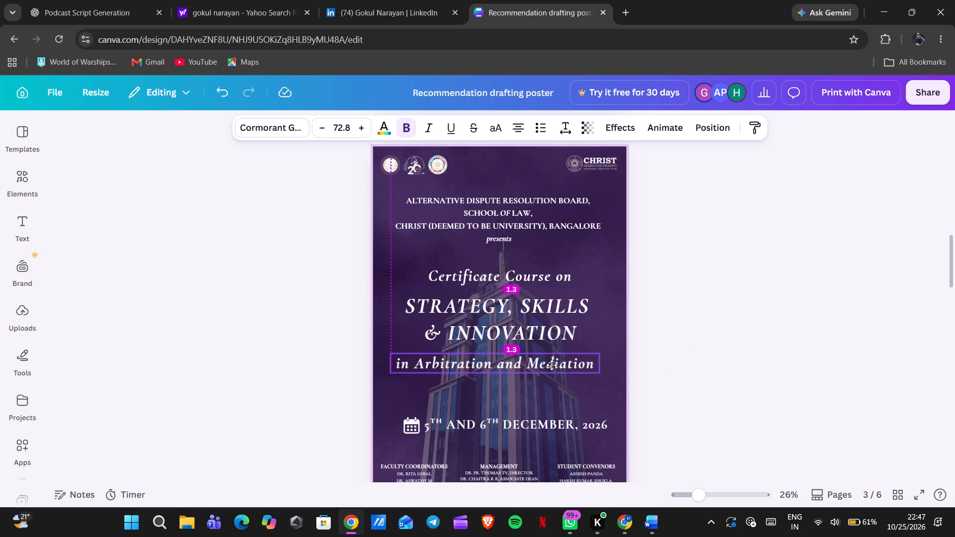
drag(552, 365, 552, 368)
click(669, 319)
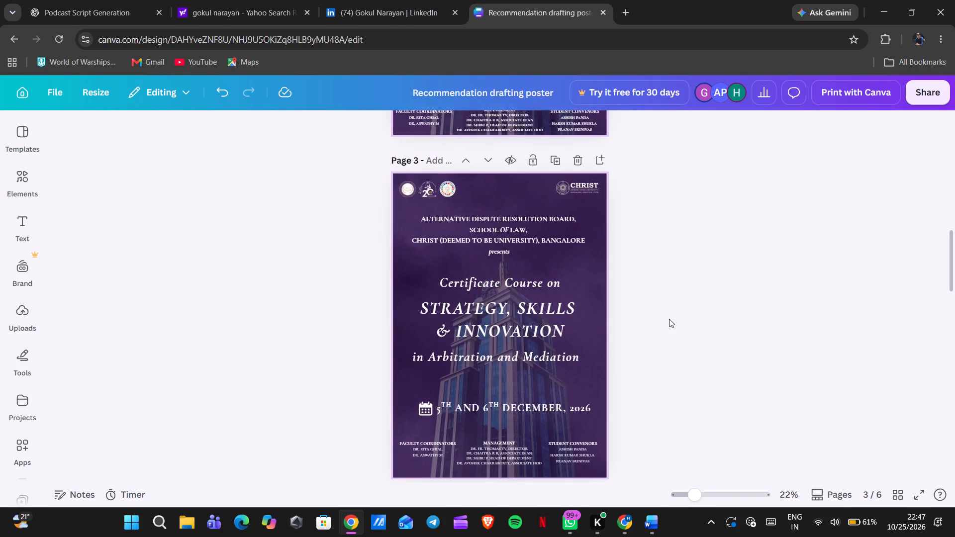
Nudge the "in Arbitration and Mediation" line slightly down to widen the gap below "& Innovation".
scroll(669, 319, down, 1)
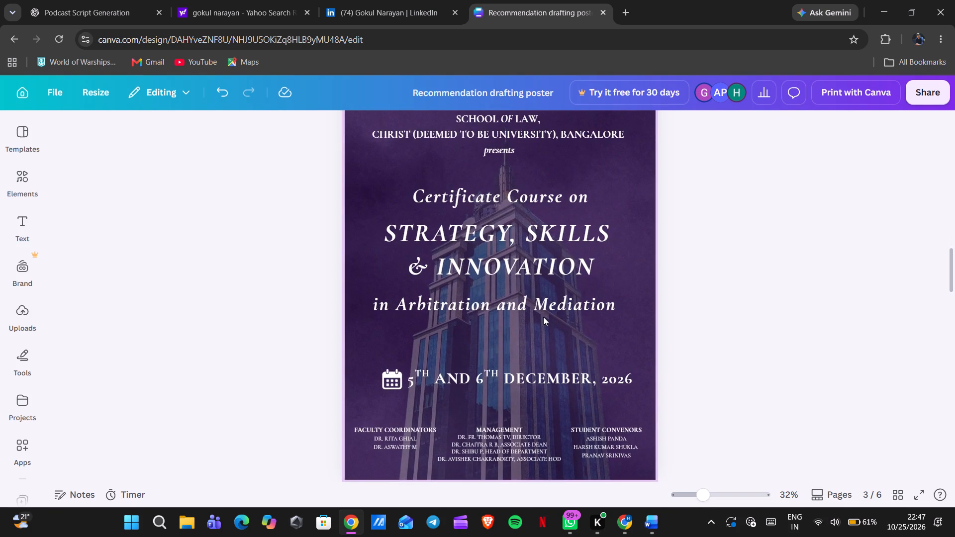
click(545, 315)
key(Down)
key(Down)
key(Down)
key(Down)
key(Down)
key(Down)
key(Down)
key(Down)
key(Down)
key(Down)
key(Down)
key(Down)
key(Down)
key(Down)
key(Down)
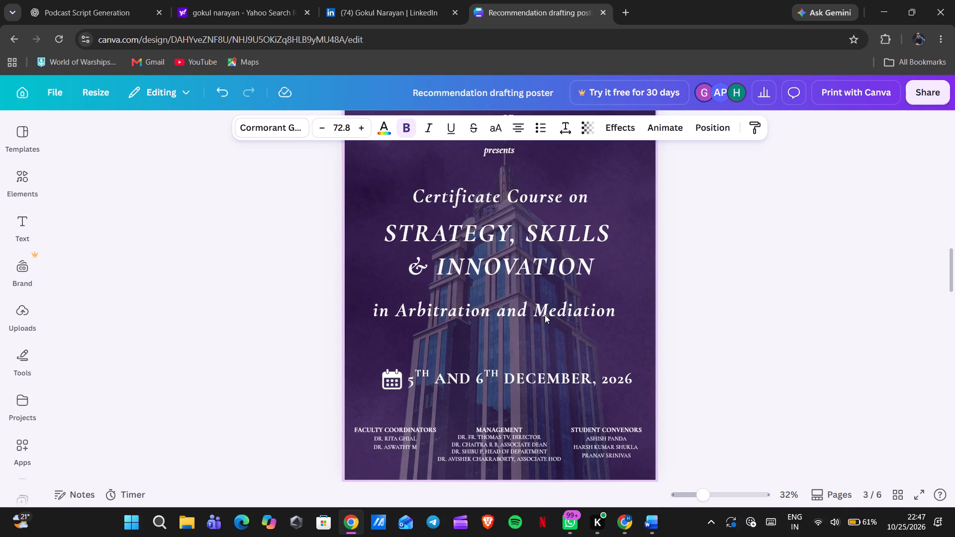
Increase the "Strategy, Skills & Innovation" title on page 3 to font size 100.
click(715, 260)
click(593, 262)
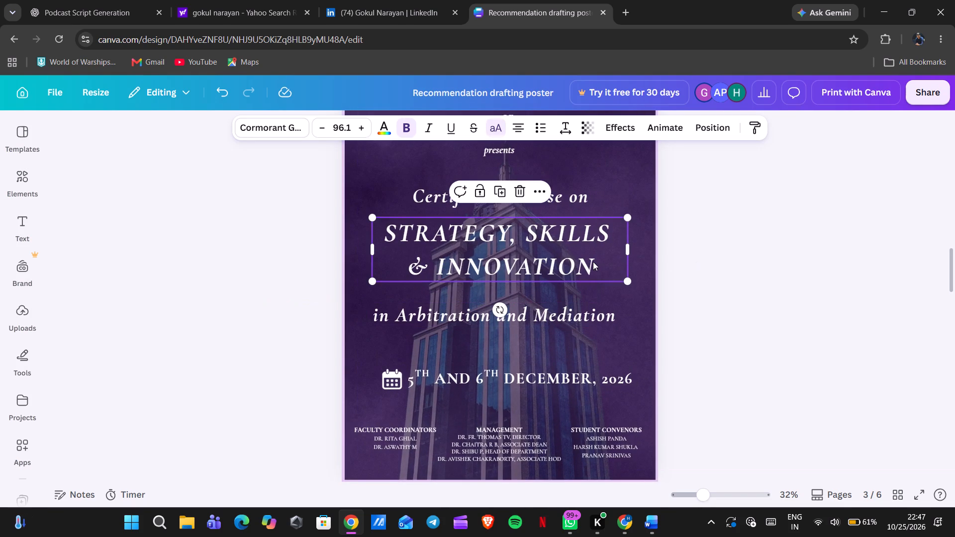
click(361, 121)
triple_click(361, 121)
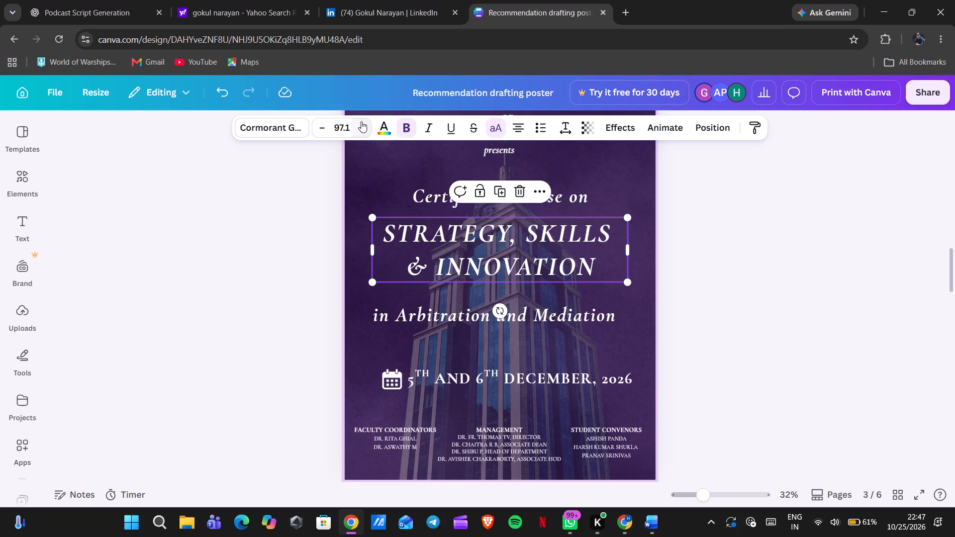
click(711, 252)
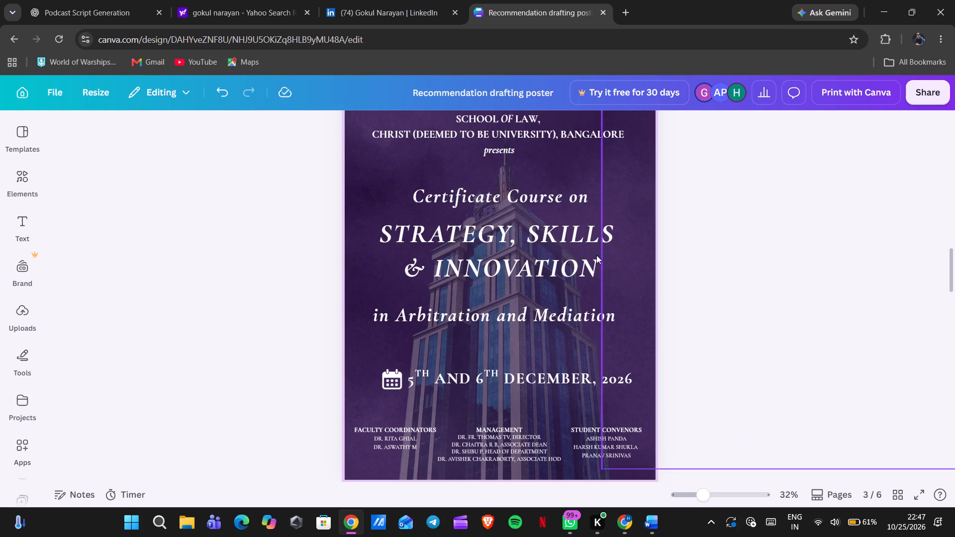
Nudge the "Strategy, Skills & Innovation" title down, closer to the "in Arbitration and Mediation" line.
click(573, 255)
key(Down)
key(Down)
key(Down)
key(Down)
key(Down)
key(Down)
key(Down)
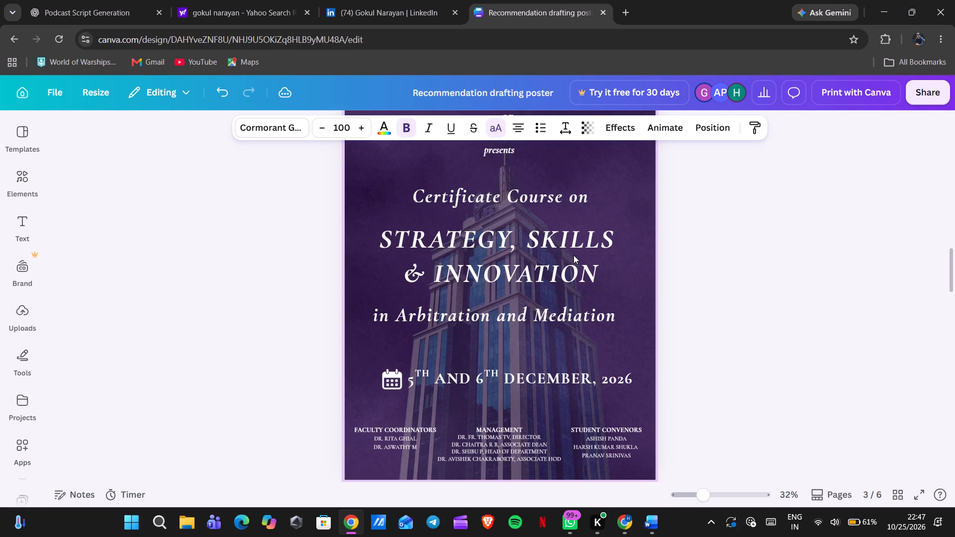
key(Down)
click(710, 261)
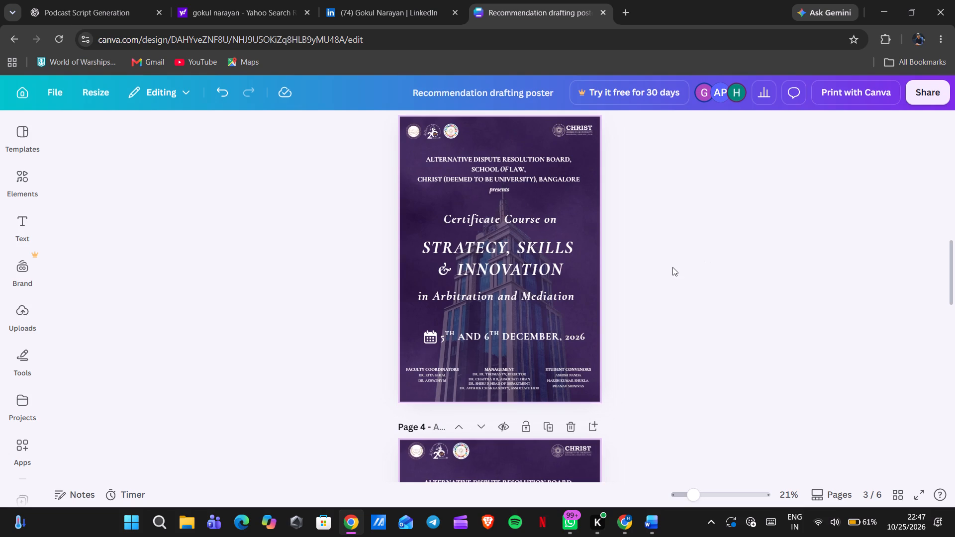
Shrink the "in Arbitration and Mediation" line to size 70.8 and recentre it just below "& Innovation".
scroll(675, 268, up, 3)
scroll(675, 268, down, 1)
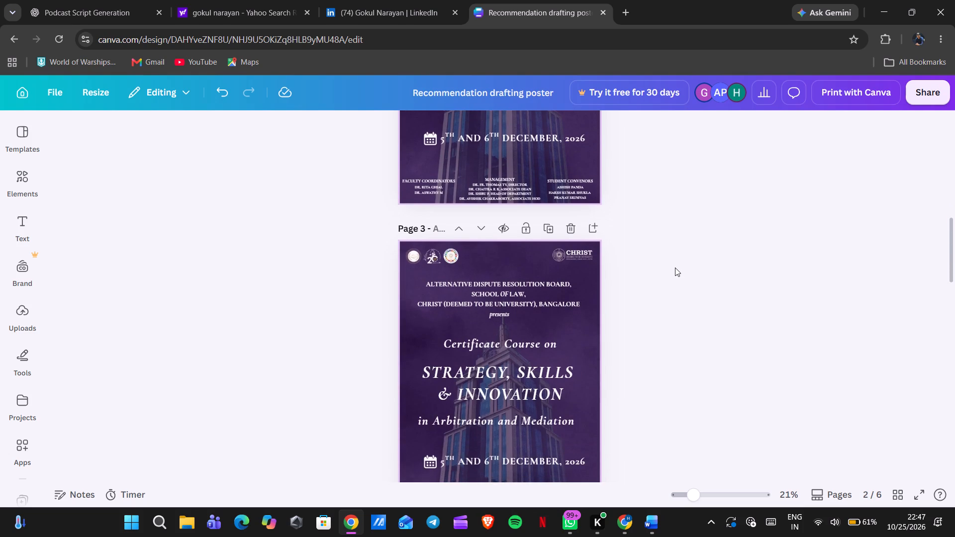
scroll(675, 268, down, 2)
click(549, 367)
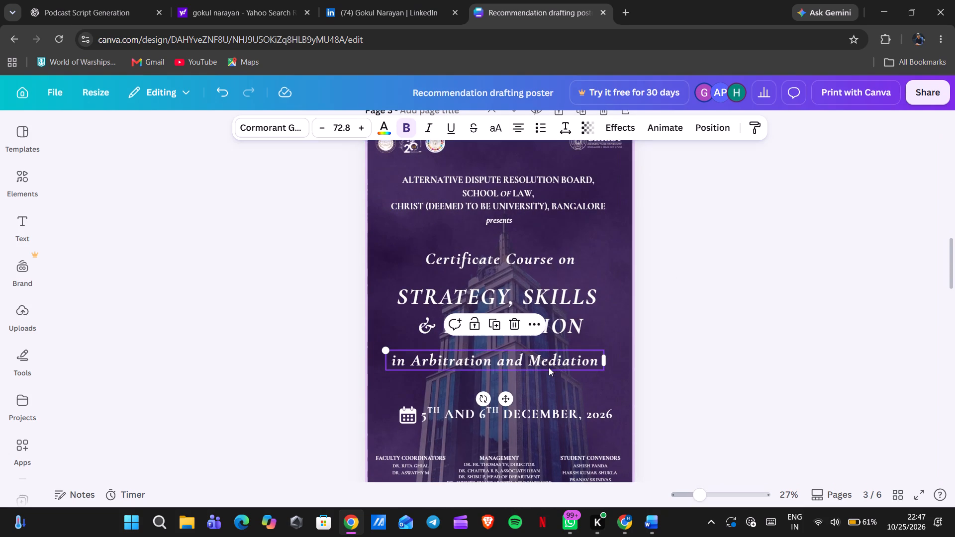
drag(389, 347, 389, 347)
drag(389, 347, 397, 347)
click(508, 398)
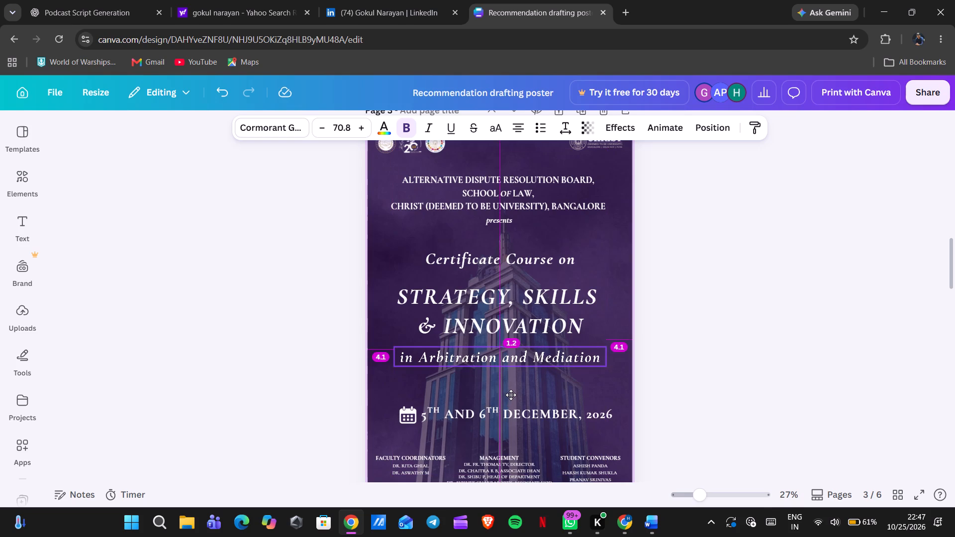
click(699, 331)
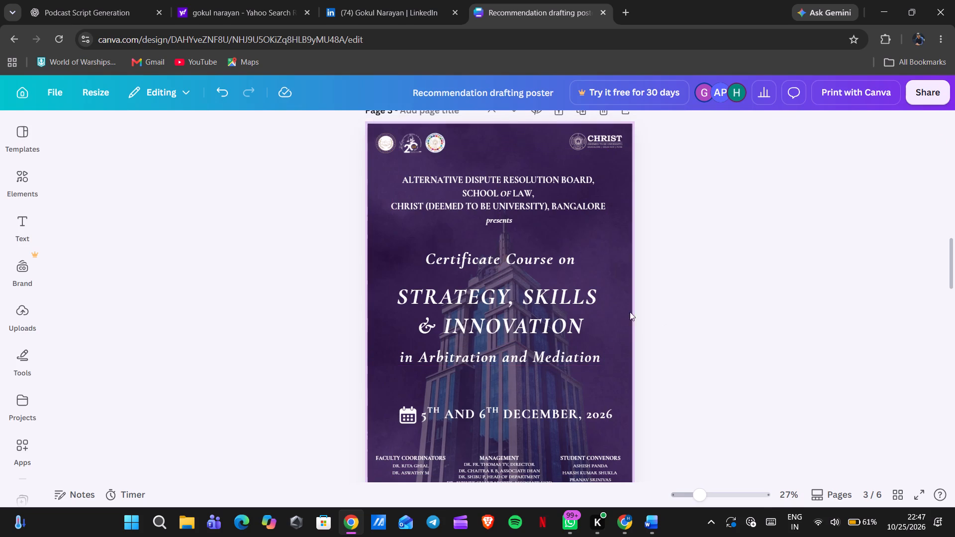
Nudge the "Certificate Course on" line slightly down towards the "Strategy, Skills & Innovation" title.
click(526, 262)
key(Down)
key(Down)
key(Down)
key(Down)
key(Down)
key(Down)
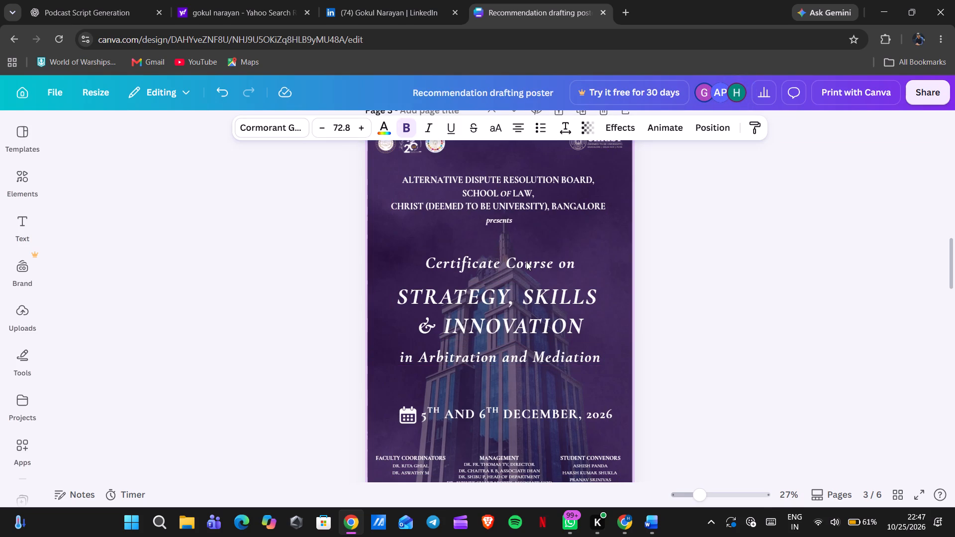
key(Down)
key(Up)
click(696, 245)
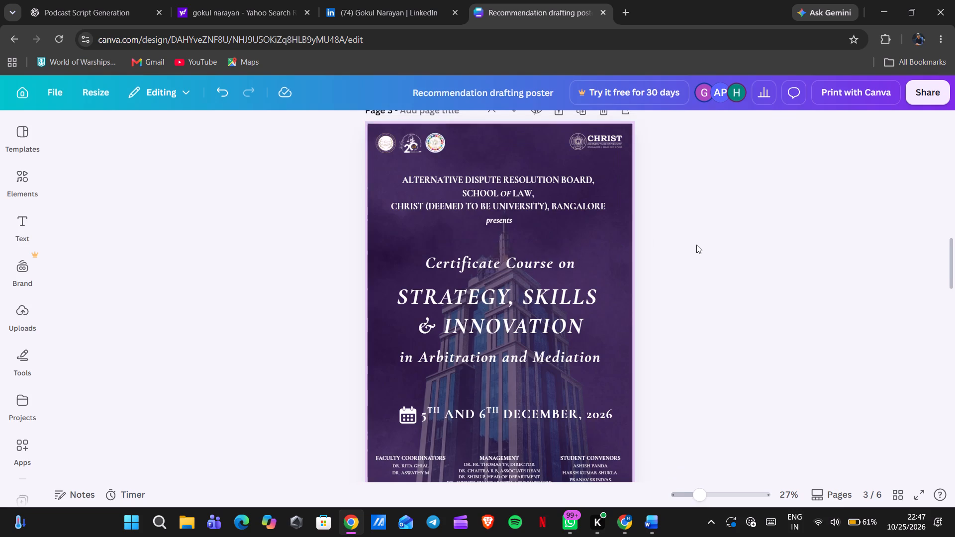
Unlock the building background image on page 3 and enlarge it to span the full page width, aligned with the page edges.
scroll(696, 245, down, 1)
scroll(696, 245, up, 1)
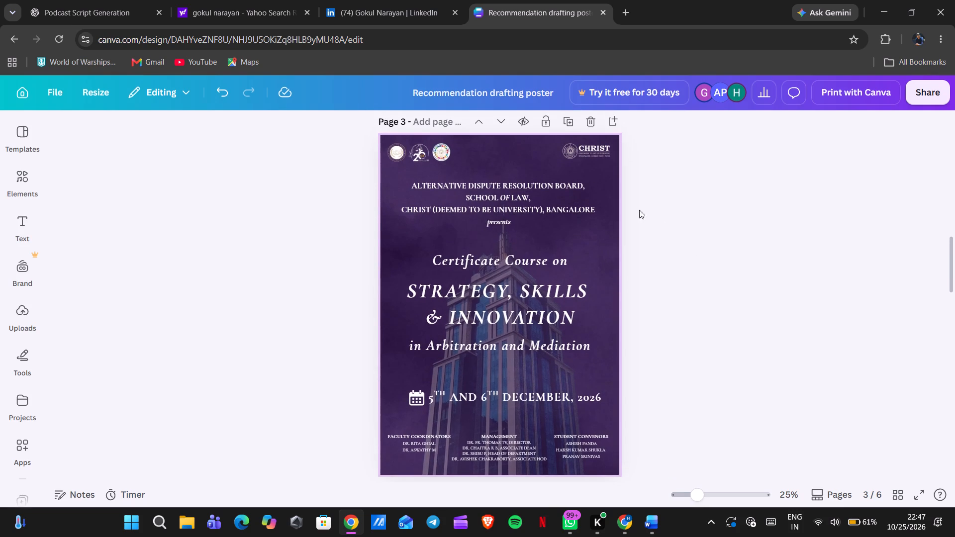
click(543, 168)
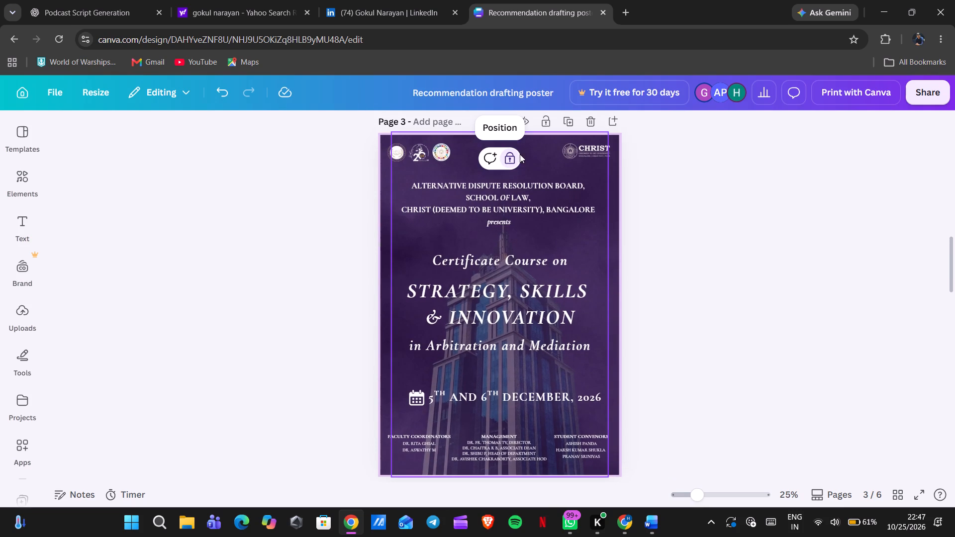
click(515, 156)
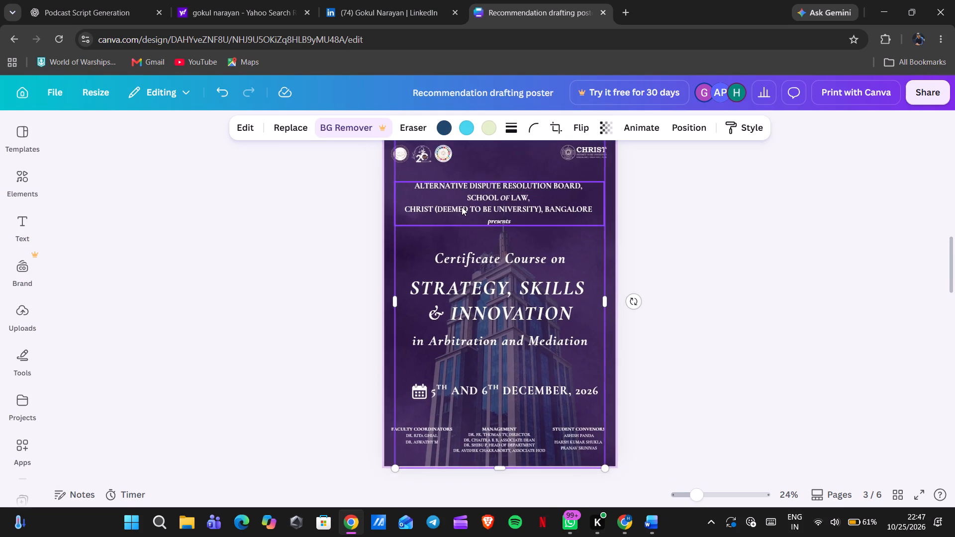
drag(416, 147, 393, 144)
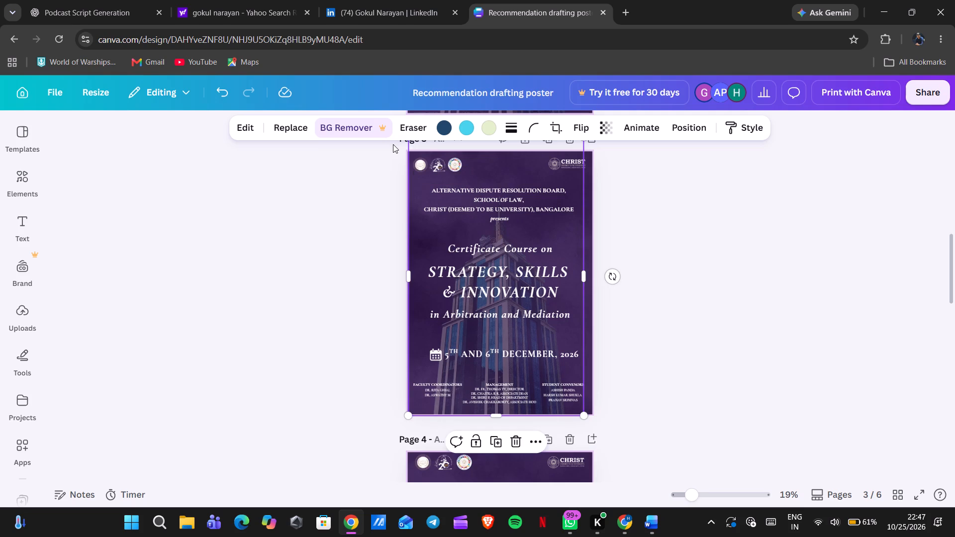
drag(583, 413, 602, 414)
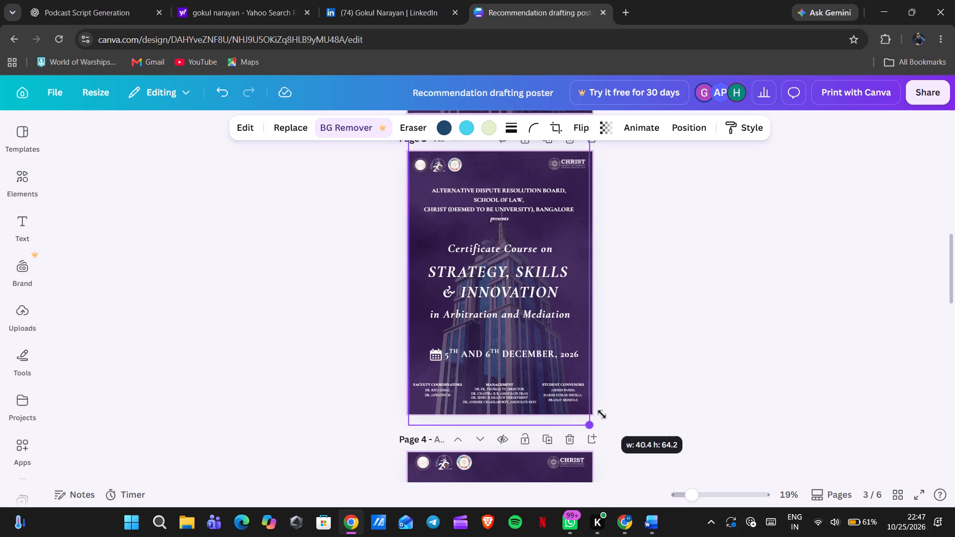
drag(602, 414, 614, 417)
scroll(620, 365, up, 1)
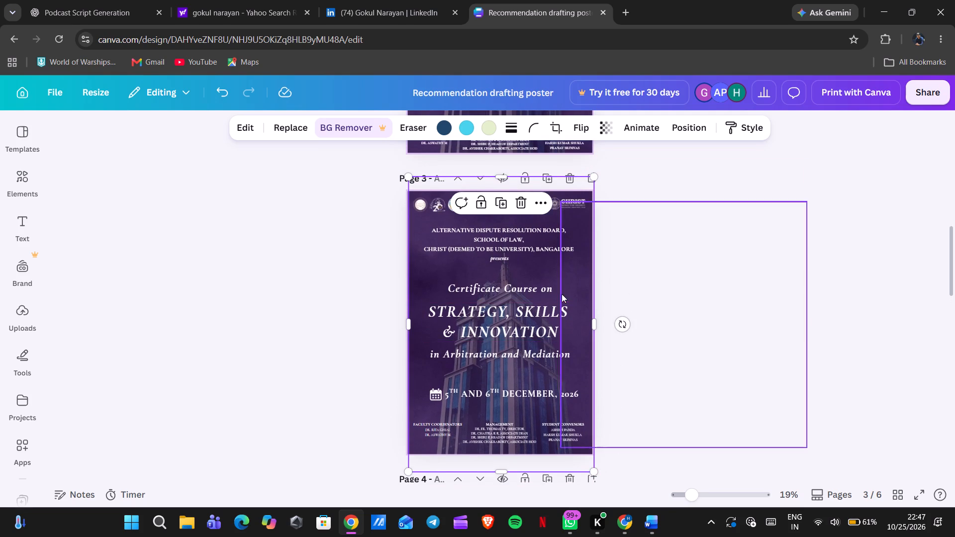
click(559, 191)
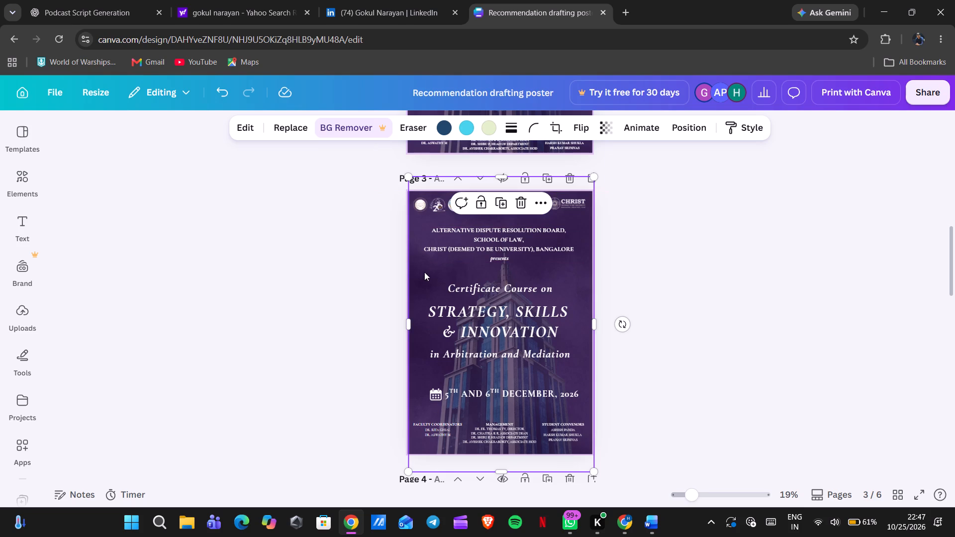
click(424, 273)
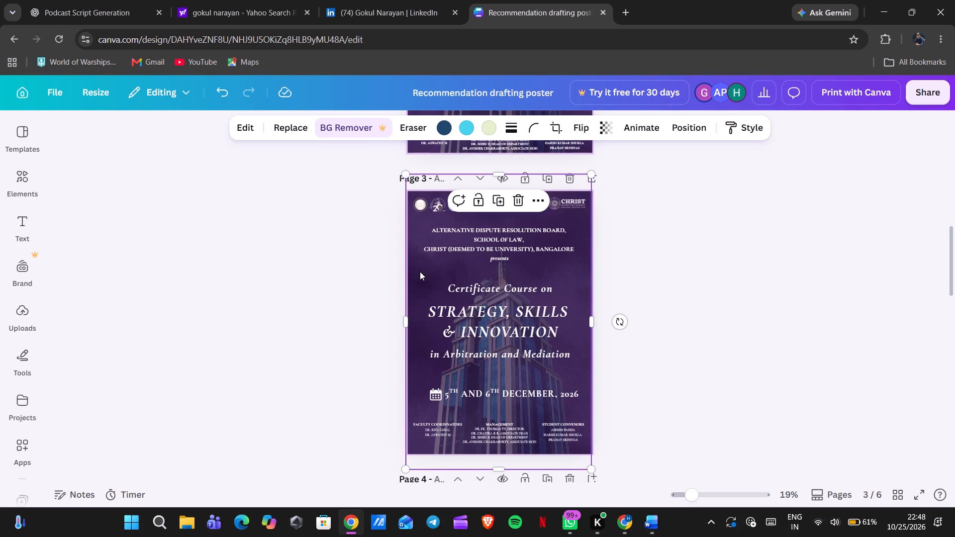
click(641, 252)
Review the restyled page 3 poster alongside the neighbouring page 2 and page 4 versions.
scroll(641, 252, down, 1)
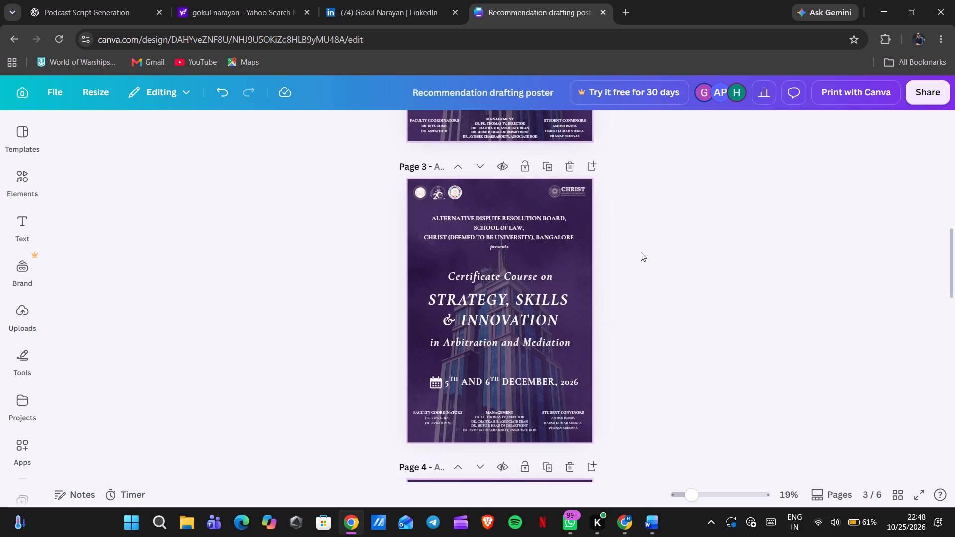
scroll(641, 252, down, 1)
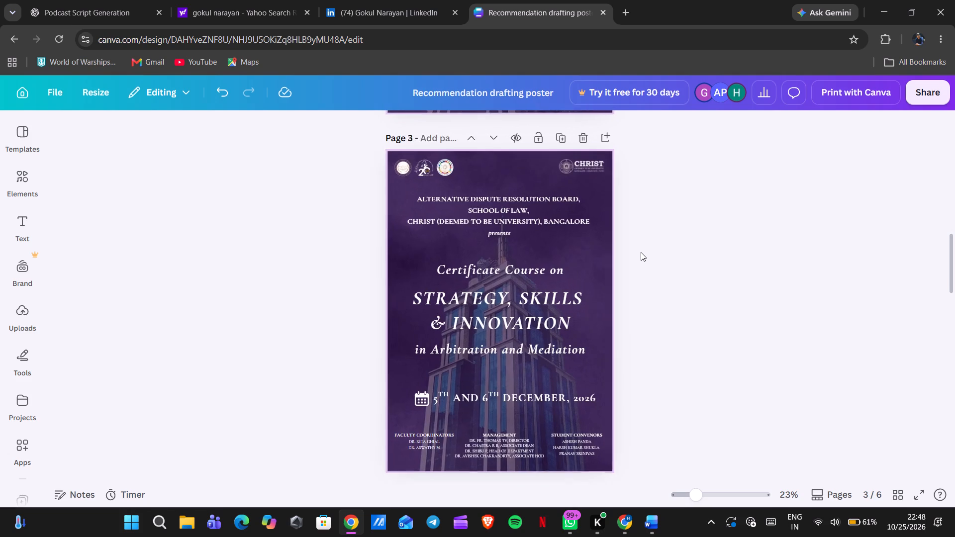
scroll(641, 252, down, 4)
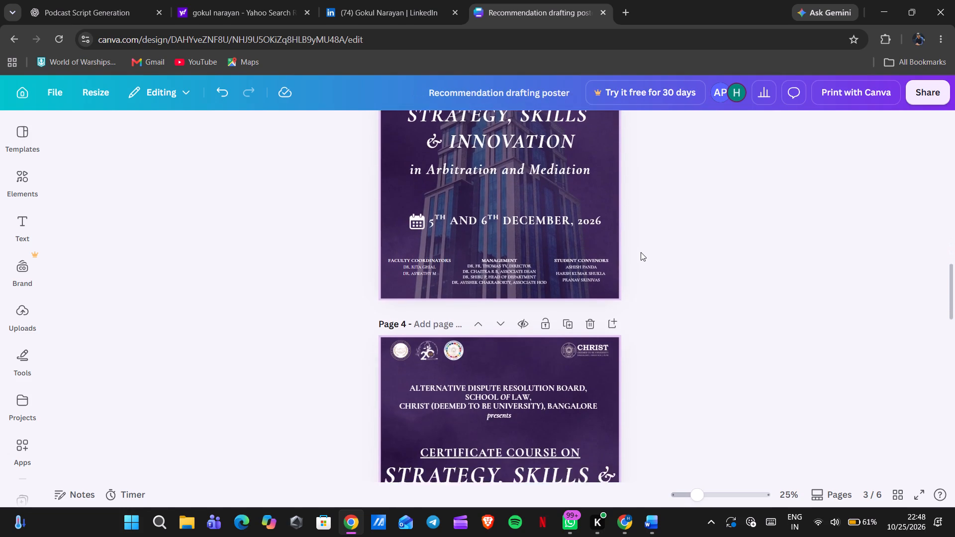
scroll(641, 252, down, 1)
scroll(641, 252, up, 1)
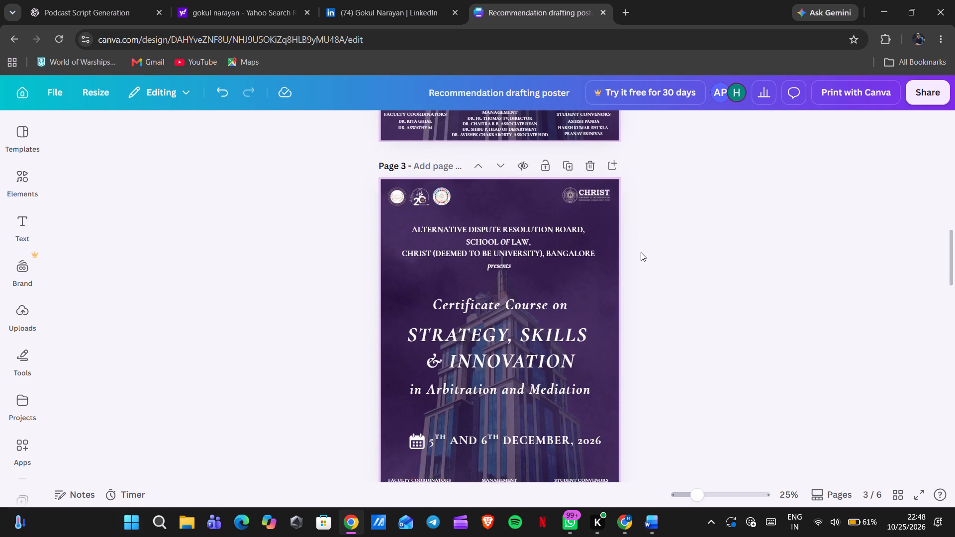
scroll(641, 252, up, 2)
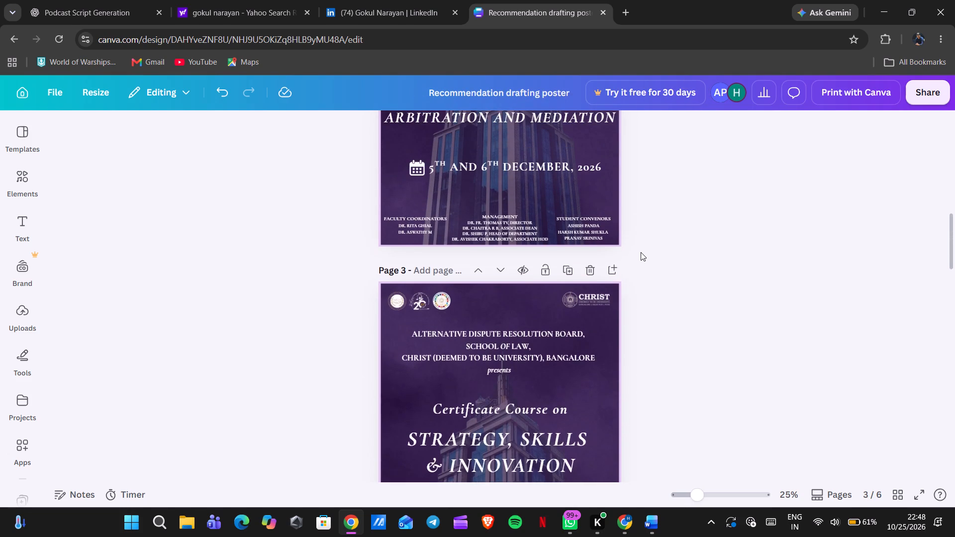
scroll(641, 252, up, 2)
scroll(641, 252, down, 2)
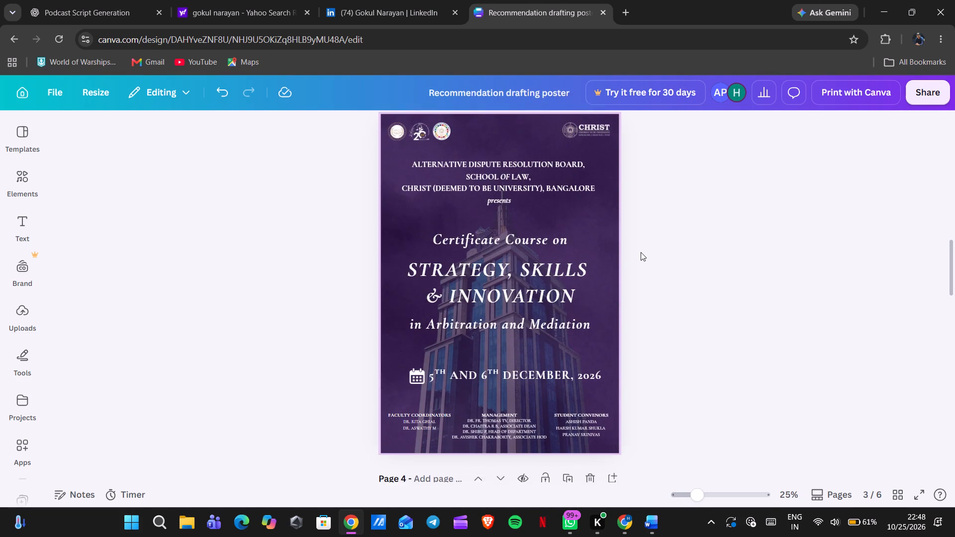
scroll(641, 252, down, 1)
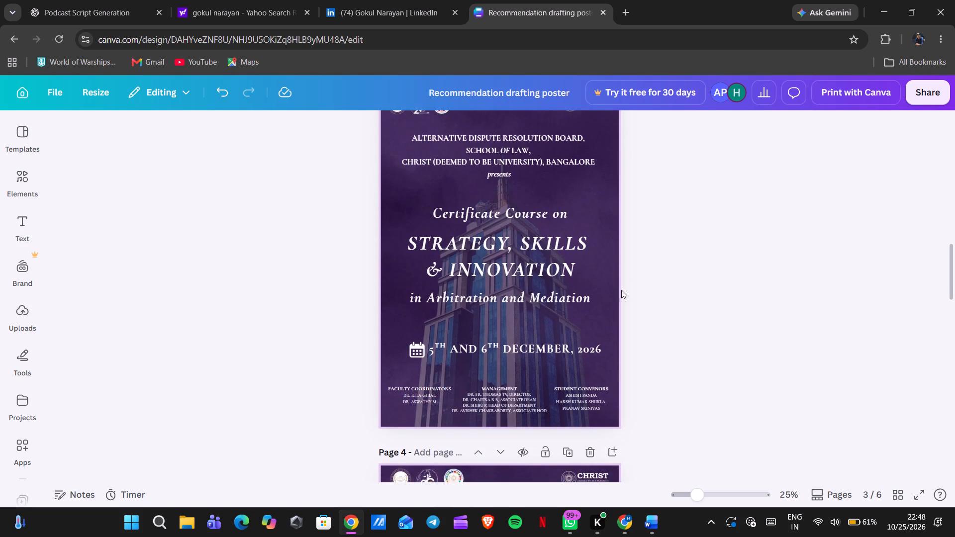
Shrink the December date line on page 3 to size 54 text, roughly matching the right edge of the line above.
click(578, 347)
drag(602, 366, 596, 367)
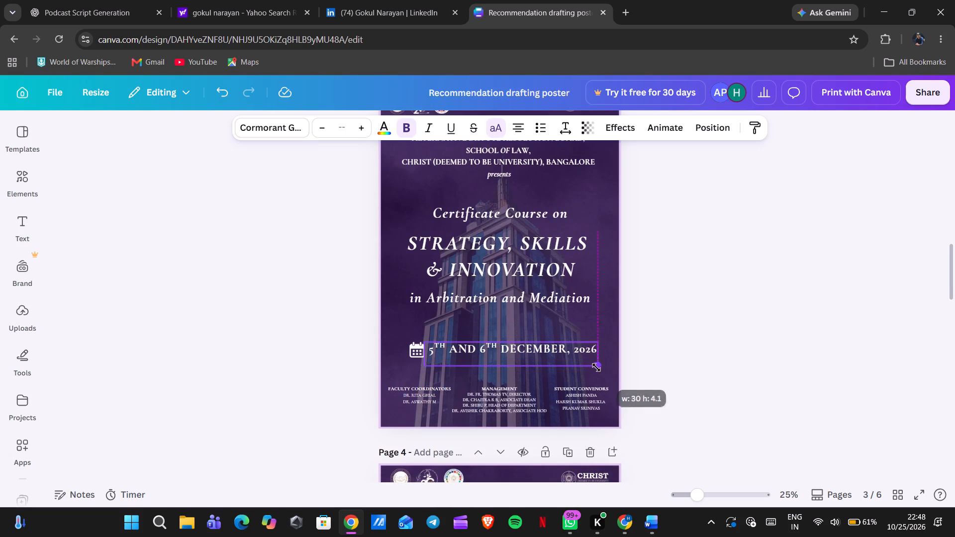
drag(596, 367, 592, 364)
click(718, 342)
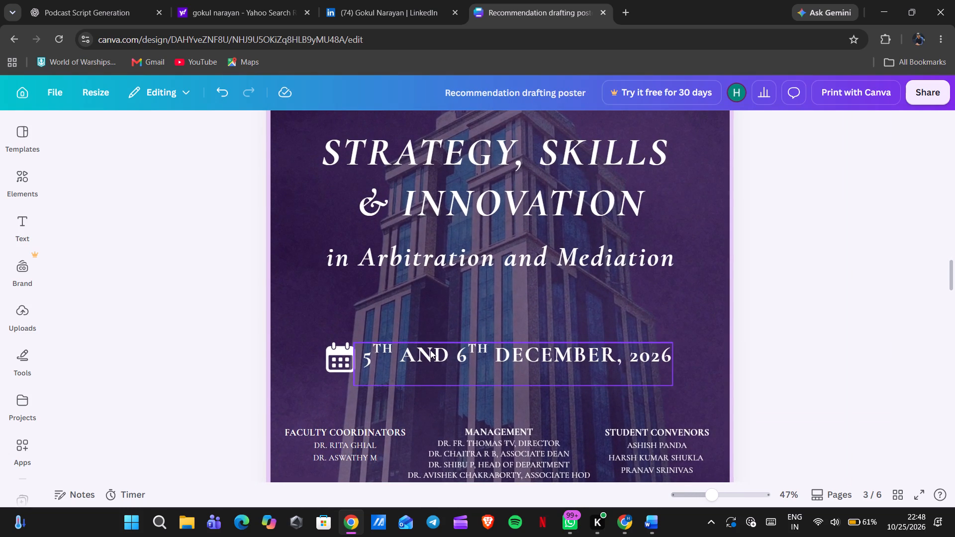
Replace "and" with "&" in the date line so it reads "5th & 6th December, 2026".
double_click(440, 354)
click(447, 354)
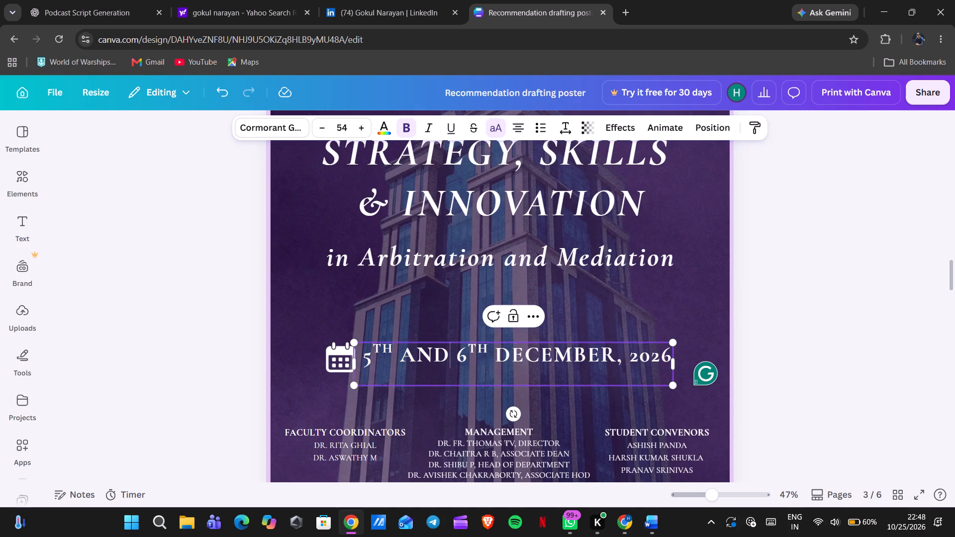
drag(447, 354, 401, 359)
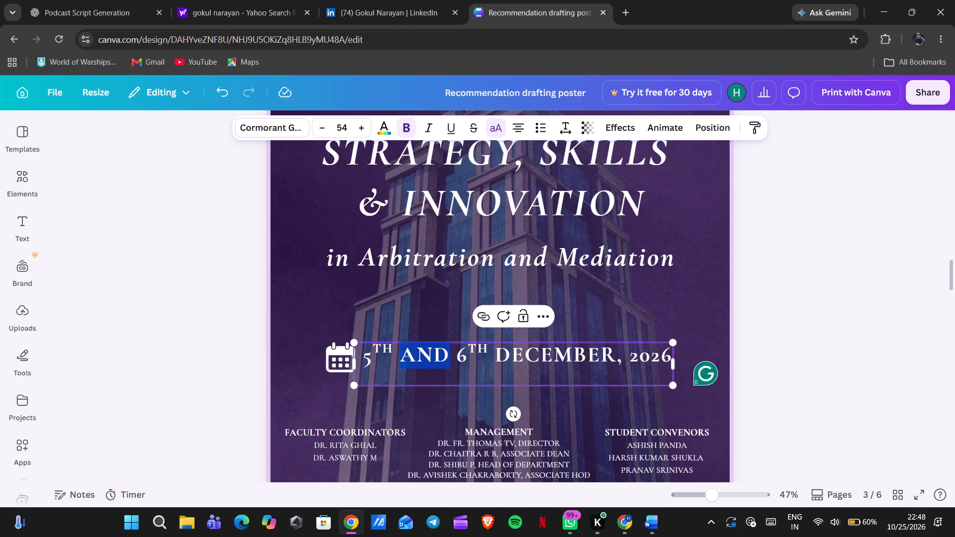
key(shift+ampersand)
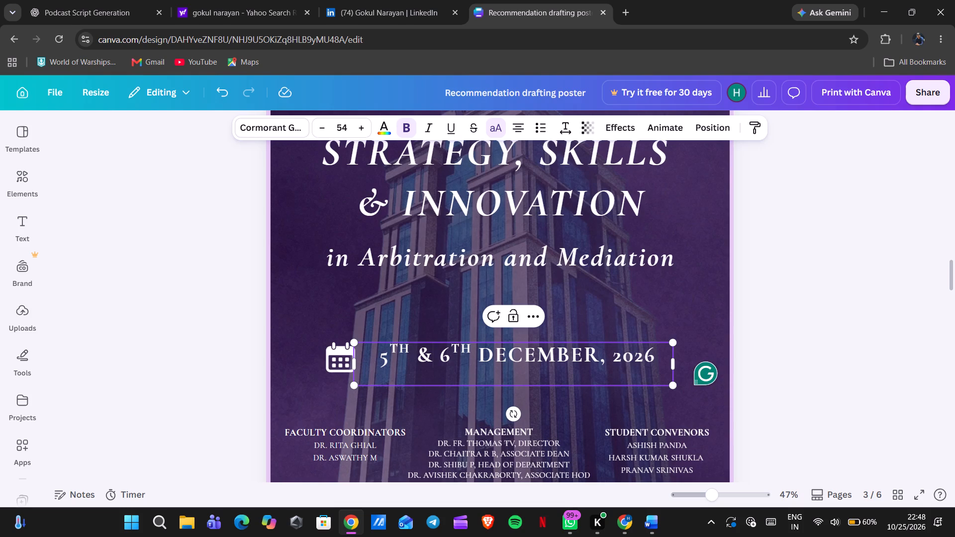
key(space)
key(BackSpace)
click(807, 265)
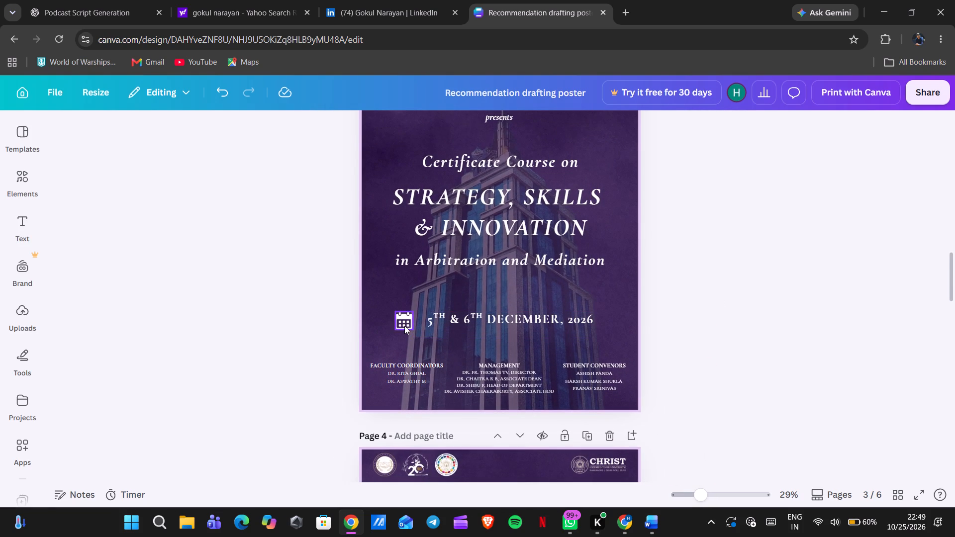
Nudge the calendar icon on page 3 slightly to the right, closer to the December date line.
click(404, 326)
key(Right)
key(Right)
key(Right)
key(Right)
key(Right)
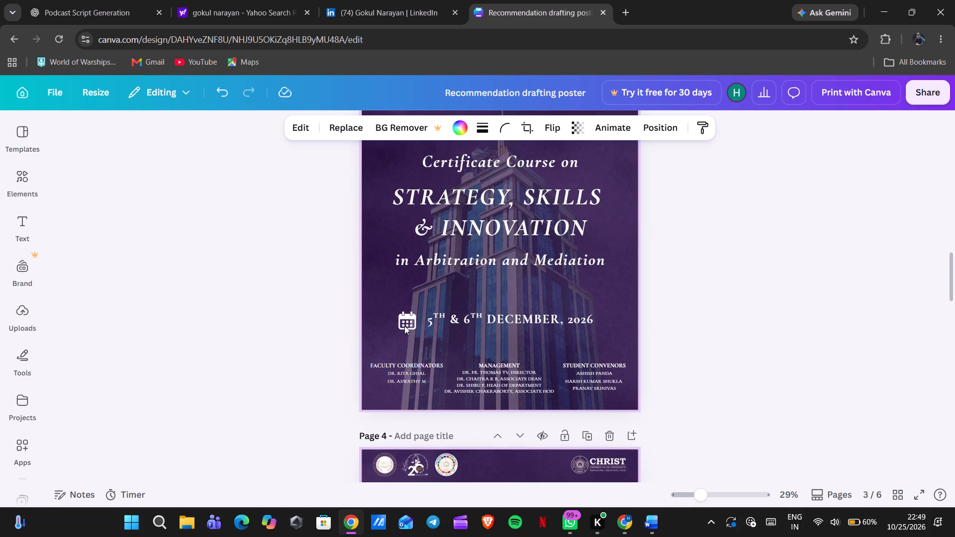
click(699, 306)
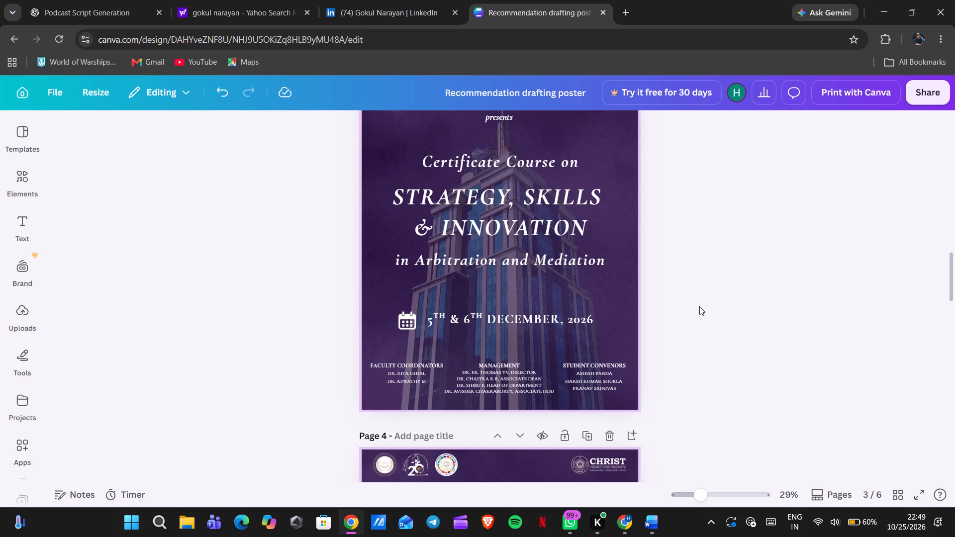
Nudge page 3's Faculty Coordinators block slightly right and its Student Convenors block slightly left, moving both inward from the page edges.
click(383, 385)
click(369, 385)
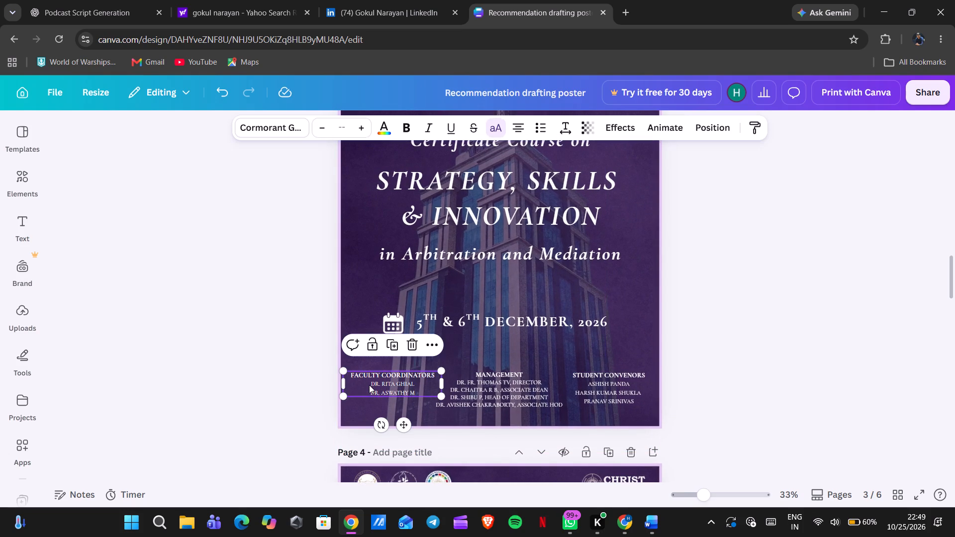
key(Right)
key(Right)
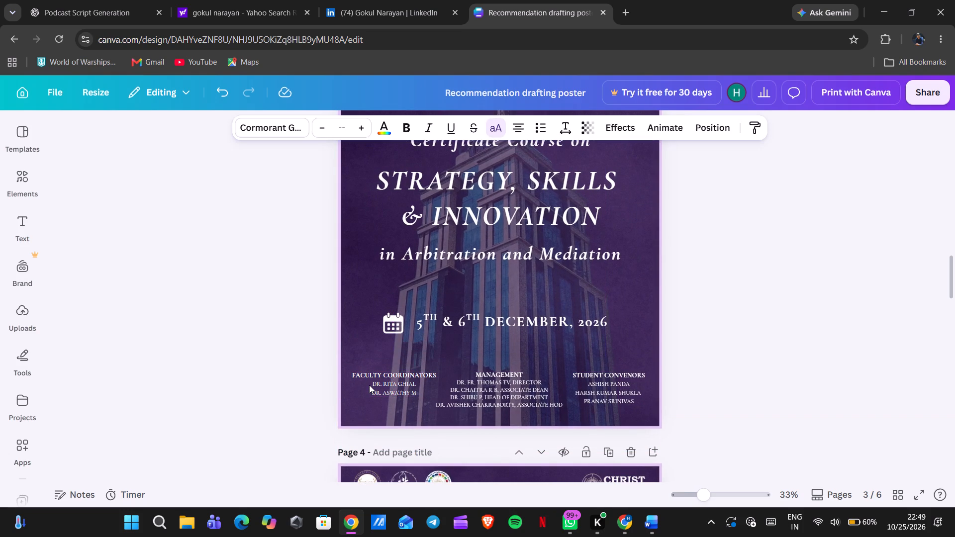
click(630, 385)
key(Left)
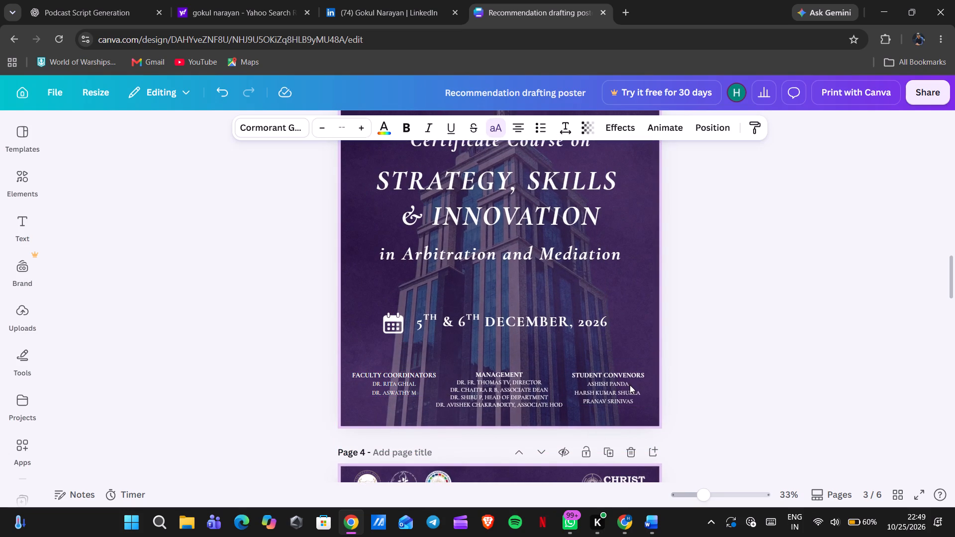
key(Left)
click(753, 358)
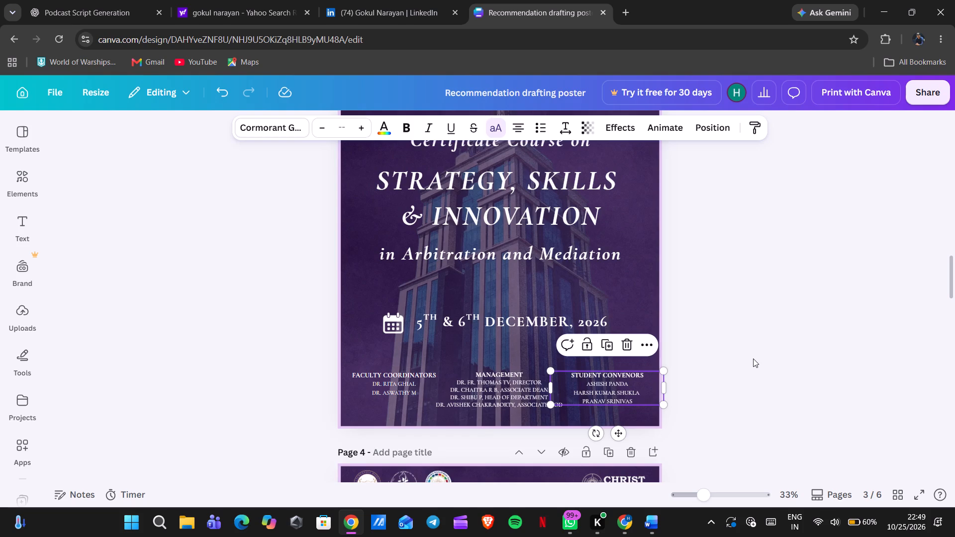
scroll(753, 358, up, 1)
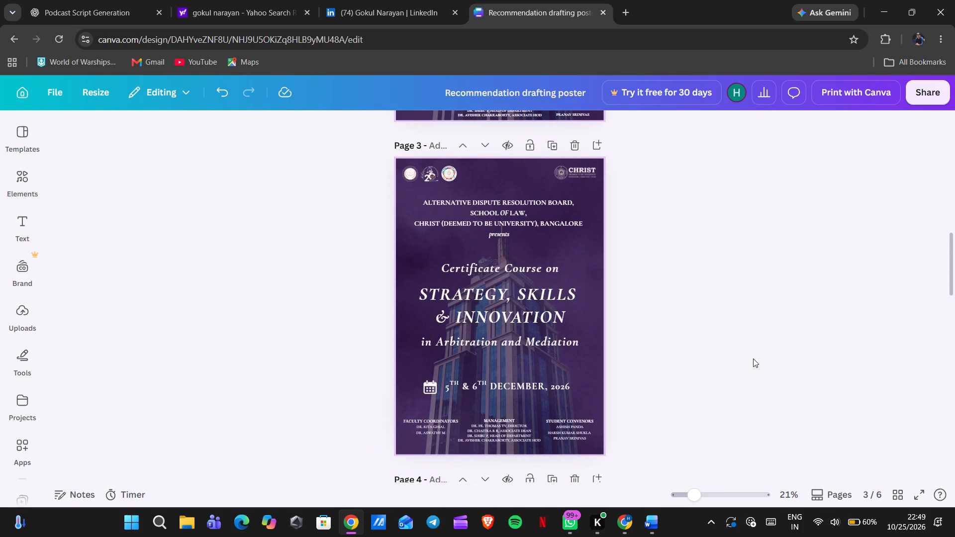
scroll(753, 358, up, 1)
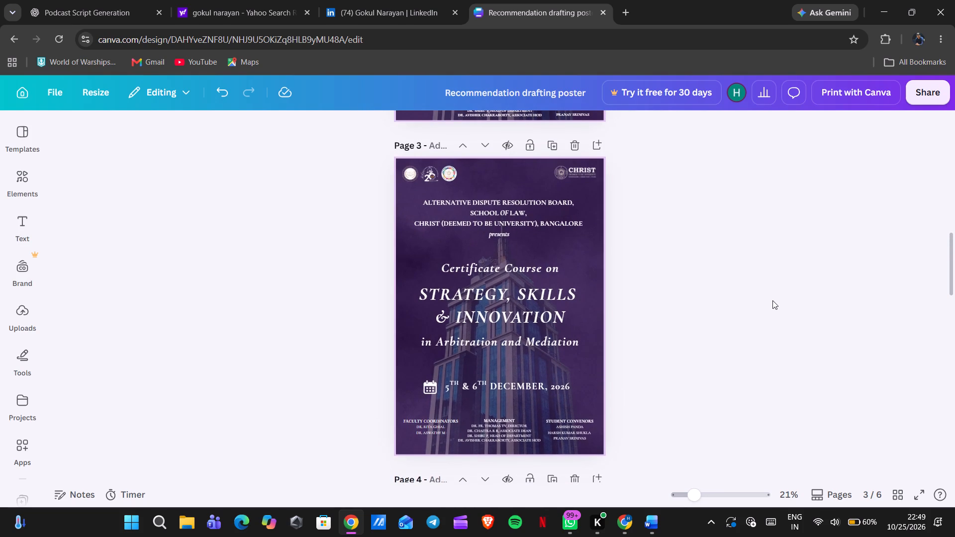
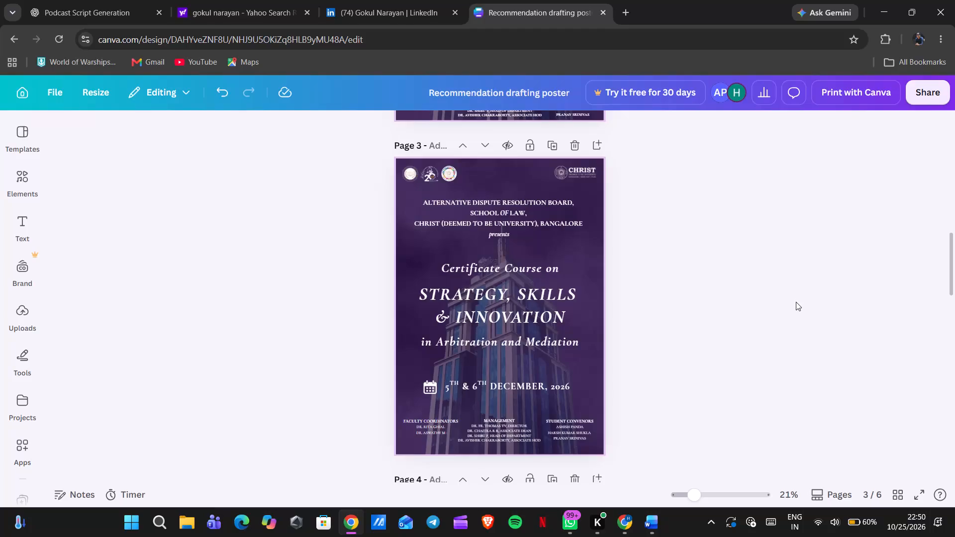
Open the download settings for the poster design, with page 3 as the current page.
scroll(796, 302, up, 3)
scroll(796, 302, down, 1)
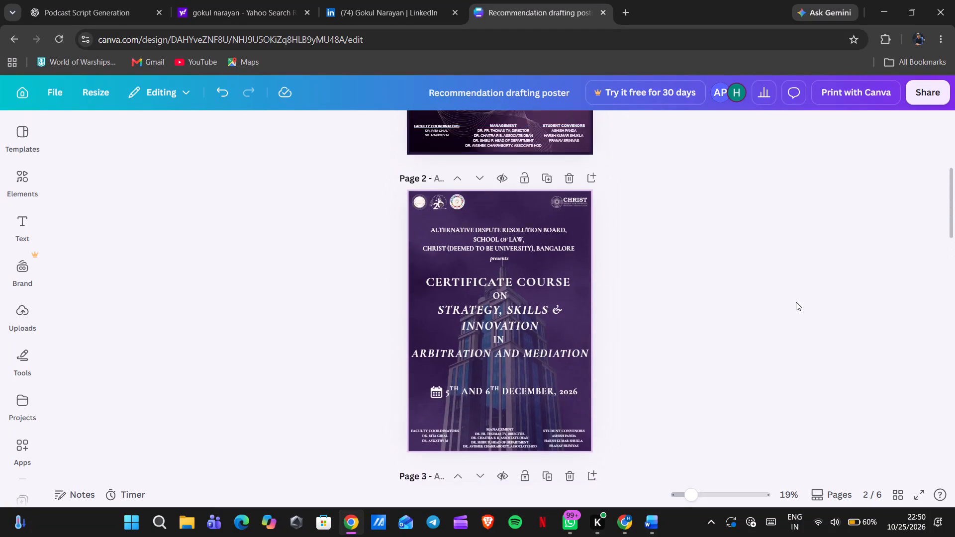
scroll(796, 302, down, 1)
scroll(796, 302, up, 5)
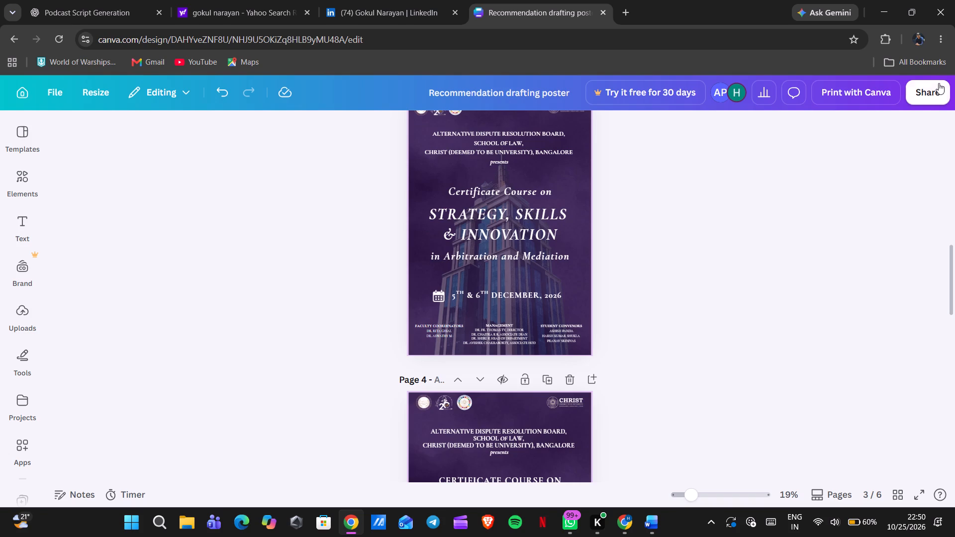
click(928, 97)
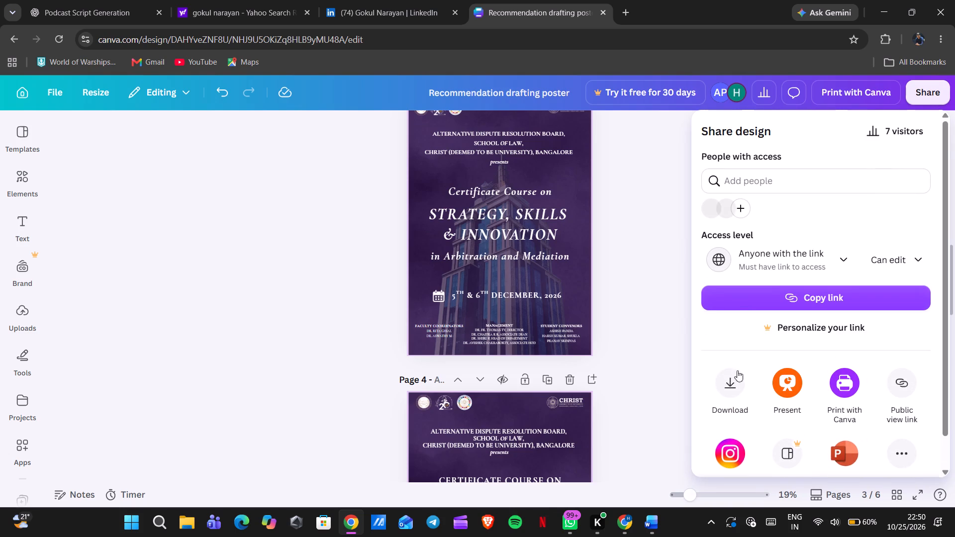
click(727, 387)
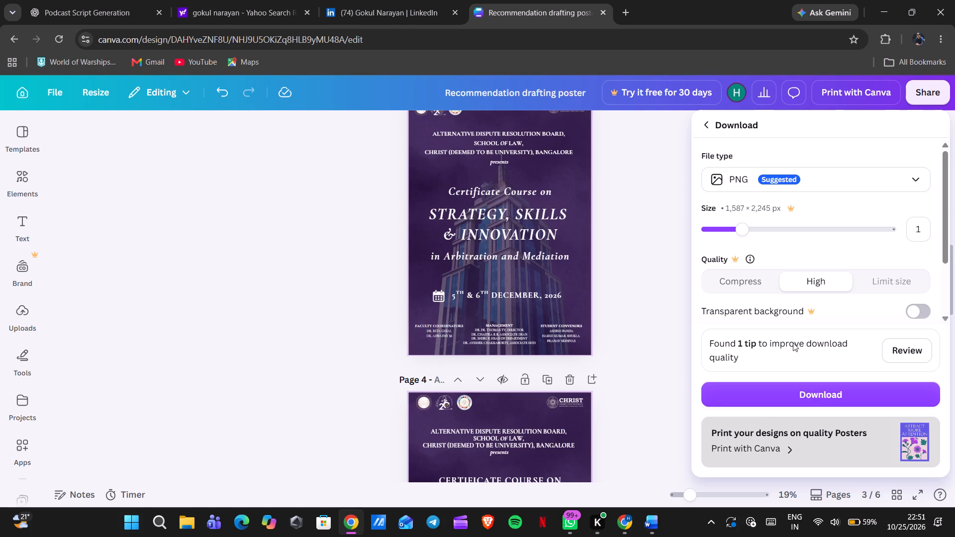
scroll(781, 343, down, 1)
scroll(815, 309, up, 1)
scroll(631, 273, up, 3)
Review the download quality tip and return to the download settings.
click(906, 350)
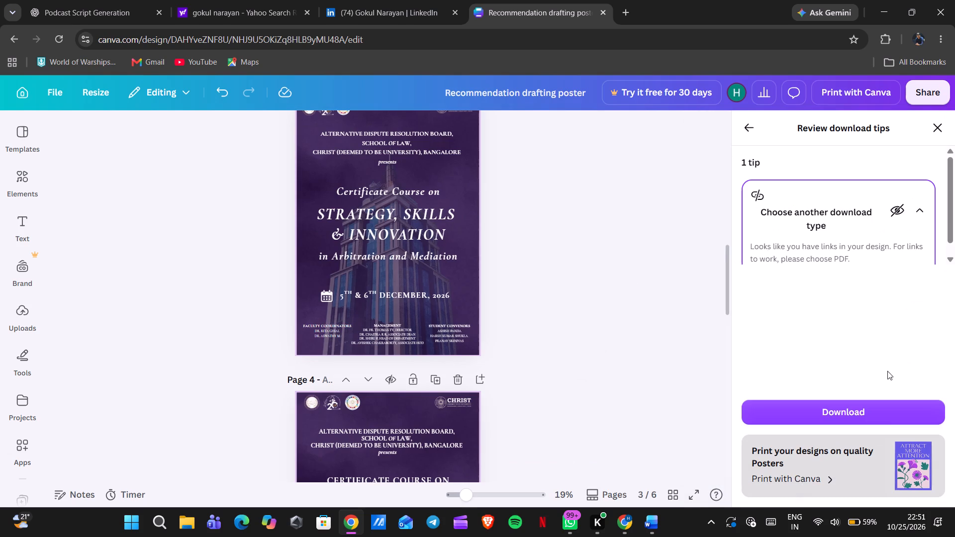
click(925, 150)
click(755, 127)
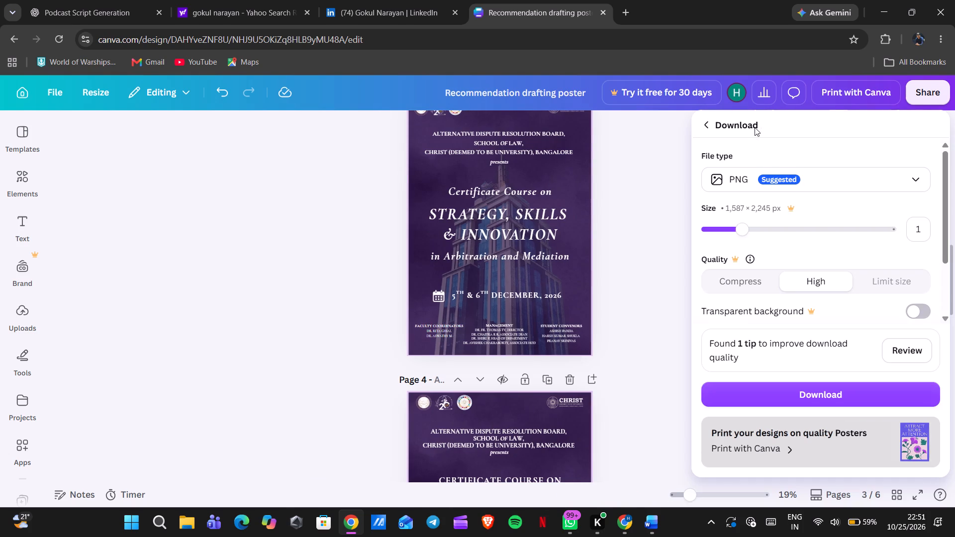
Download only page 3, the certificate course poster, as a high-quality PNG at size 1.
scroll(822, 306, down, 3)
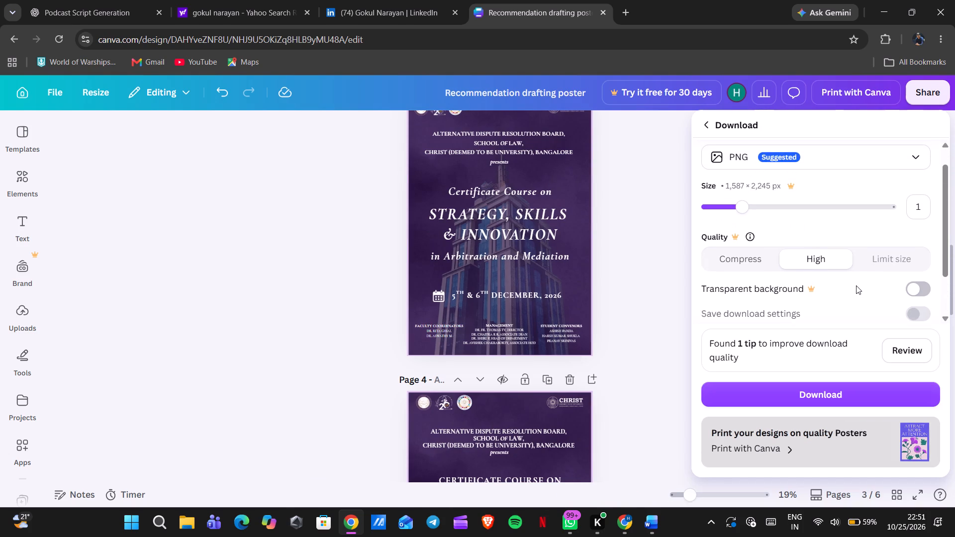
click(837, 303)
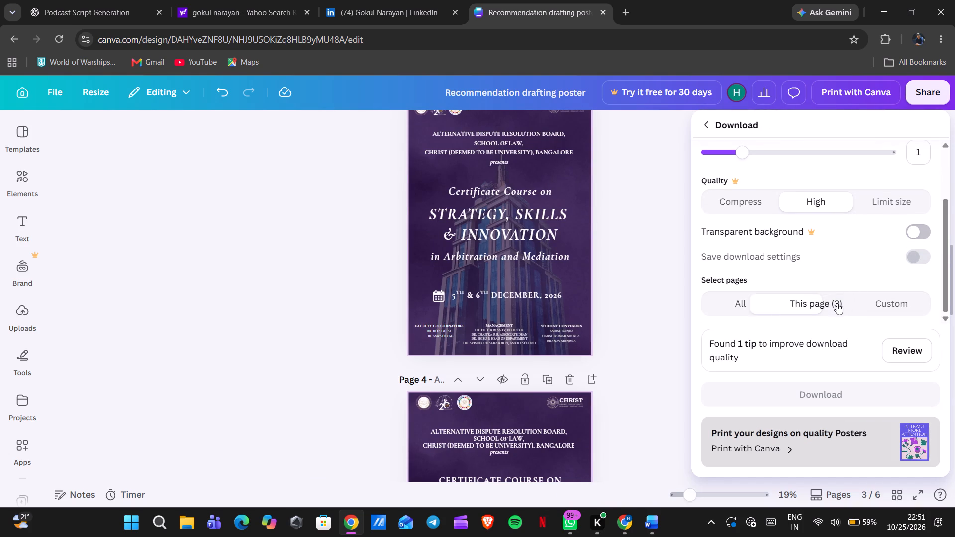
click(819, 396)
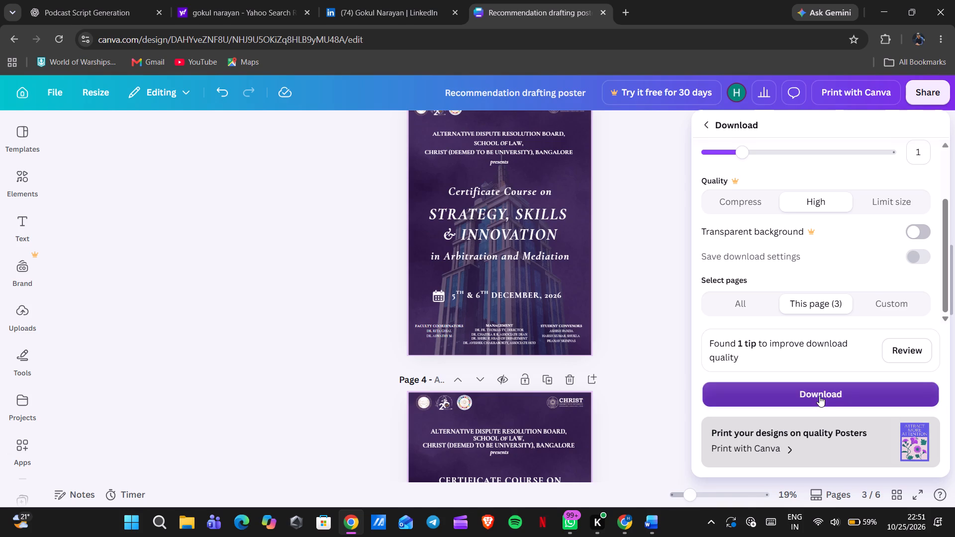
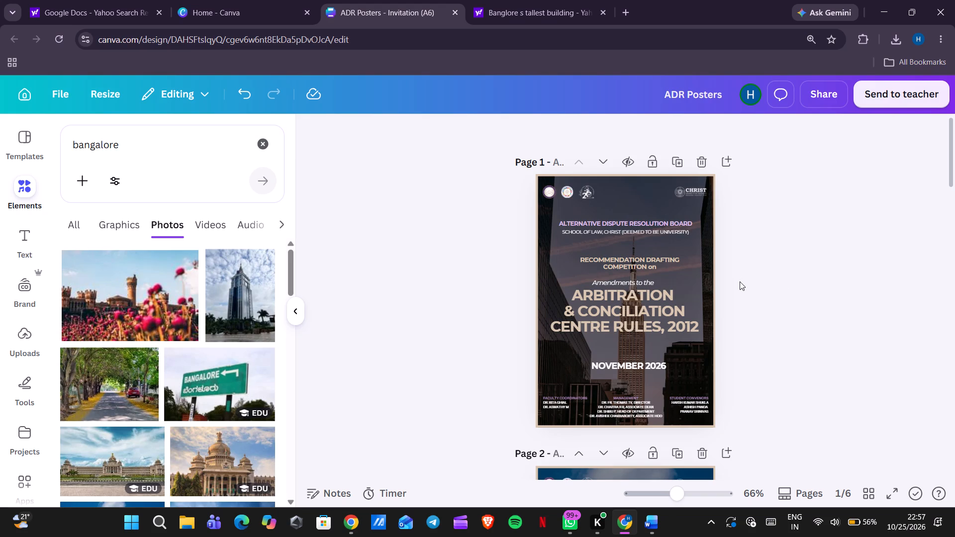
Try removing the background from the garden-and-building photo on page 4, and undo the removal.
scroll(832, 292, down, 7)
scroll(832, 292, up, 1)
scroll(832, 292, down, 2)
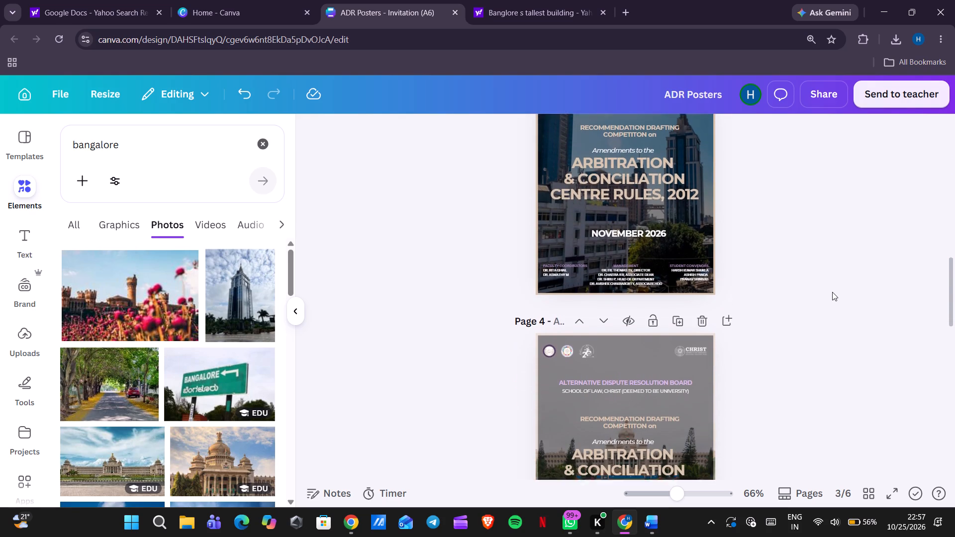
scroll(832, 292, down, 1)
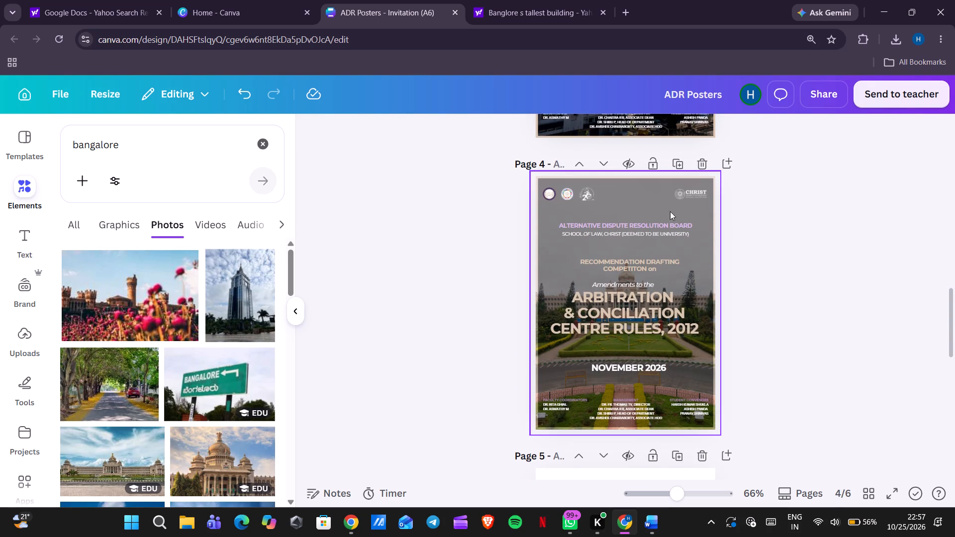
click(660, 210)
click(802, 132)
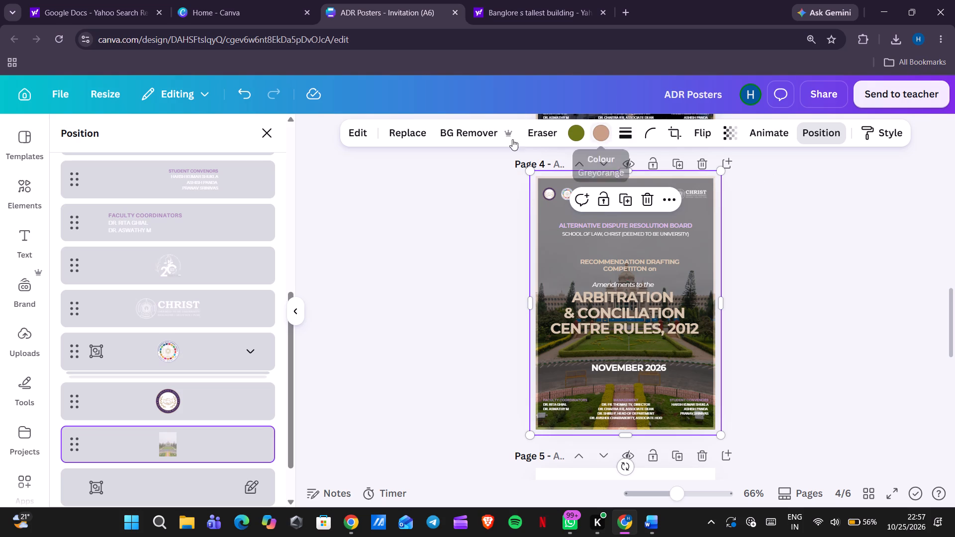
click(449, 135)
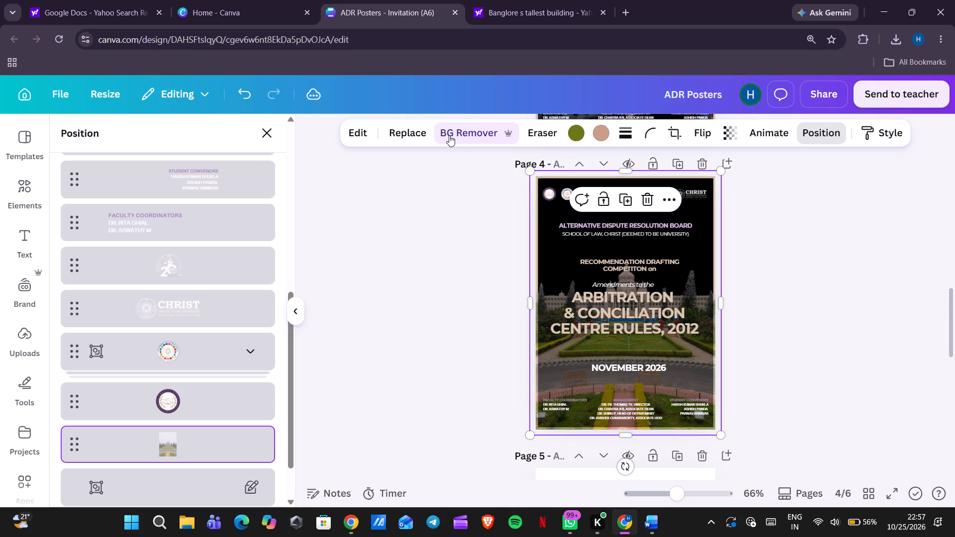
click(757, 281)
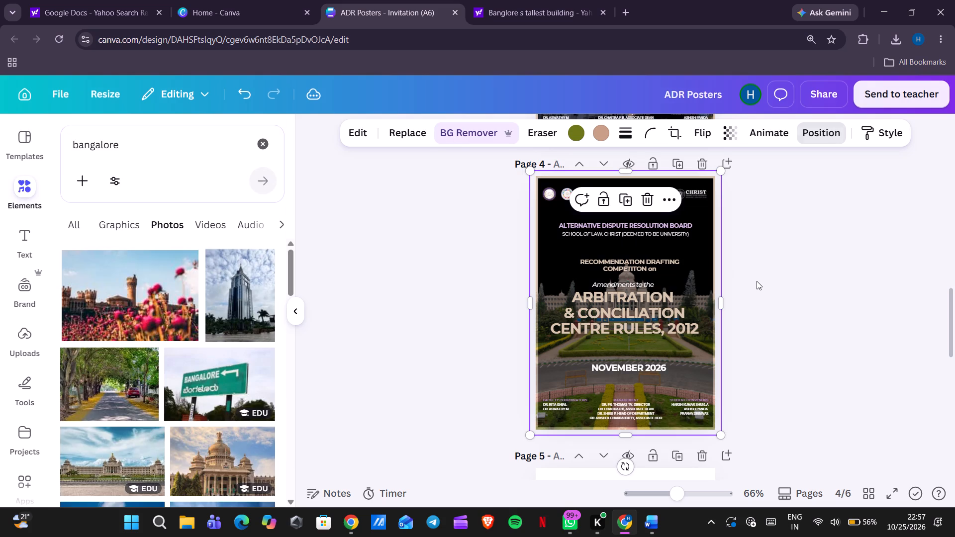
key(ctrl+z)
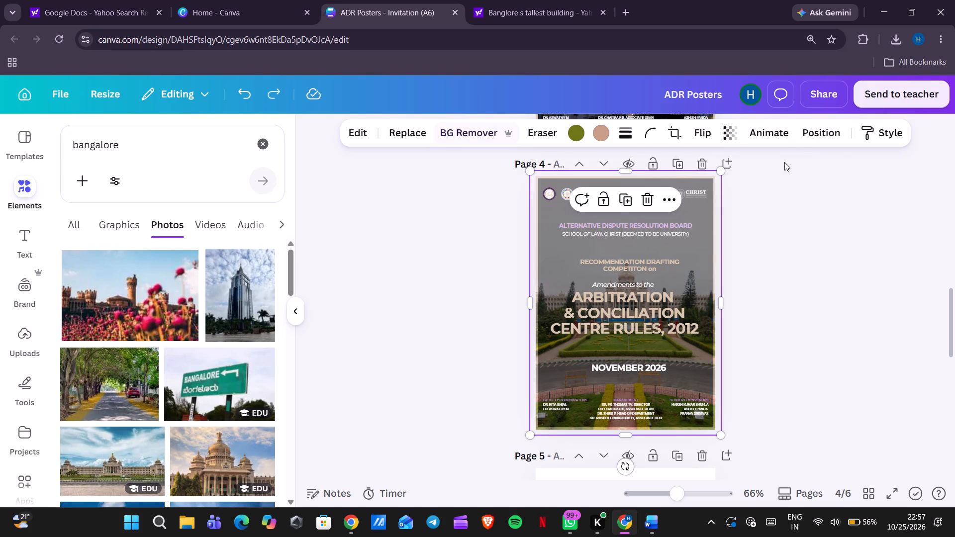
Change page 4's background colour to dark purple #44125F.
click(801, 138)
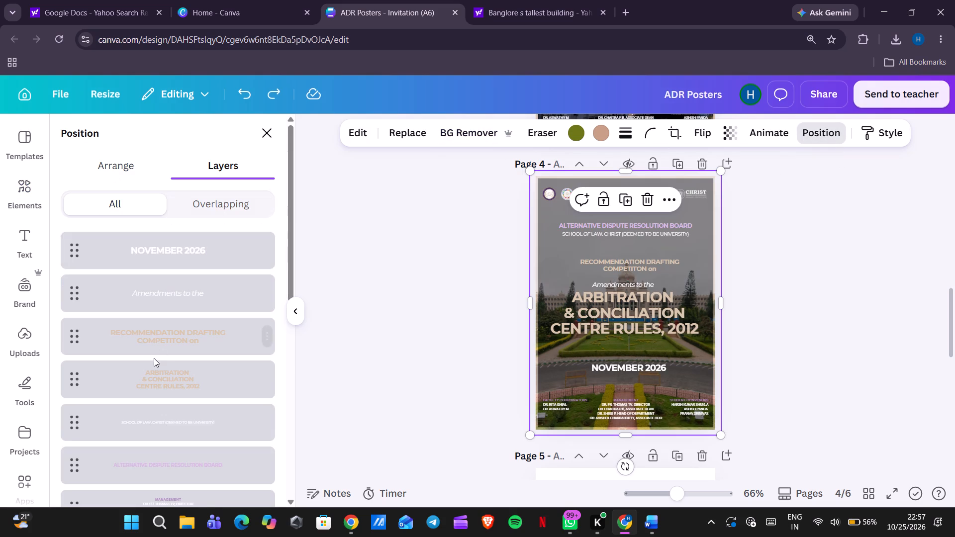
scroll(154, 358, down, 9)
click(141, 476)
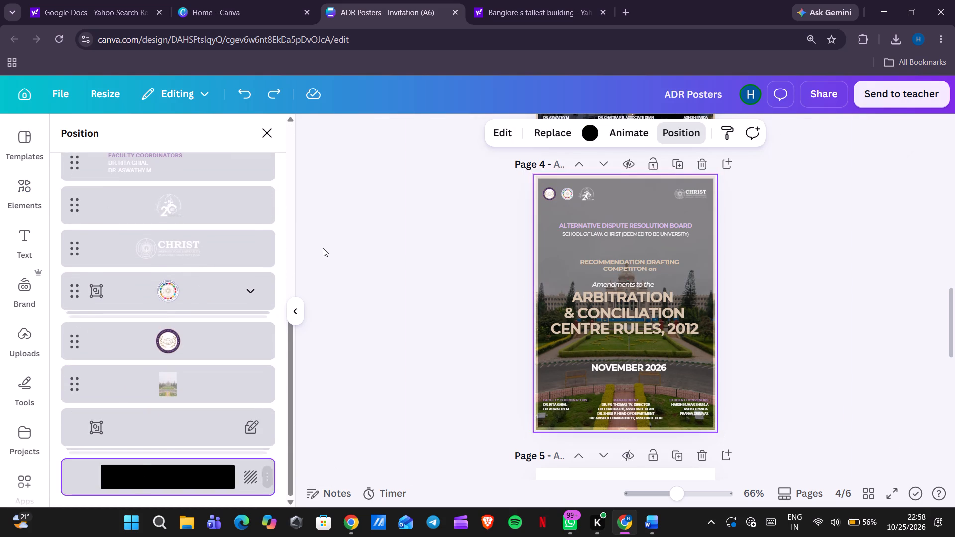
click(587, 142)
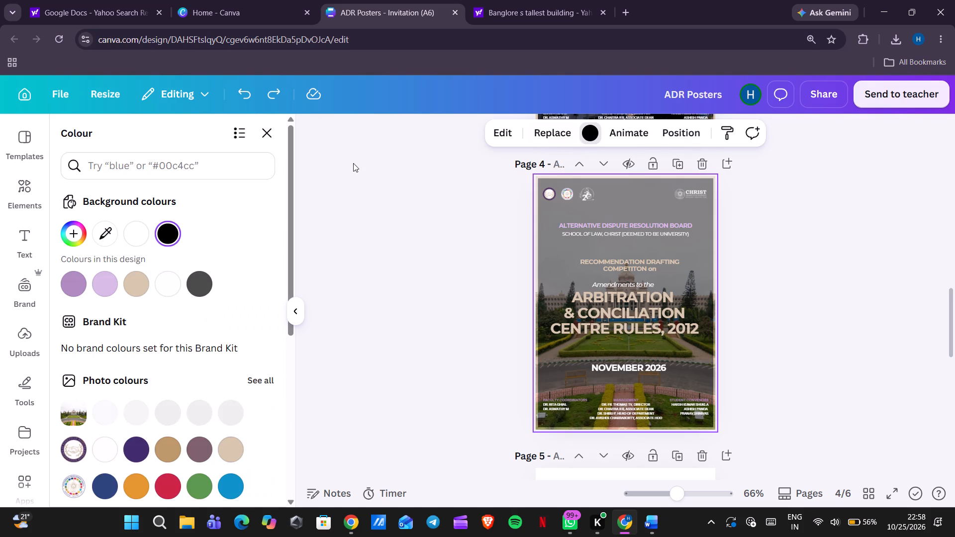
scroll(164, 417, down, 1)
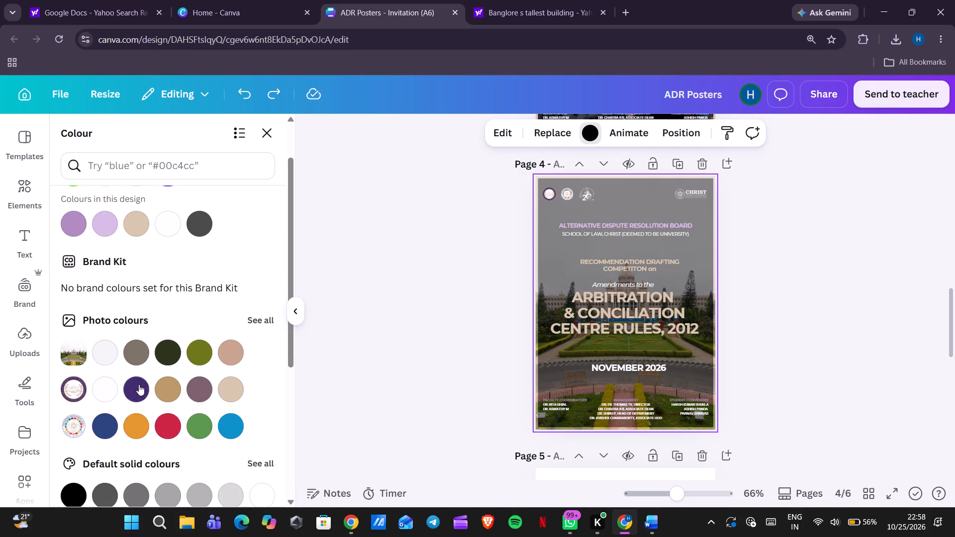
click(139, 386)
scroll(139, 386, down, 1)
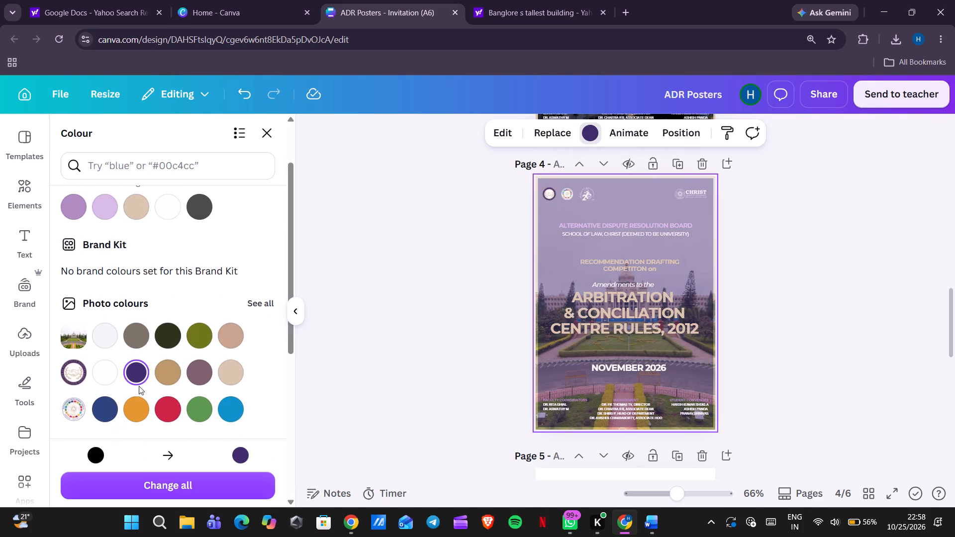
scroll(231, 325, down, 1)
scroll(231, 325, up, 4)
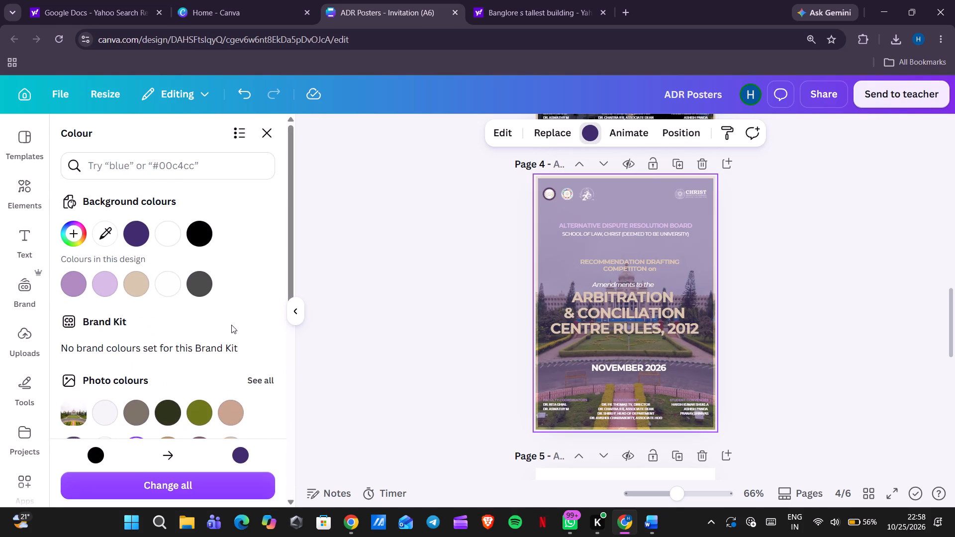
click(68, 233)
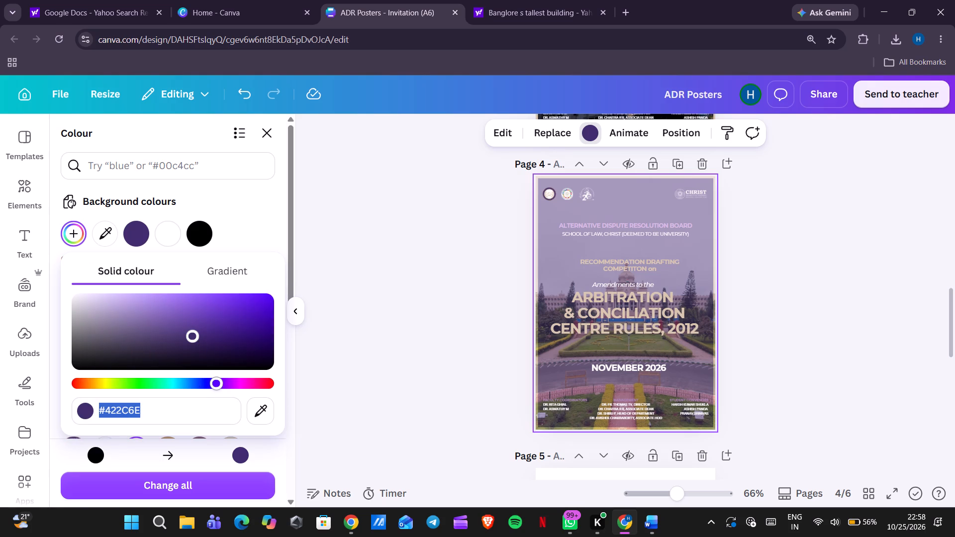
drag(216, 384, 227, 385)
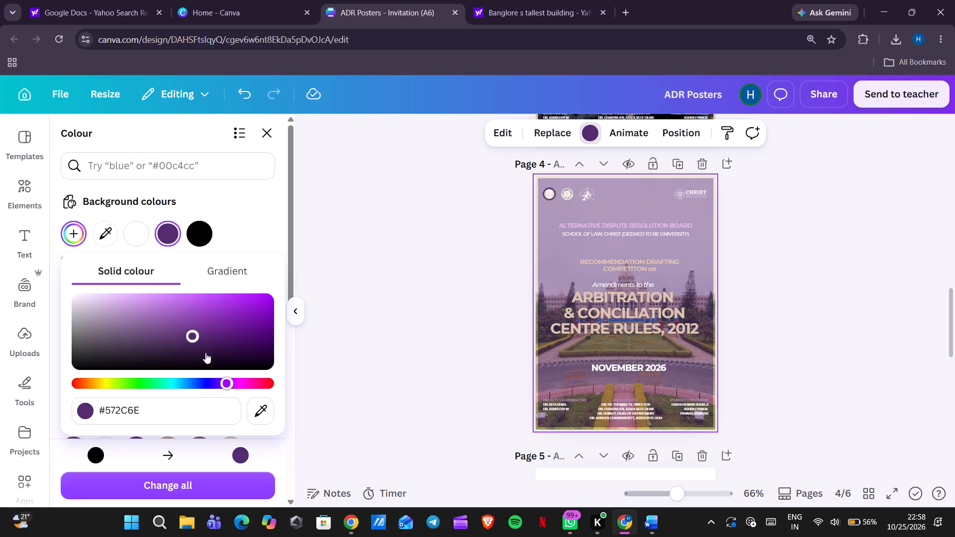
drag(192, 332, 238, 334)
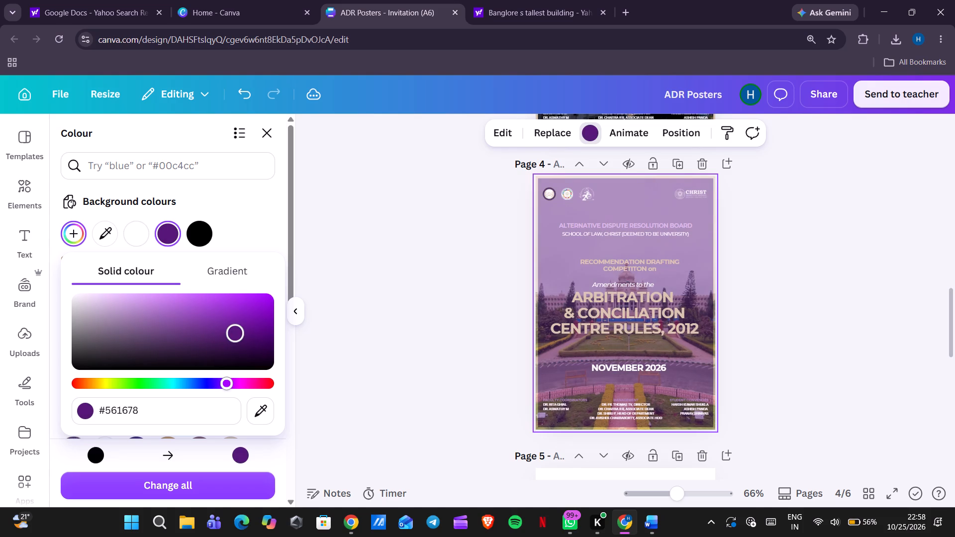
drag(238, 334, 237, 342)
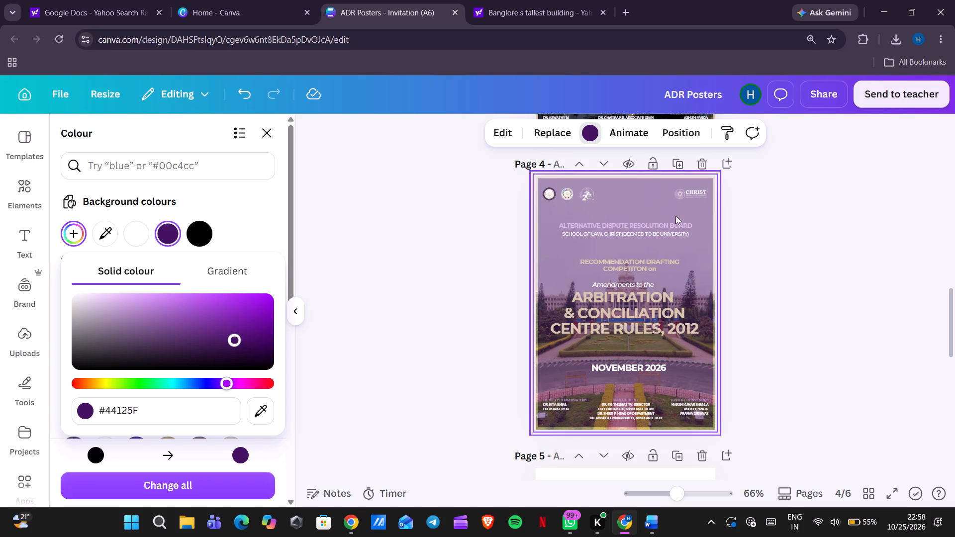
click(764, 266)
click(764, 266)
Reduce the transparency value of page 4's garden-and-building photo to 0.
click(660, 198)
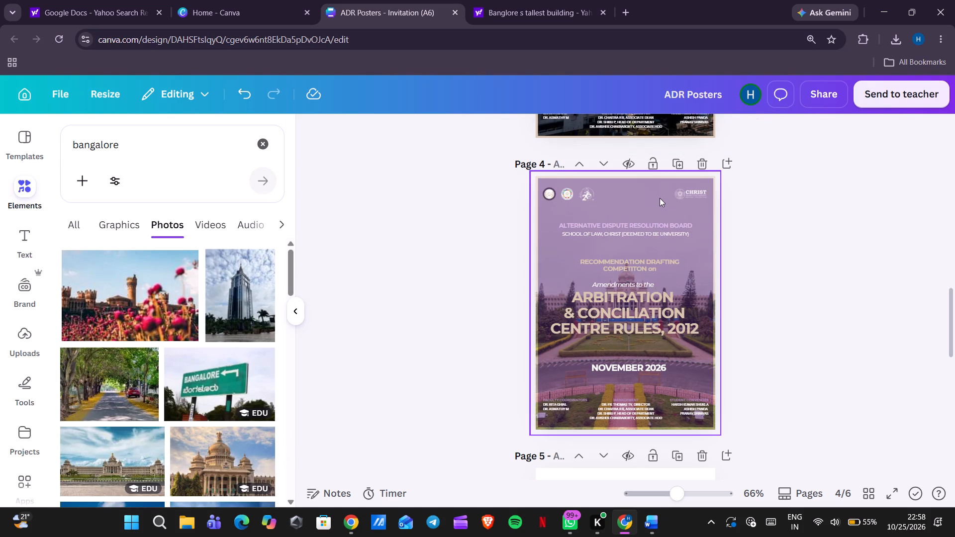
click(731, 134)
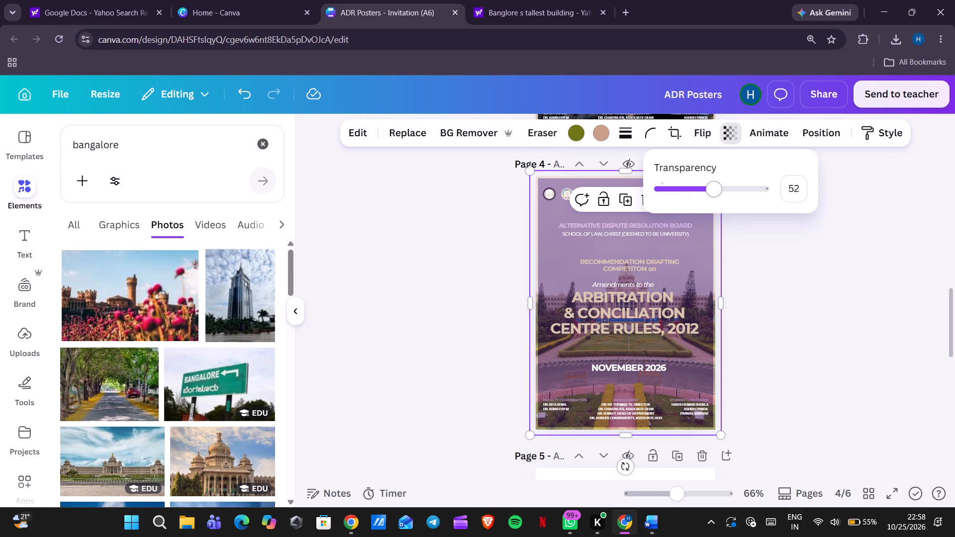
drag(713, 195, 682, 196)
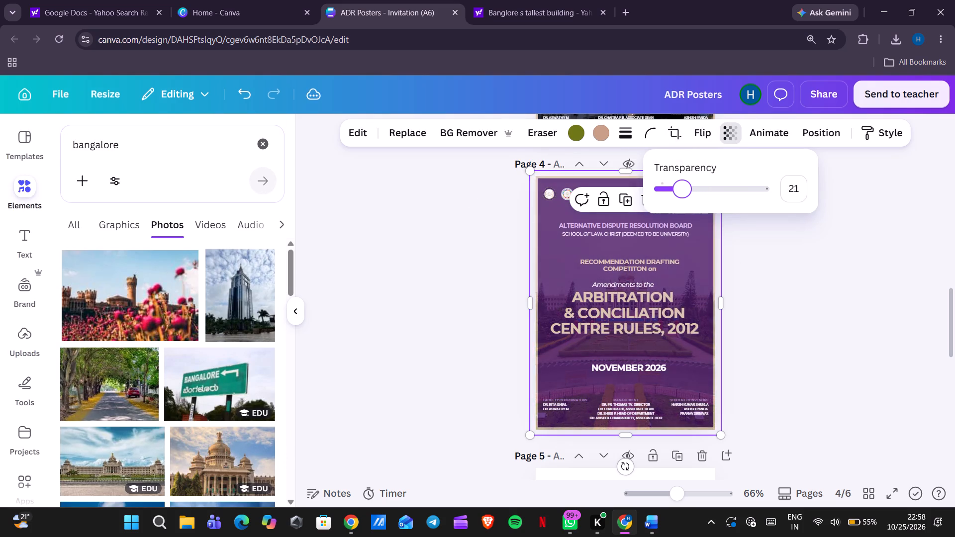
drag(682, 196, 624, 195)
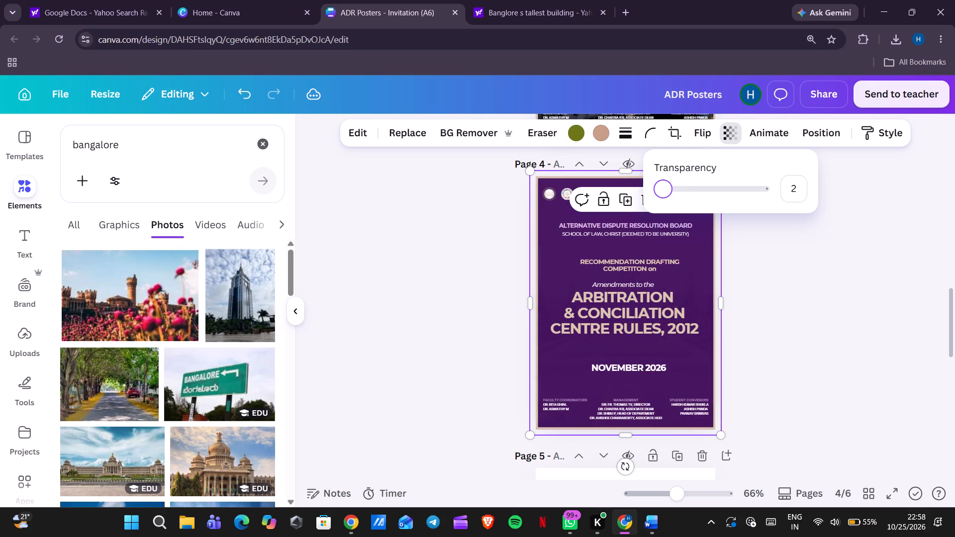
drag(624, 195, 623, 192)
Delete the garden-and-building photo from page 4.
key(Delete)
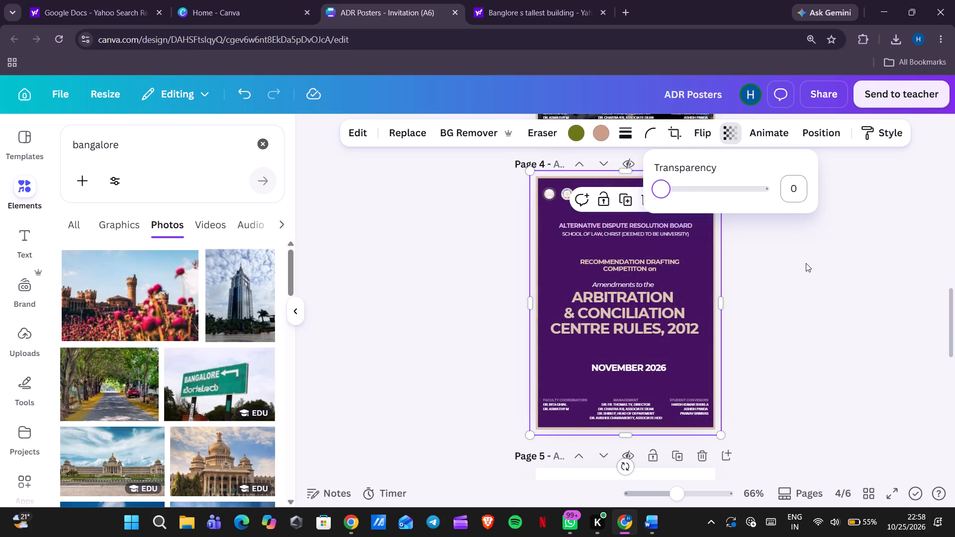
click(806, 263)
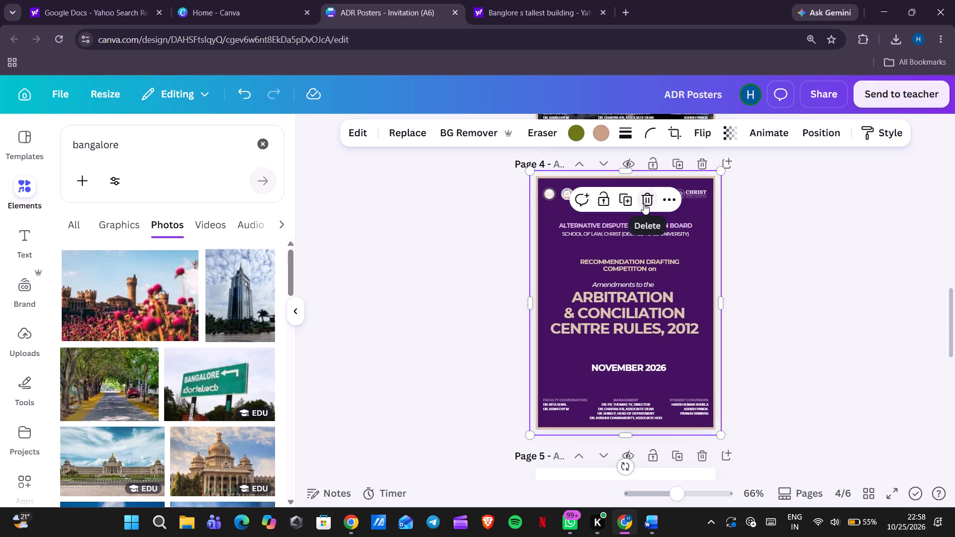
click(644, 203)
click(725, 243)
click(770, 246)
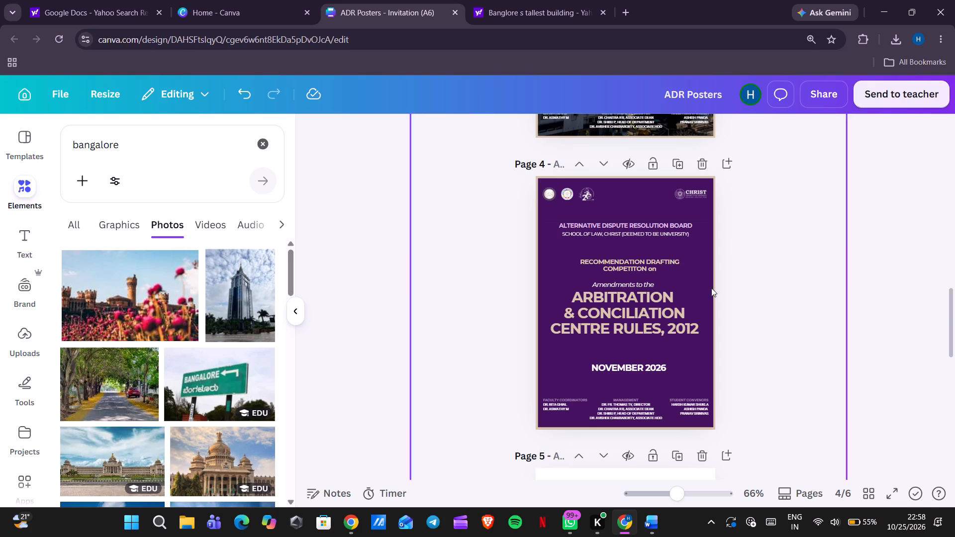
Add the Bangalore photo of a domed building beyond a grassy field under a cloudy sunset sky to page 4.
scroll(711, 289, down, 2)
scroll(798, 295, down, 3)
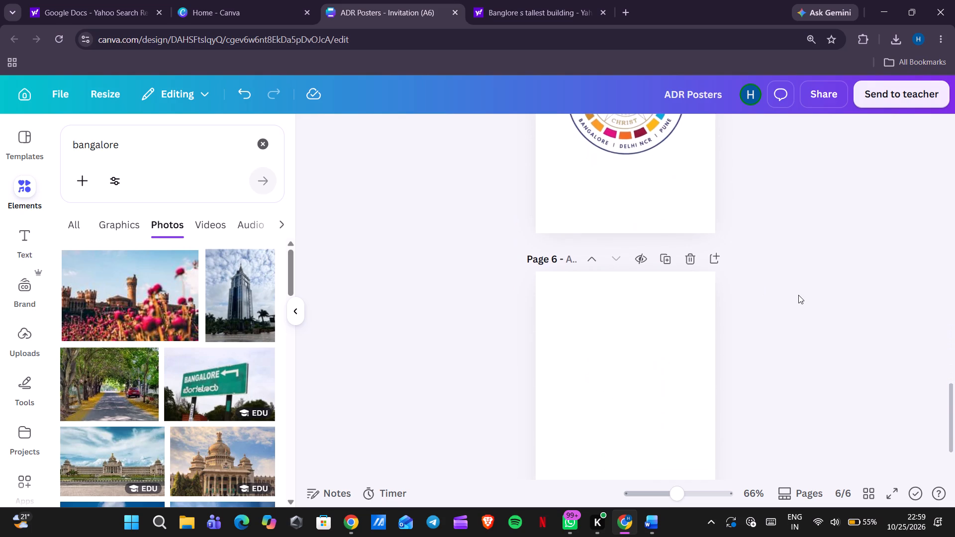
scroll(798, 295, up, 9)
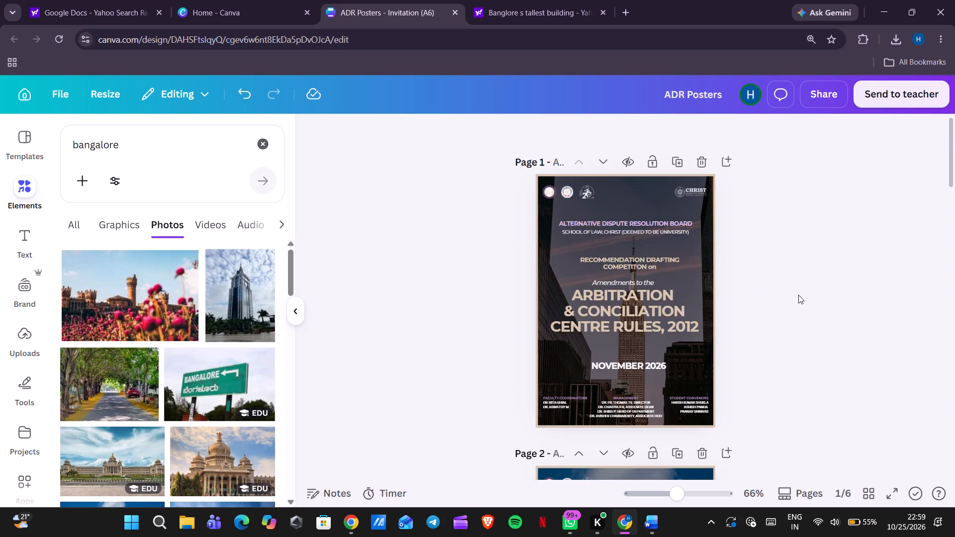
scroll(798, 295, down, 5)
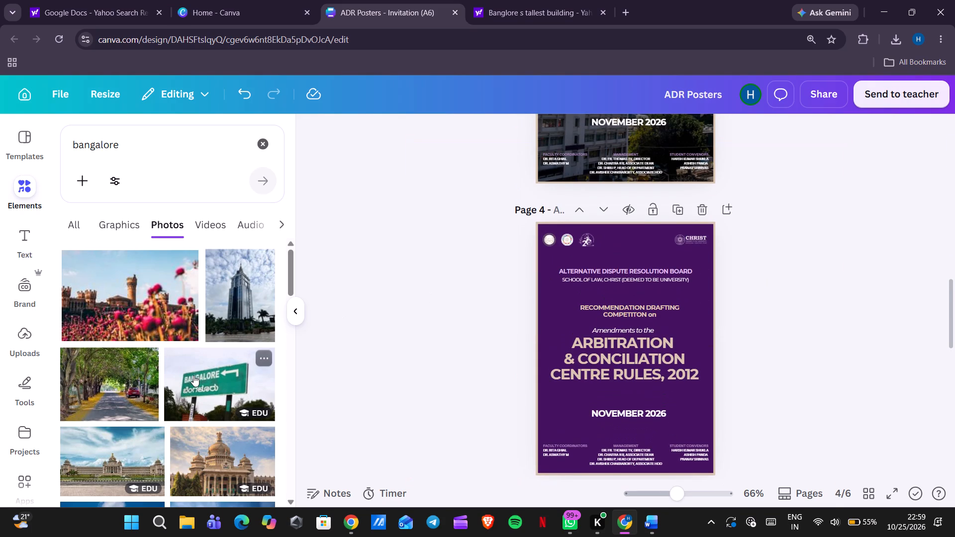
scroll(193, 412, down, 1)
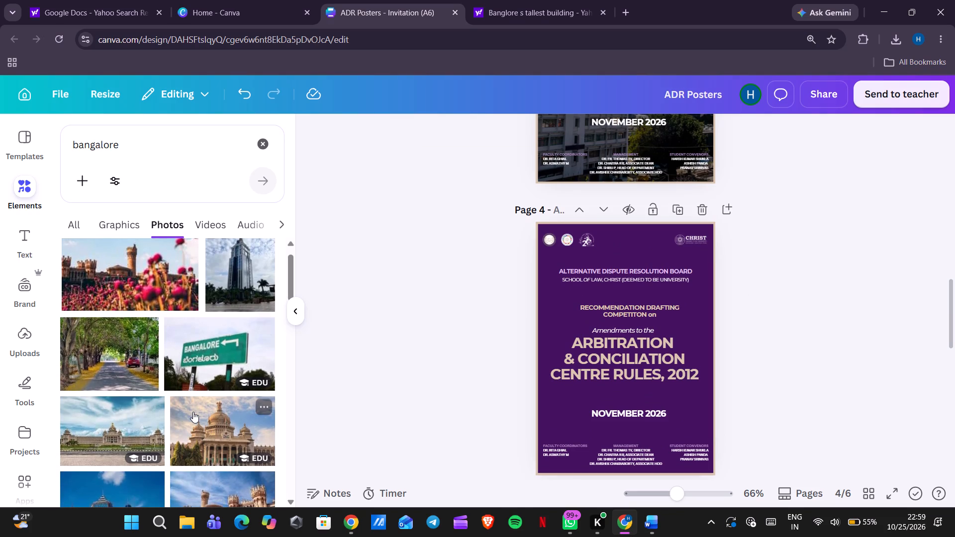
scroll(193, 412, down, 4)
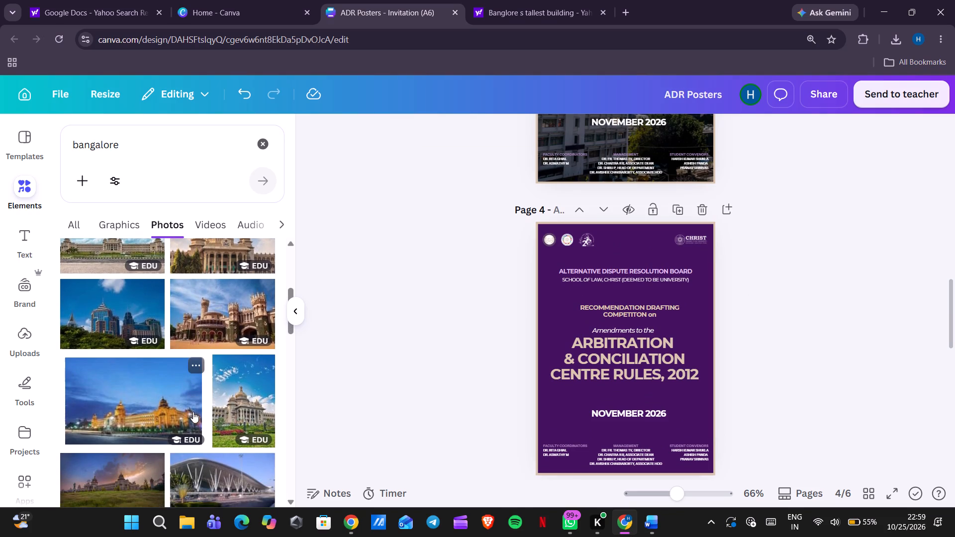
scroll(193, 412, down, 1)
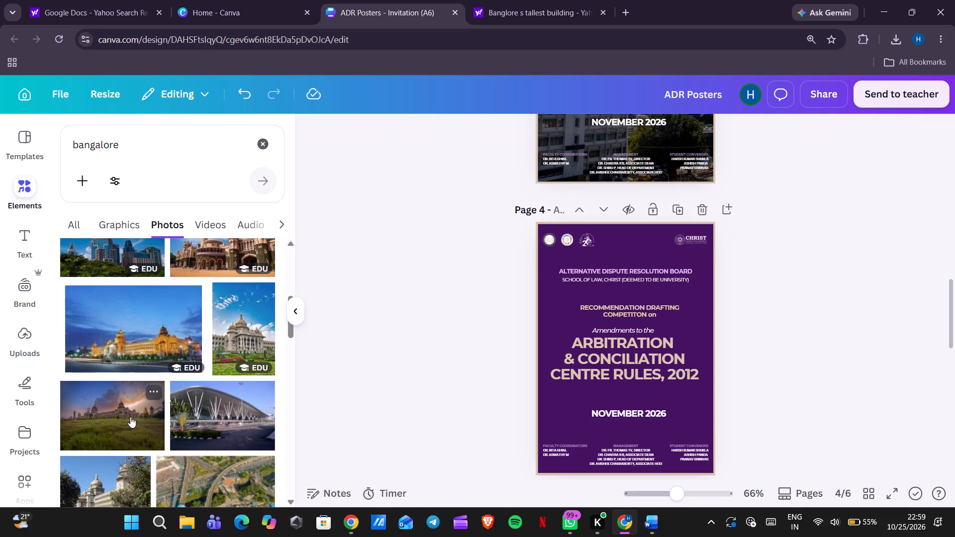
drag(132, 416, 575, 386)
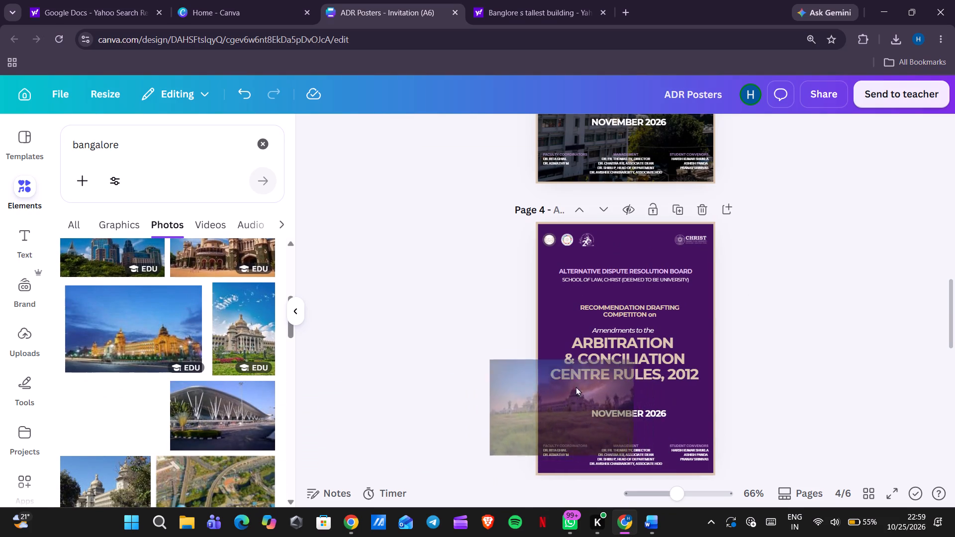
drag(575, 386, 628, 349)
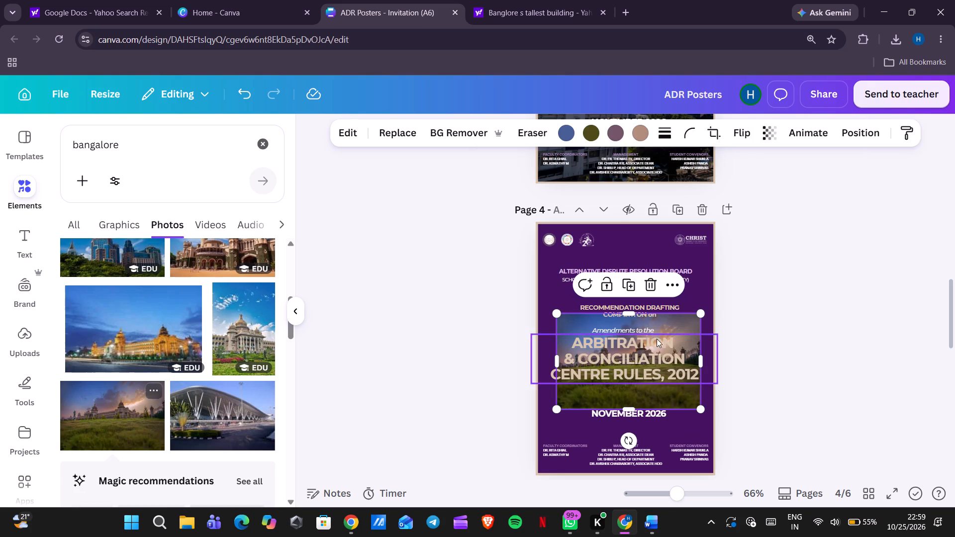
Enlarge the domed-building photo to about 230 by 153 and position it to cover all of page 4.
drag(683, 328, 650, 236)
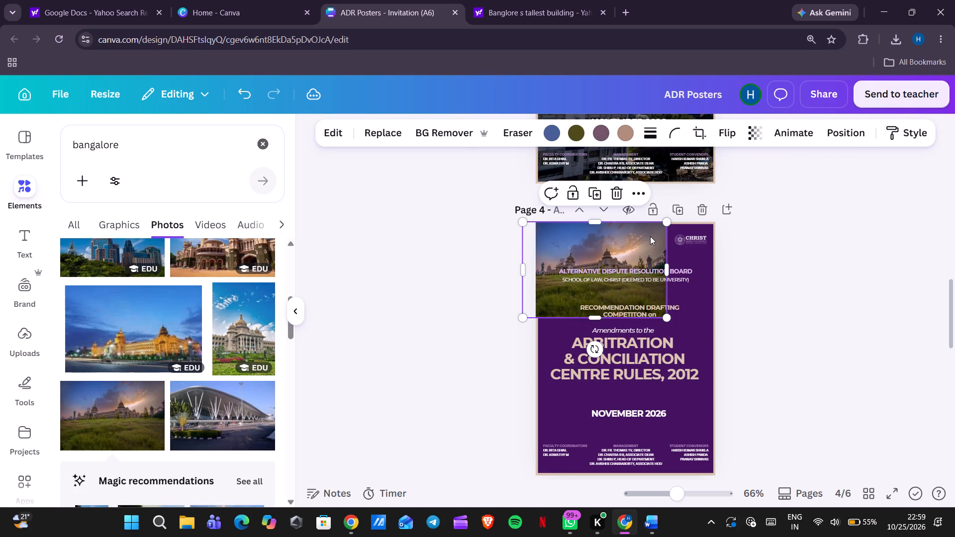
drag(669, 316, 873, 484)
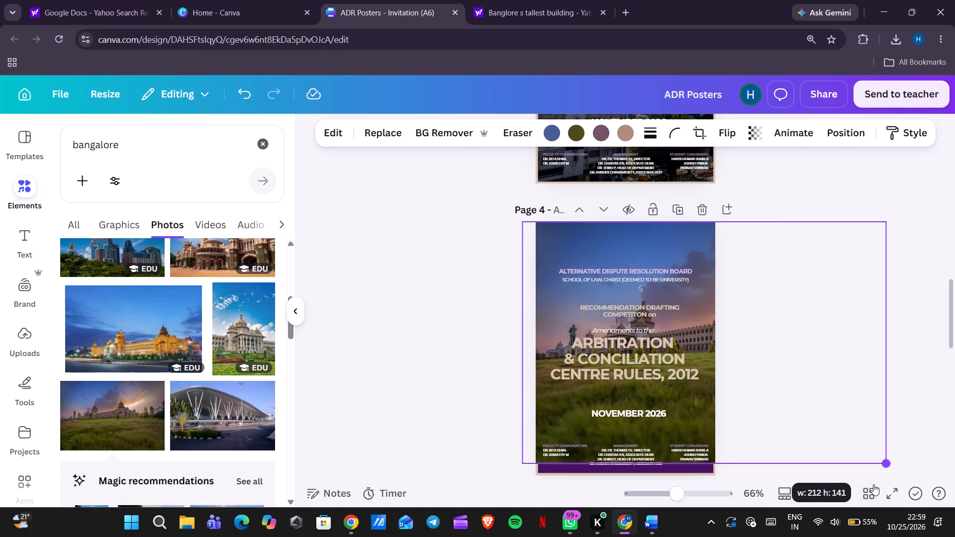
drag(873, 484, 892, 498)
drag(817, 415, 813, 415)
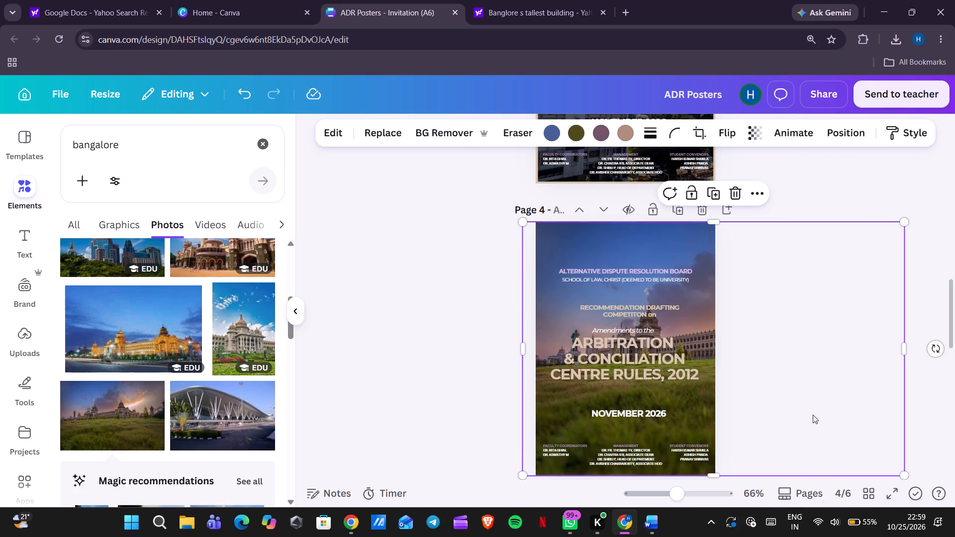
drag(813, 415, 781, 415)
drag(486, 474, 471, 479)
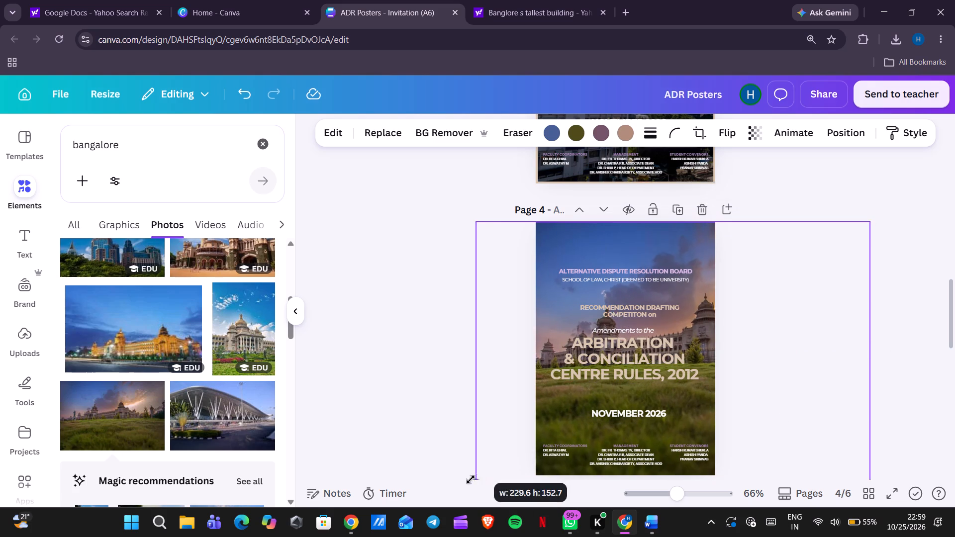
drag(471, 479, 471, 480)
drag(757, 396, 756, 389)
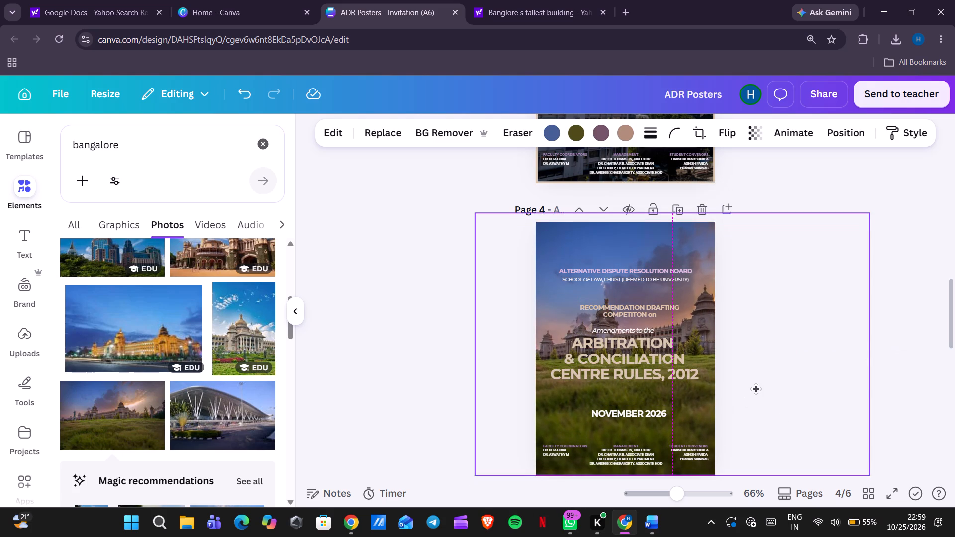
drag(756, 389, 755, 391)
Move the domed-building photo down page 4's layer order, directly above the dark purple background and beneath the border, logos and text.
click(838, 130)
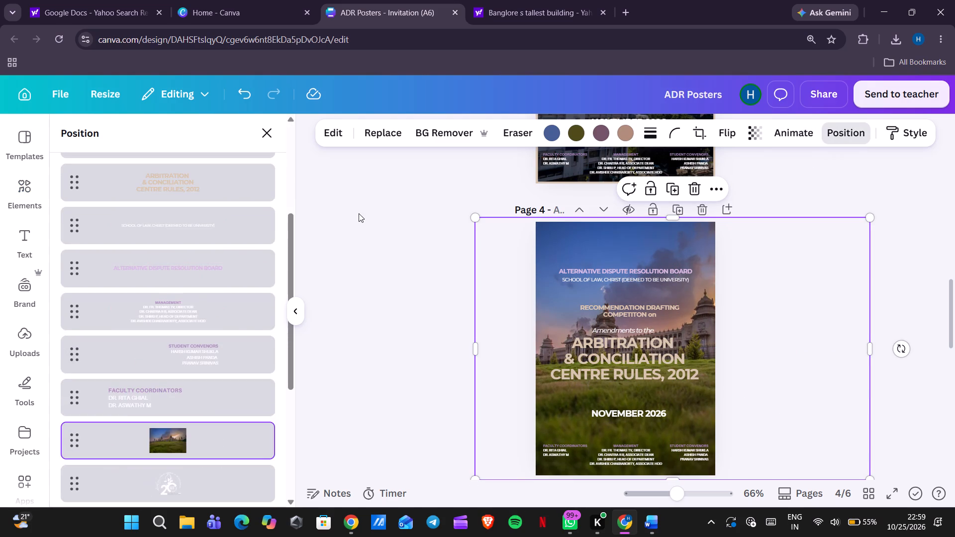
scroll(196, 341, down, 3)
drag(180, 217, 173, 370)
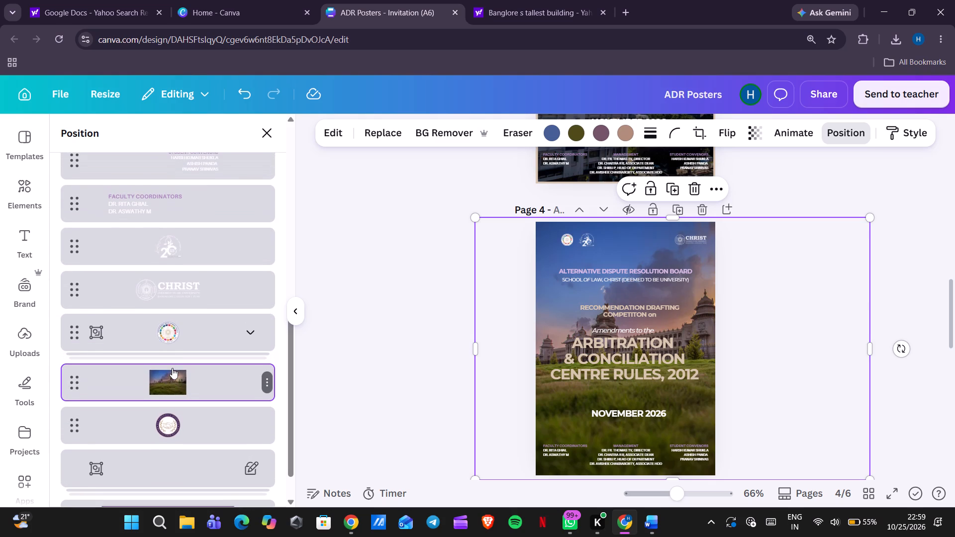
scroll(172, 368, down, 2)
drag(165, 326, 166, 405)
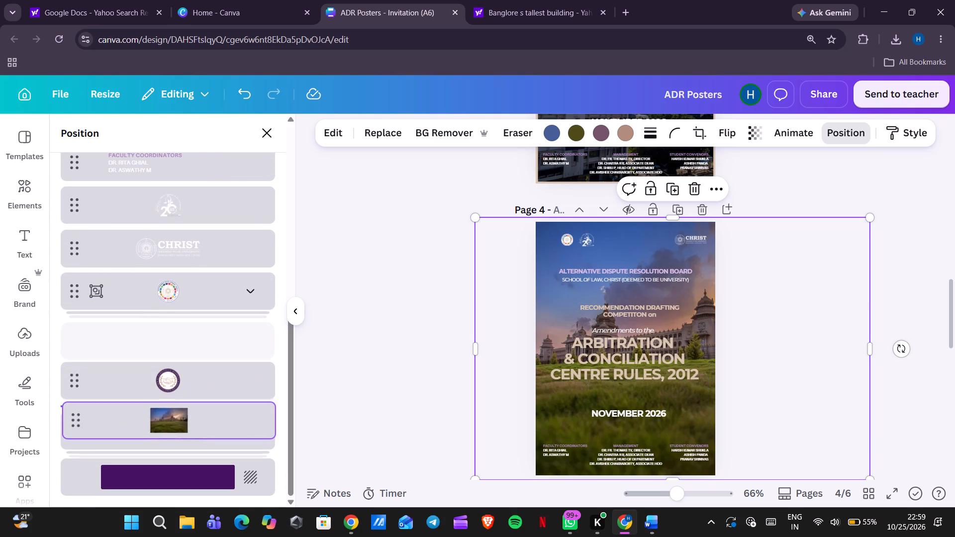
drag(166, 405, 161, 440)
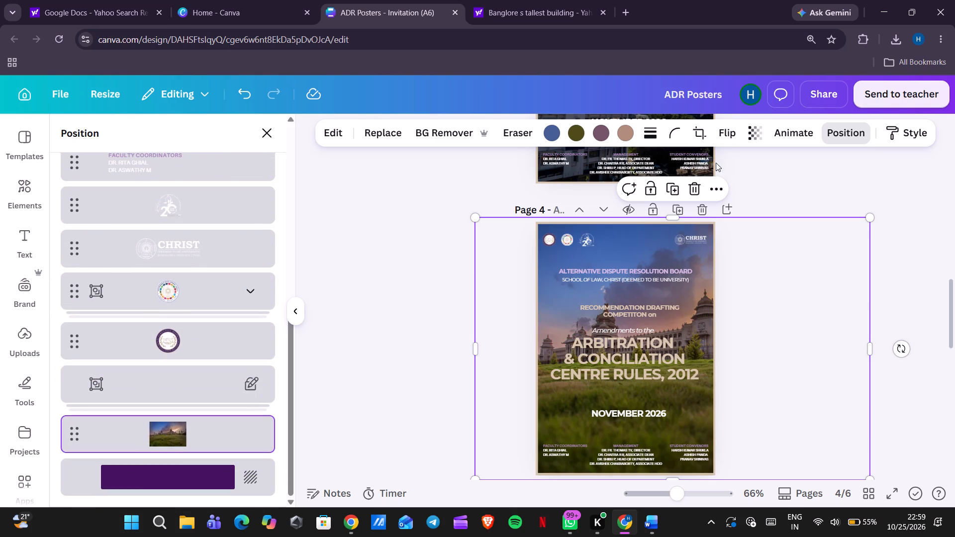
Set the transparency value of page 4's domed-building photo to 69.
click(754, 127)
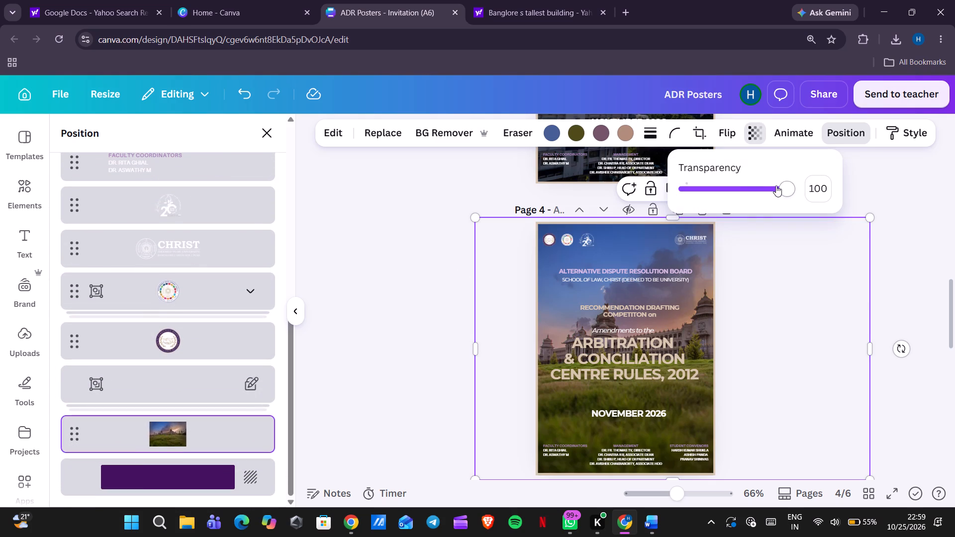
click(776, 185)
click(766, 190)
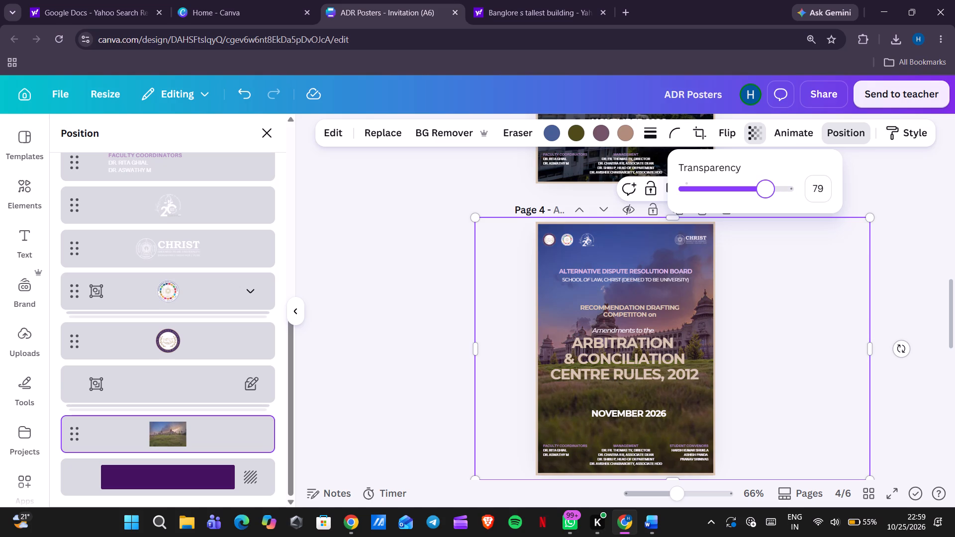
click(753, 194)
click(732, 201)
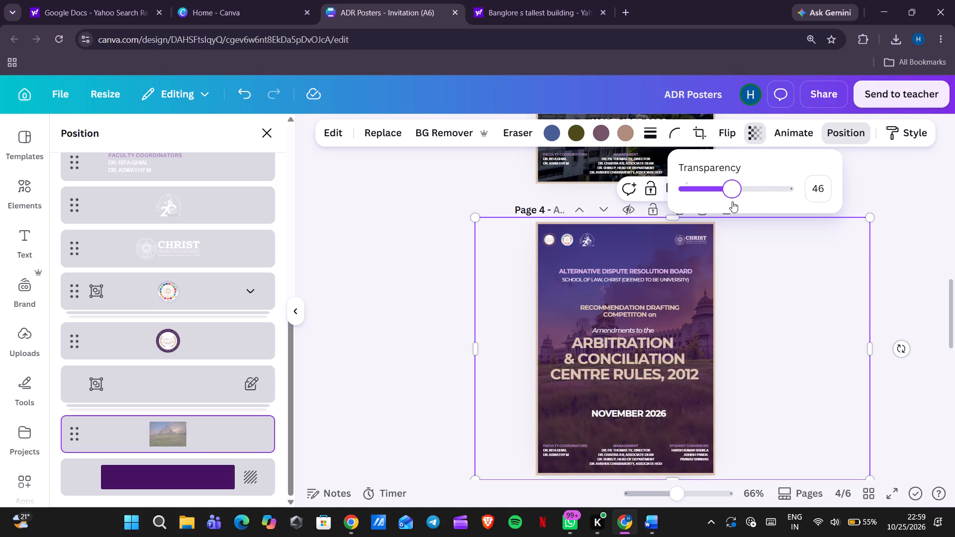
click(741, 199)
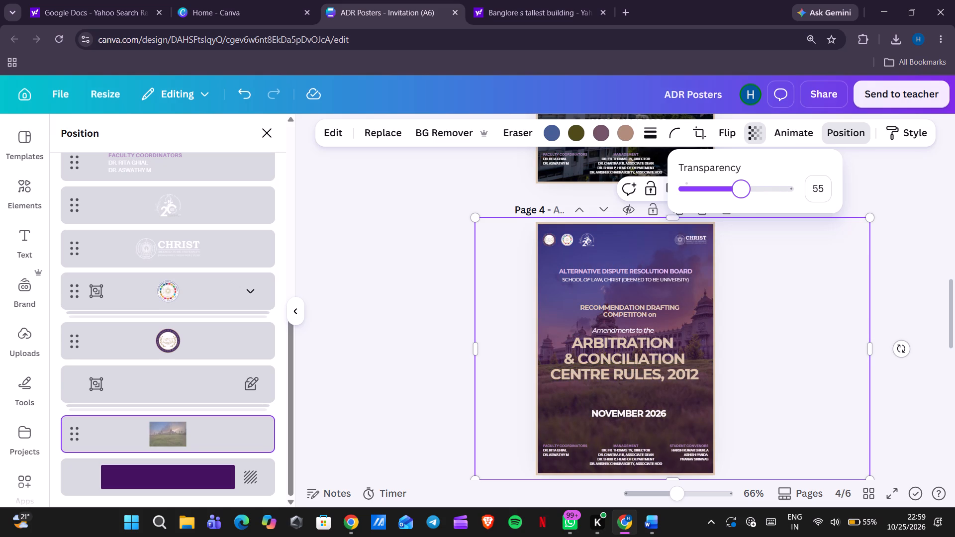
click(734, 196)
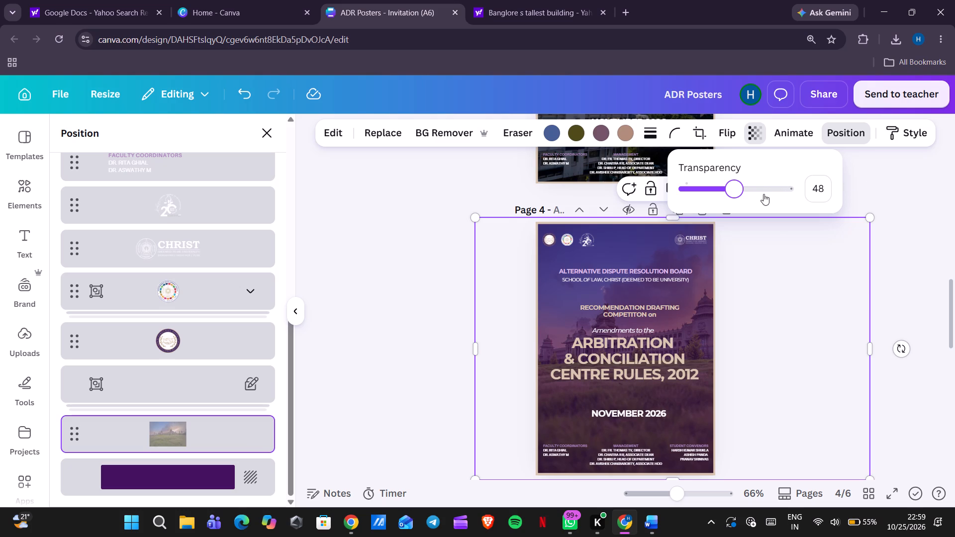
click(747, 194)
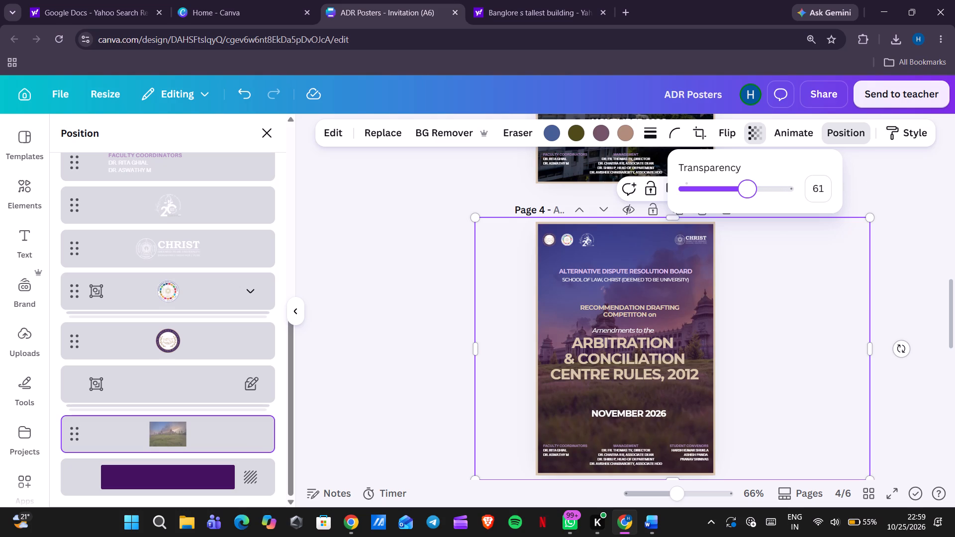
click(756, 193)
Recolour the olive tone of page 4's photo to dark purple #44125F.
click(577, 140)
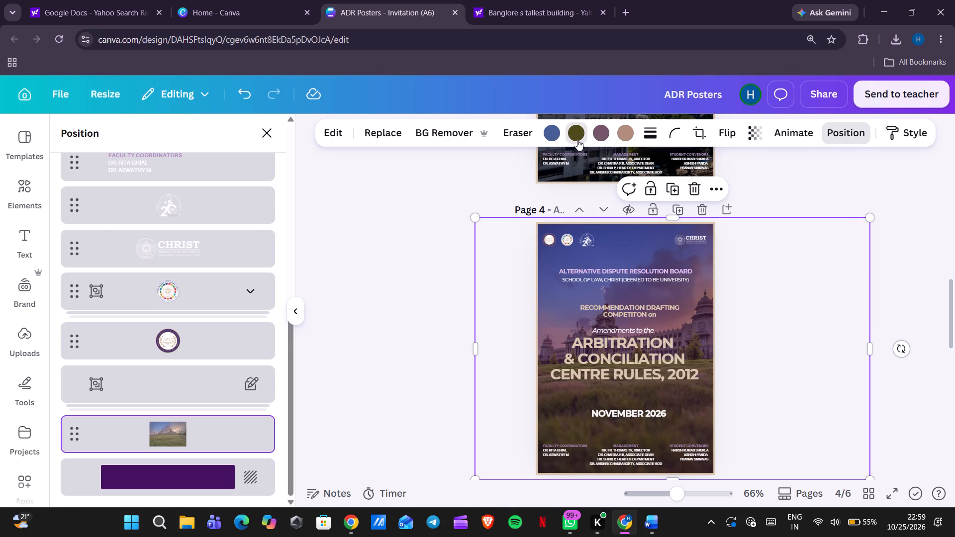
click(166, 241)
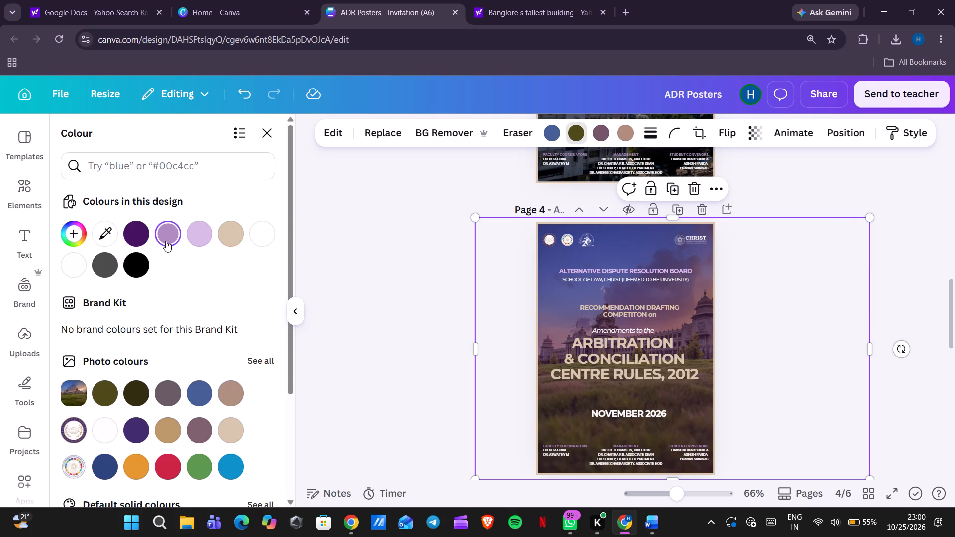
click(138, 236)
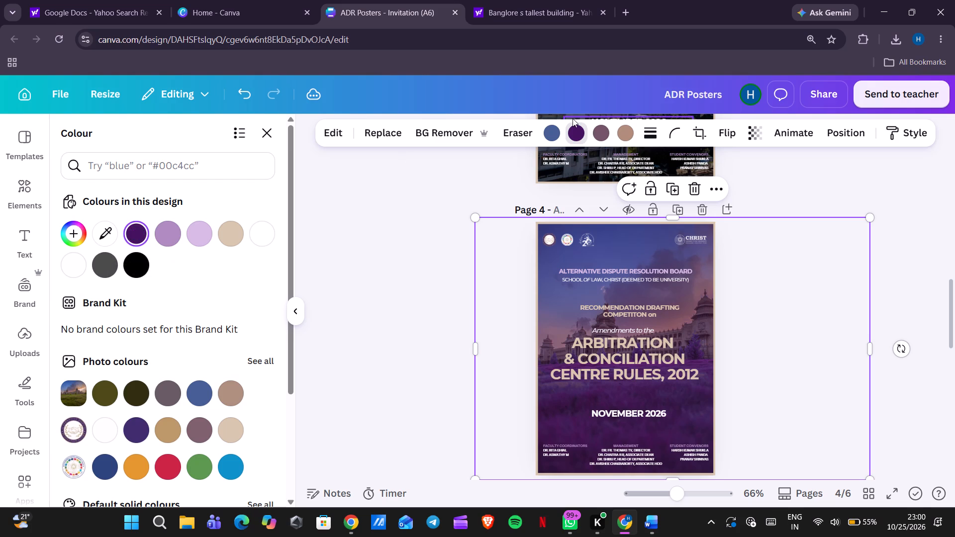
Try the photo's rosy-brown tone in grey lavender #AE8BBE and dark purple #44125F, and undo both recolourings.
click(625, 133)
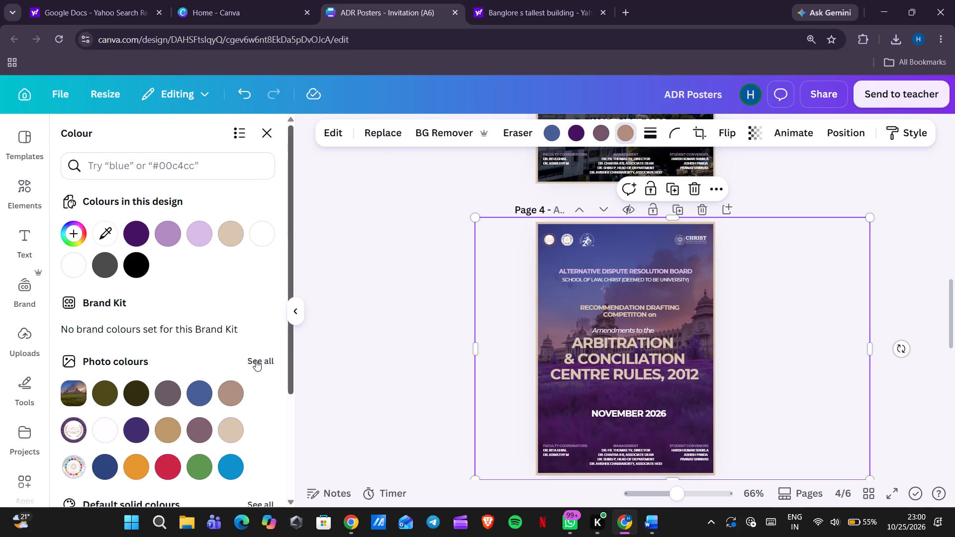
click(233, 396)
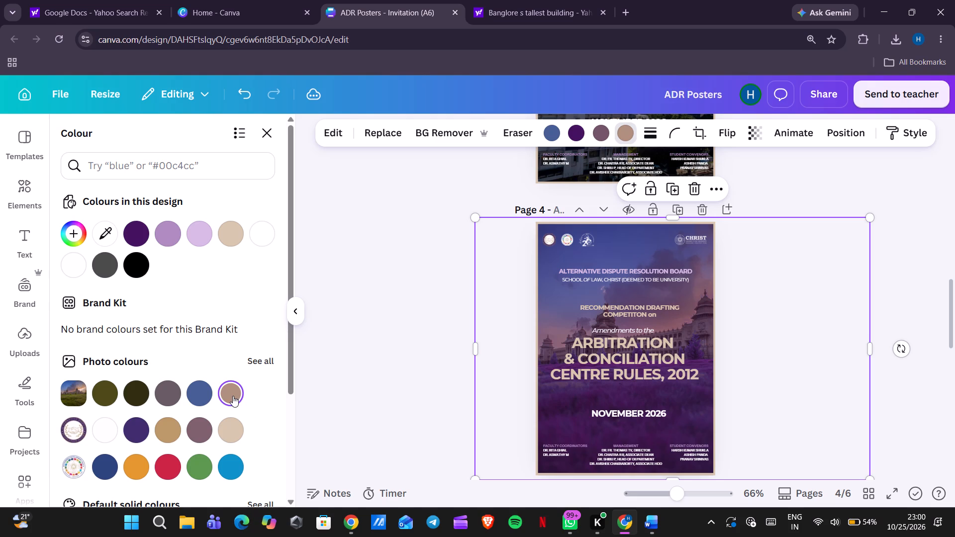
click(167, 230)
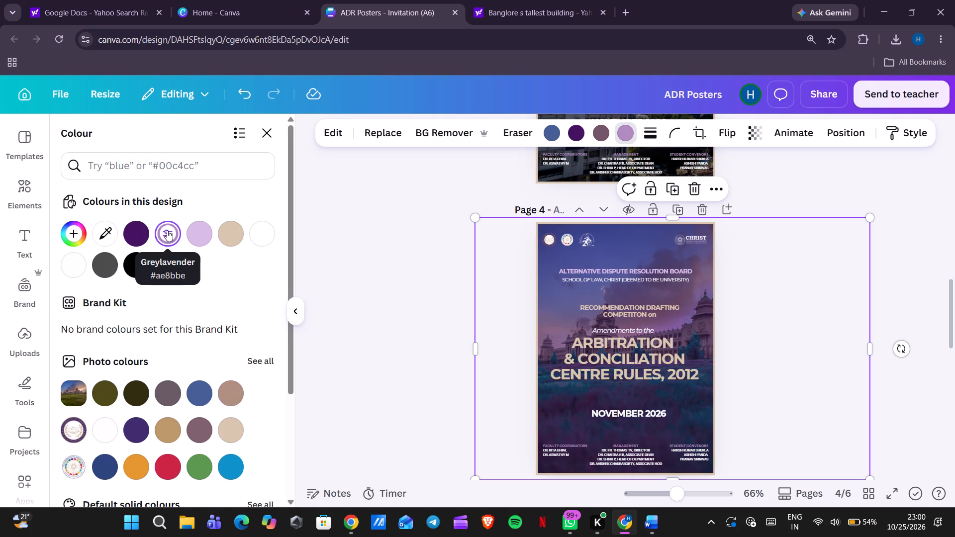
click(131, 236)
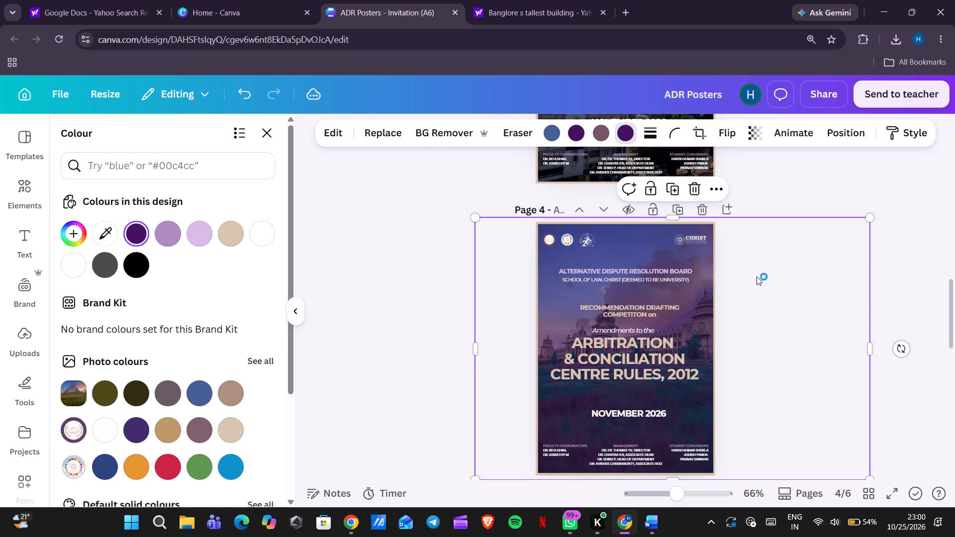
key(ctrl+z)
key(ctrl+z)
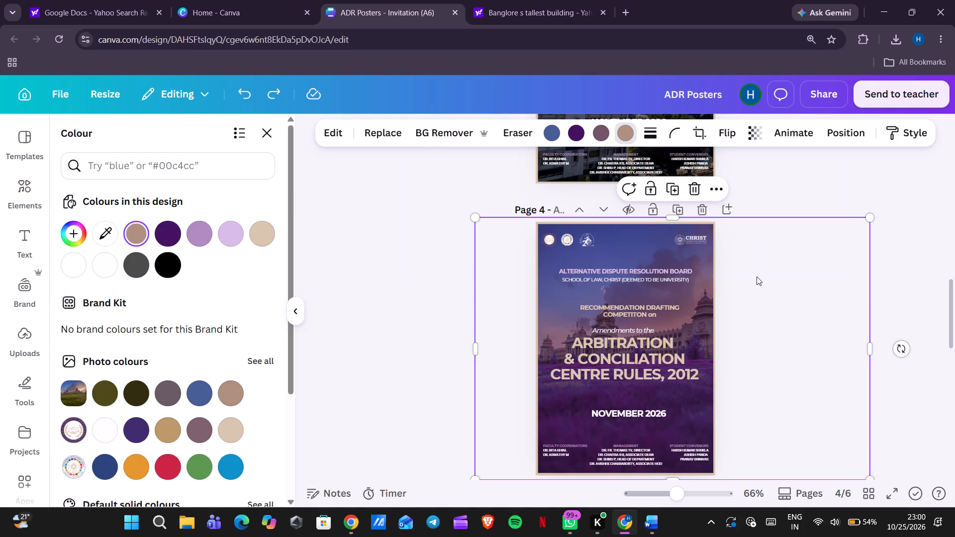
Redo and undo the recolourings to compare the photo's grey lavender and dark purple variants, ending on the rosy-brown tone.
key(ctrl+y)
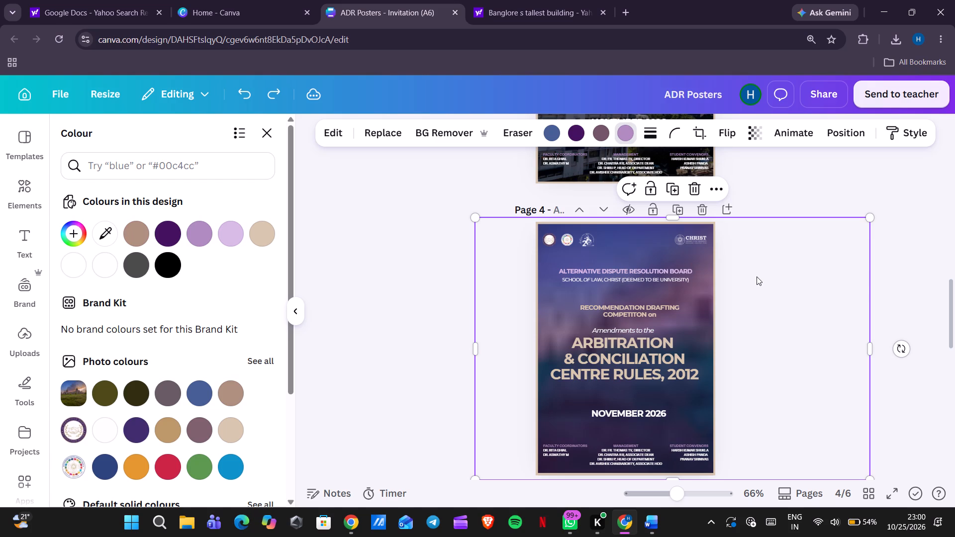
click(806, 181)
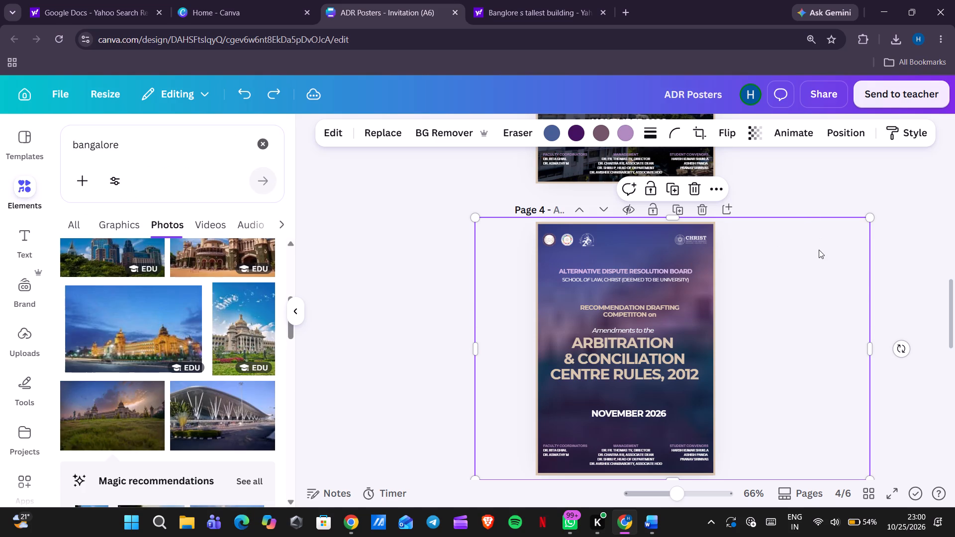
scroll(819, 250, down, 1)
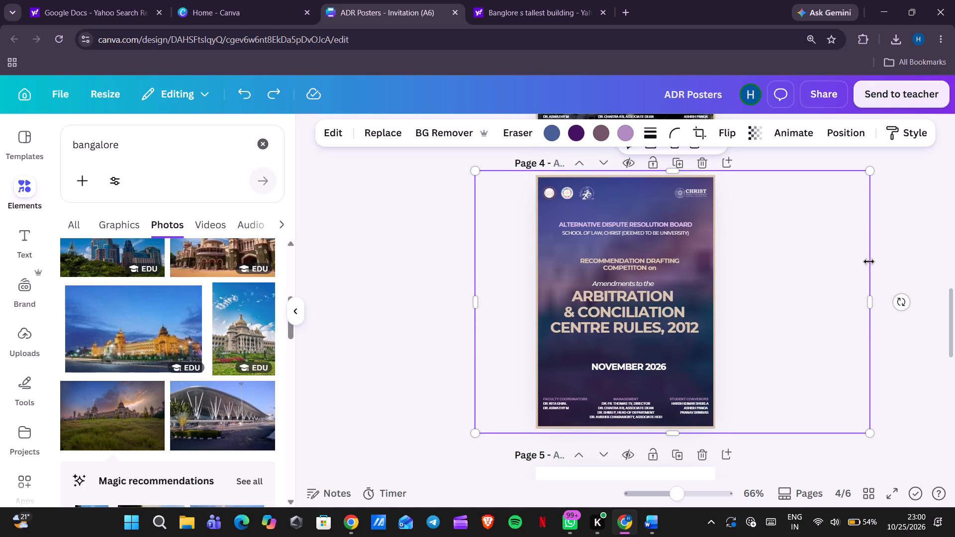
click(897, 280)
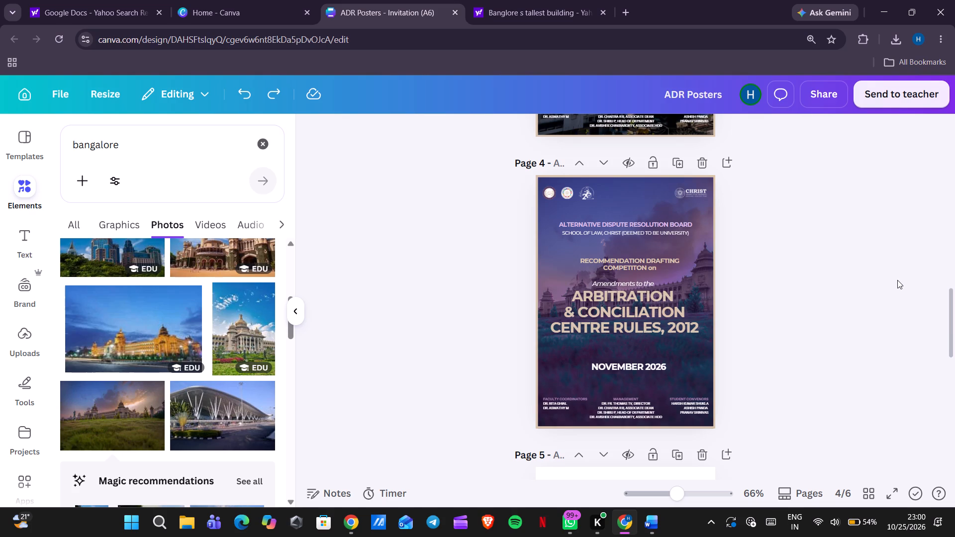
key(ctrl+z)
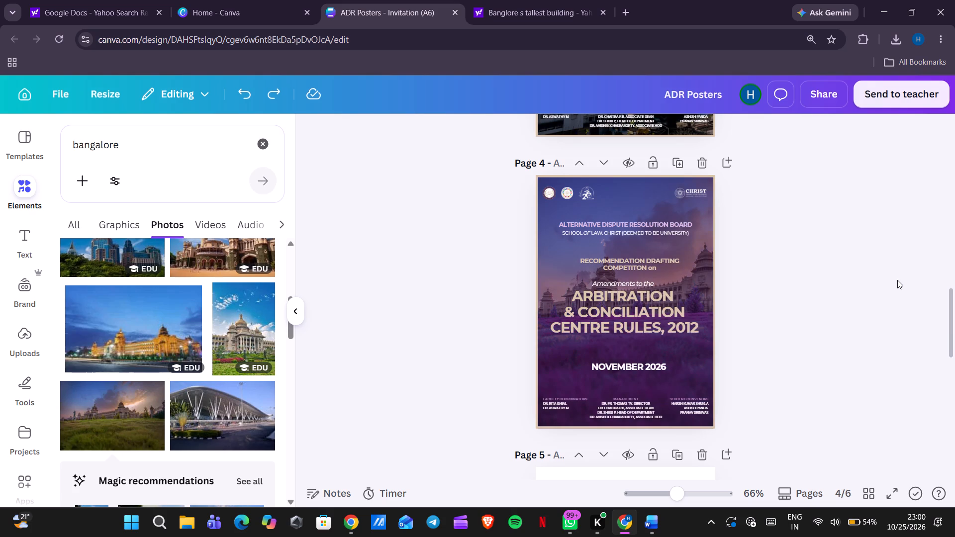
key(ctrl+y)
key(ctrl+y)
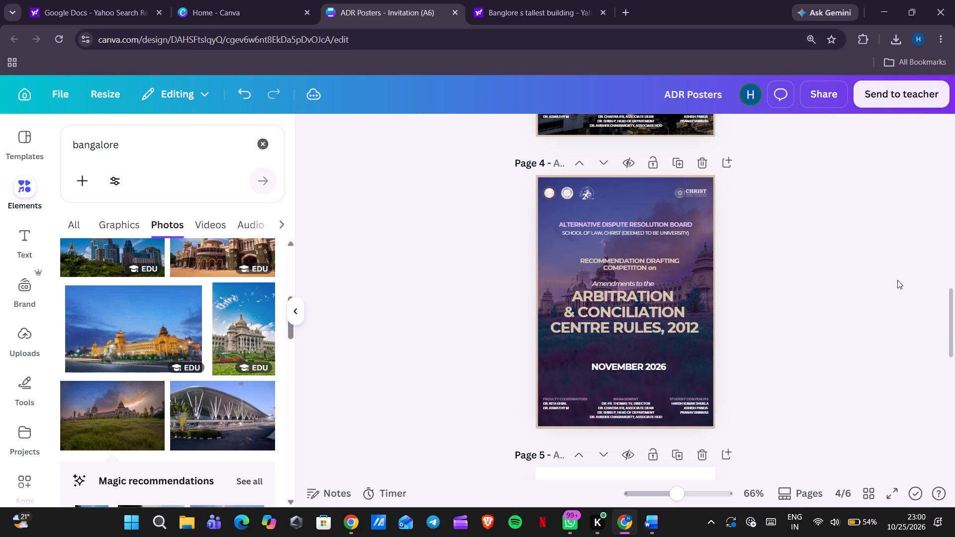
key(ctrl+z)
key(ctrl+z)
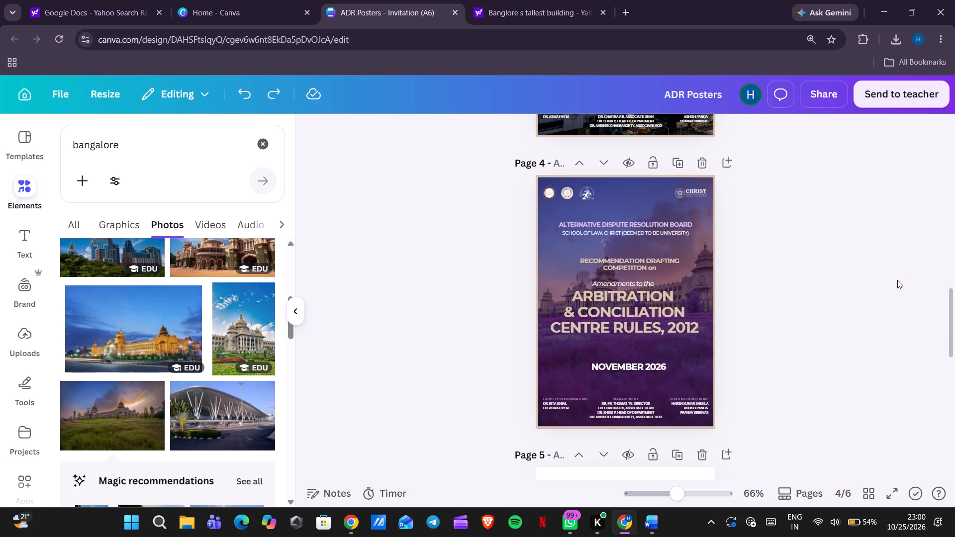
Change the text colour of page 4's Faculty Coordinators block to white #FFFFFF.
click(870, 294)
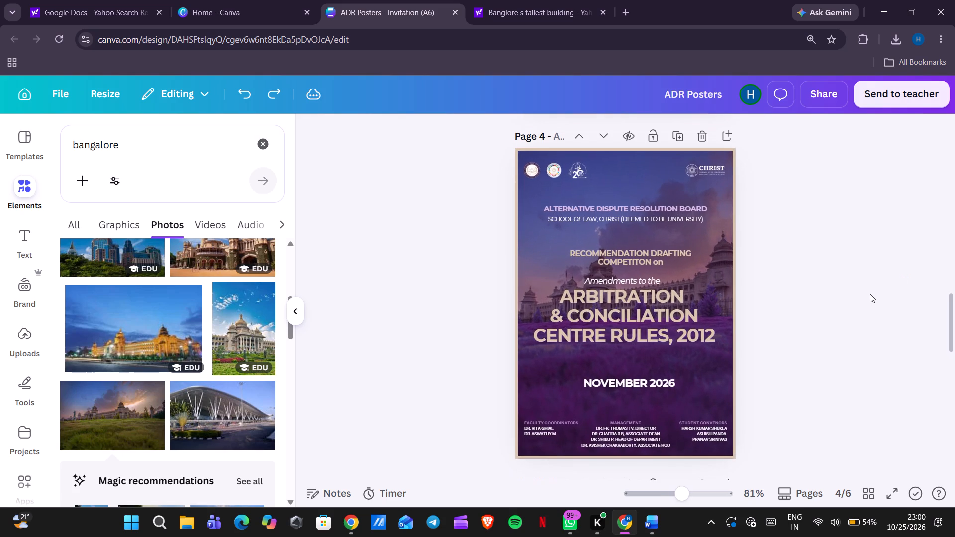
click(563, 434)
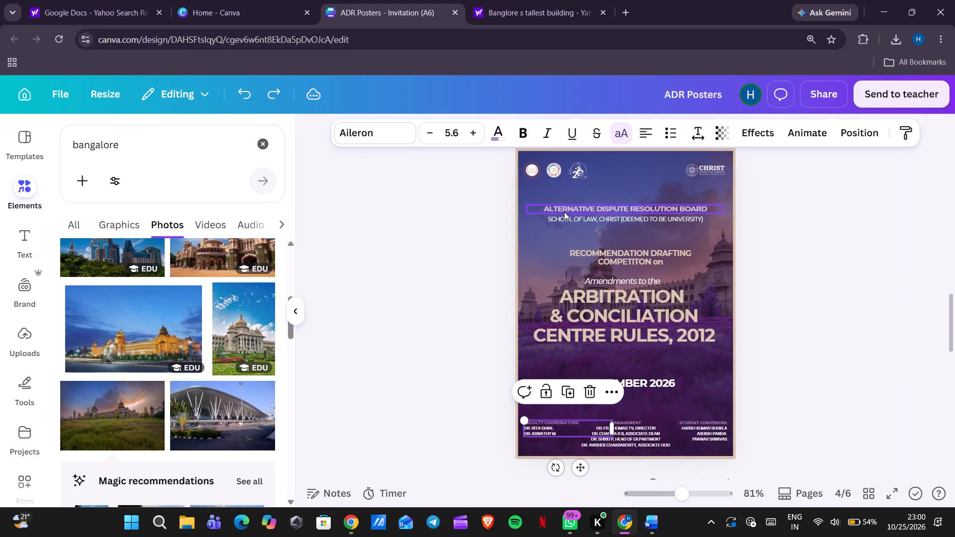
click(505, 138)
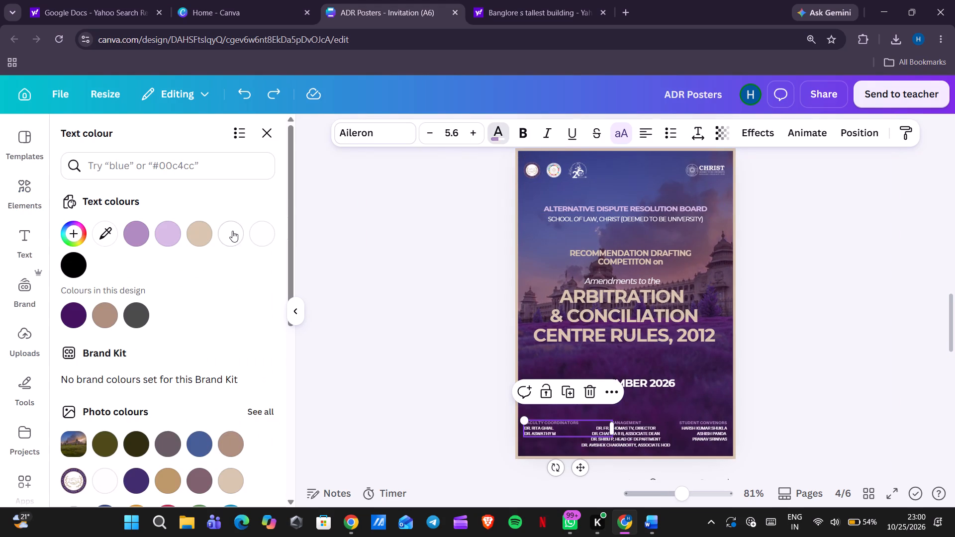
click(235, 231)
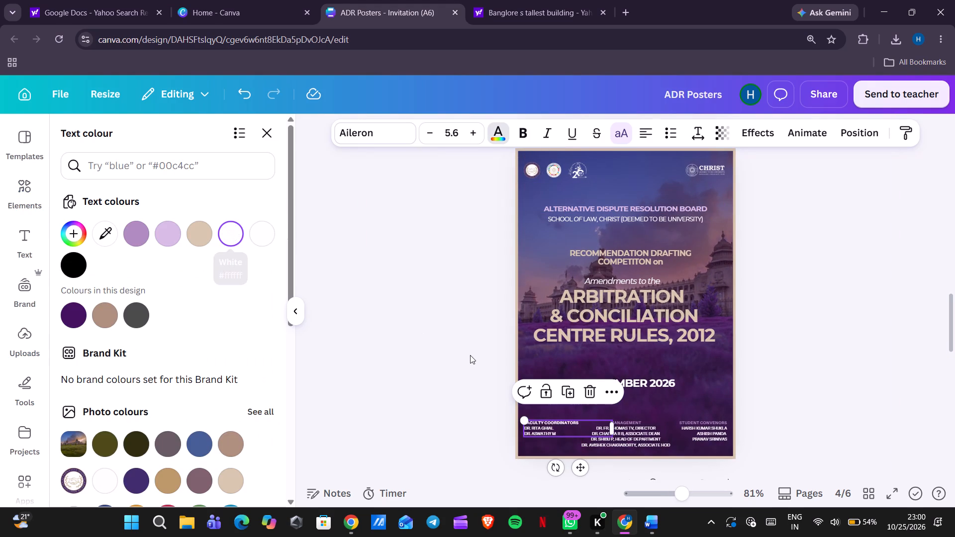
Change the text colour of page 4's Management and Student Convenors blocks to white #FFFFFF.
scroll(596, 367, down, 2)
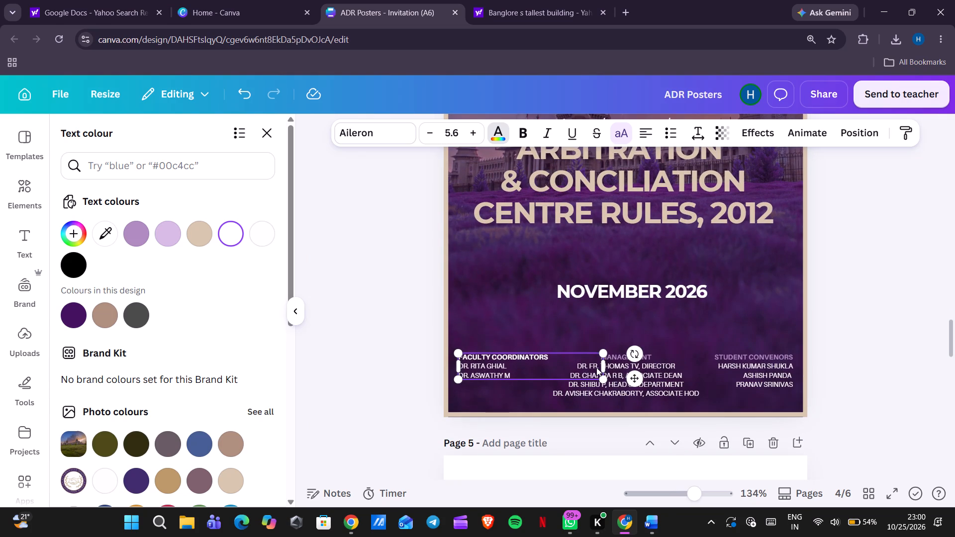
click(680, 392)
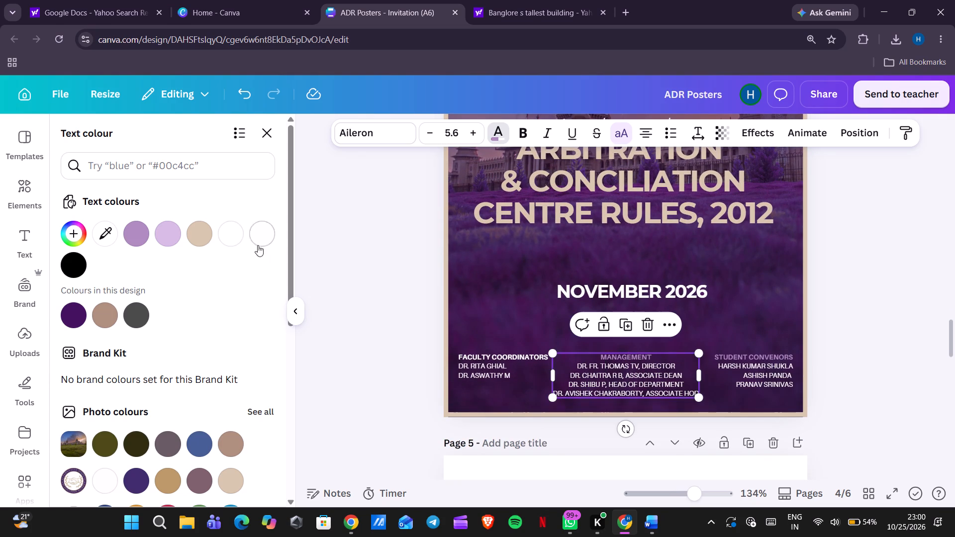
click(234, 236)
click(737, 372)
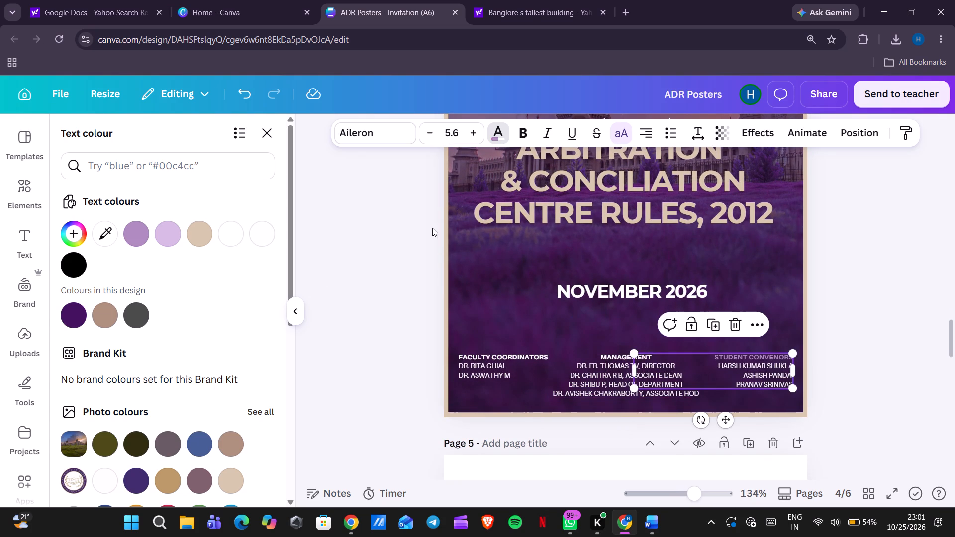
click(236, 238)
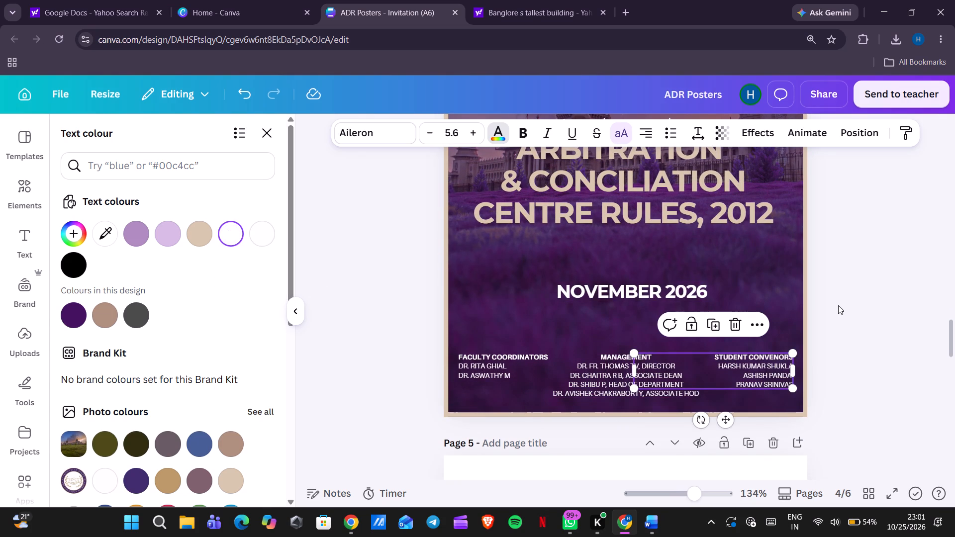
click(838, 305)
click(838, 305)
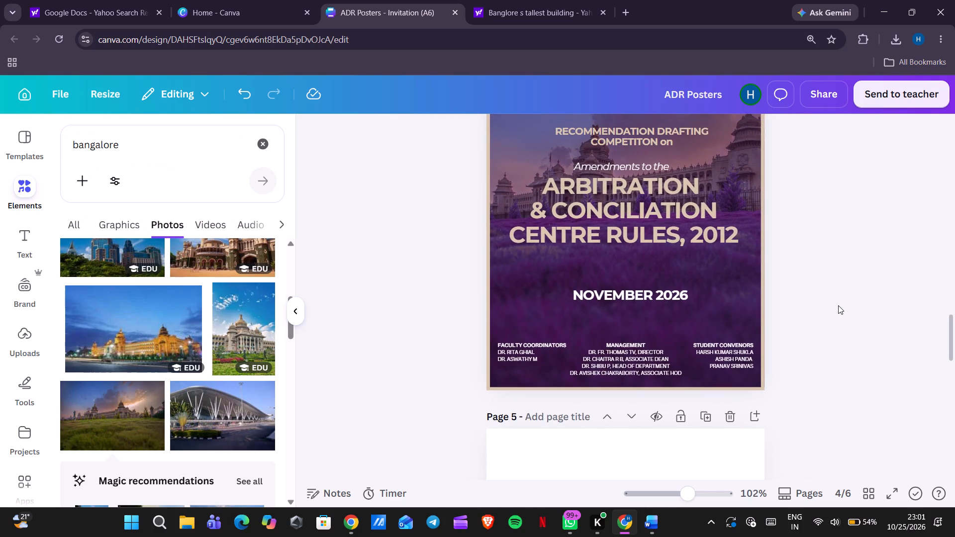
Recolour only the Faculty Coordinators heading line on page 4 to pastel greyorange #D8C5AE.
scroll(838, 305, up, 1)
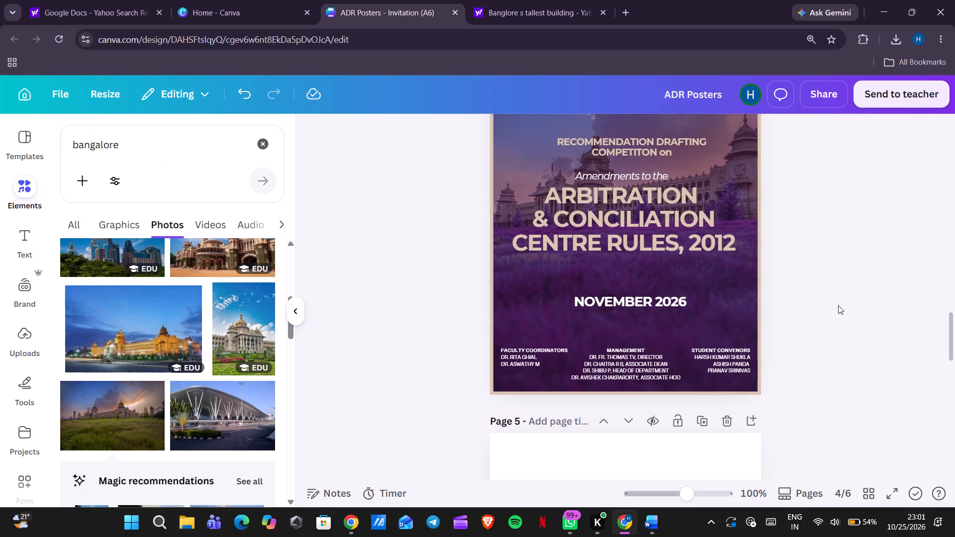
scroll(838, 305, up, 2)
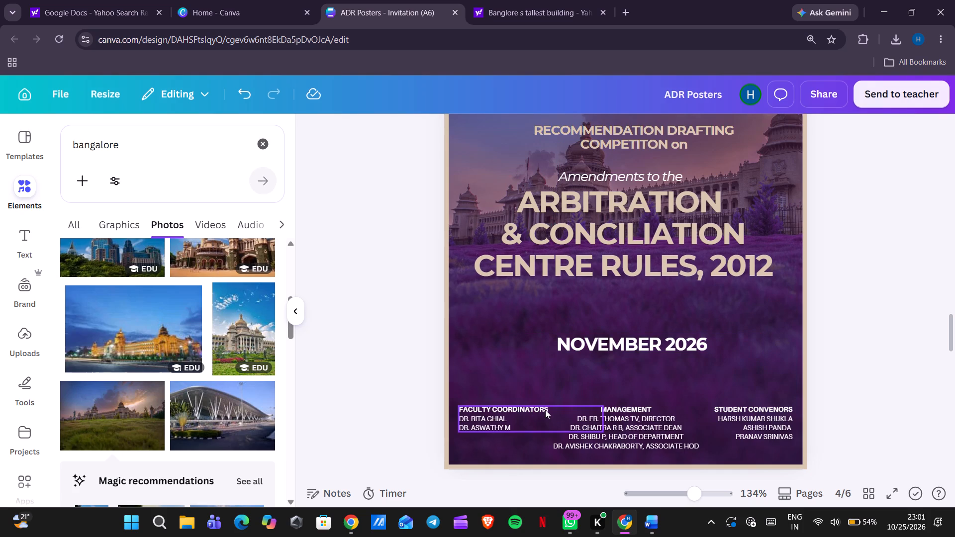
double_click(546, 410)
click(550, 408)
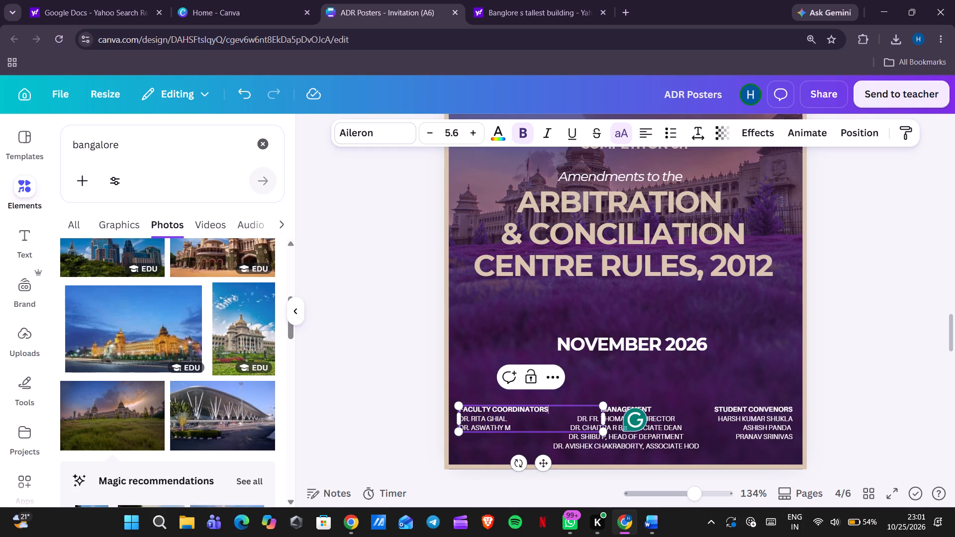
drag(550, 408, 458, 409)
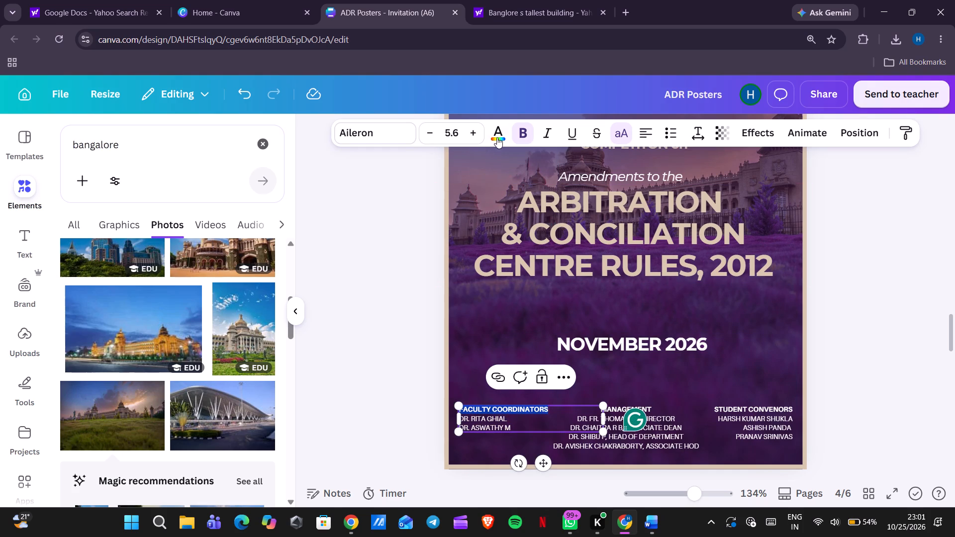
click(500, 135)
click(199, 238)
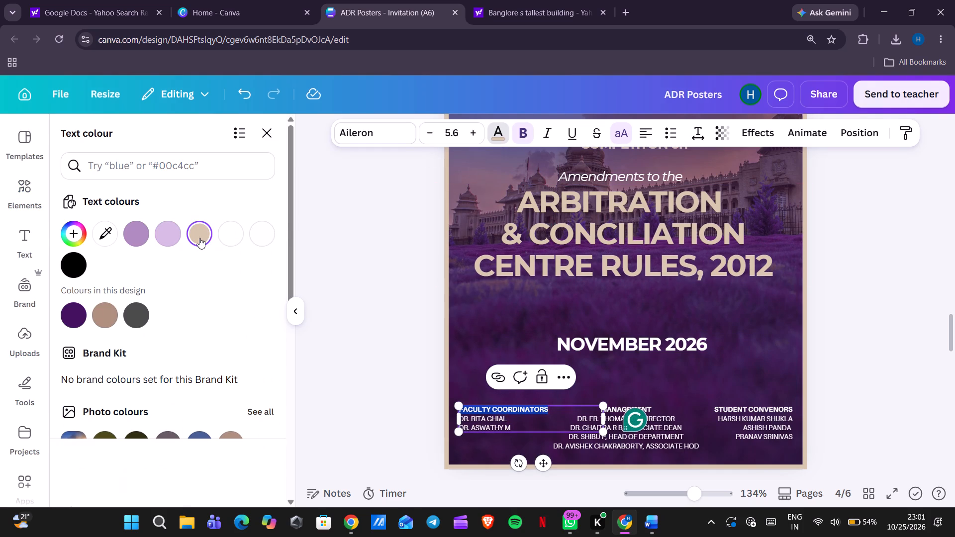
click(377, 366)
click(377, 366)
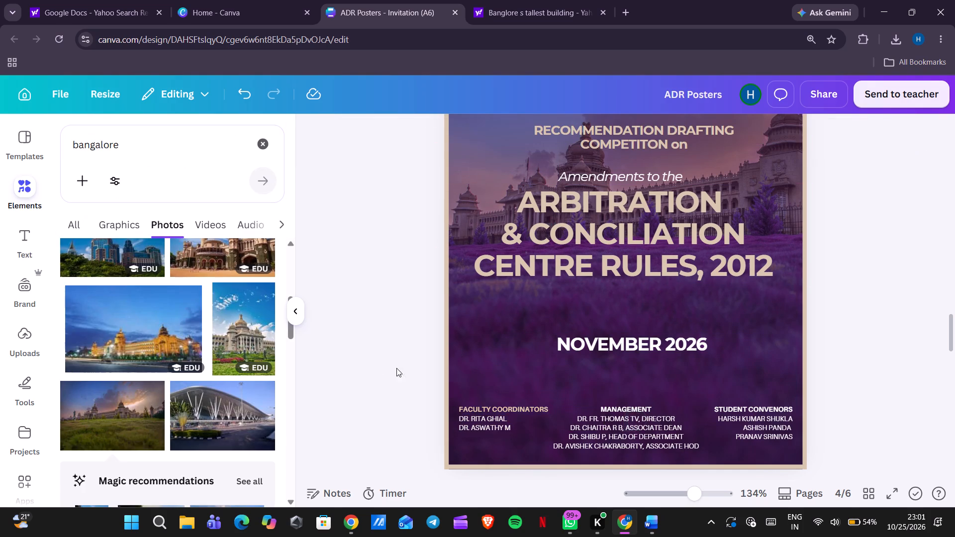
Recolour only the Management heading line on page 4 to pastel greyorange #D8C5AE.
double_click(612, 417)
click(645, 412)
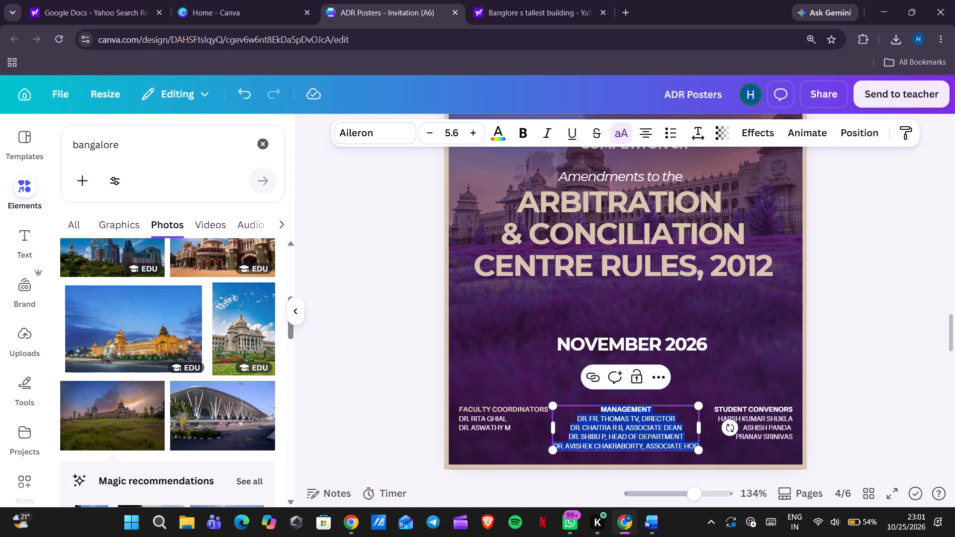
click(651, 411)
drag(651, 411, 597, 413)
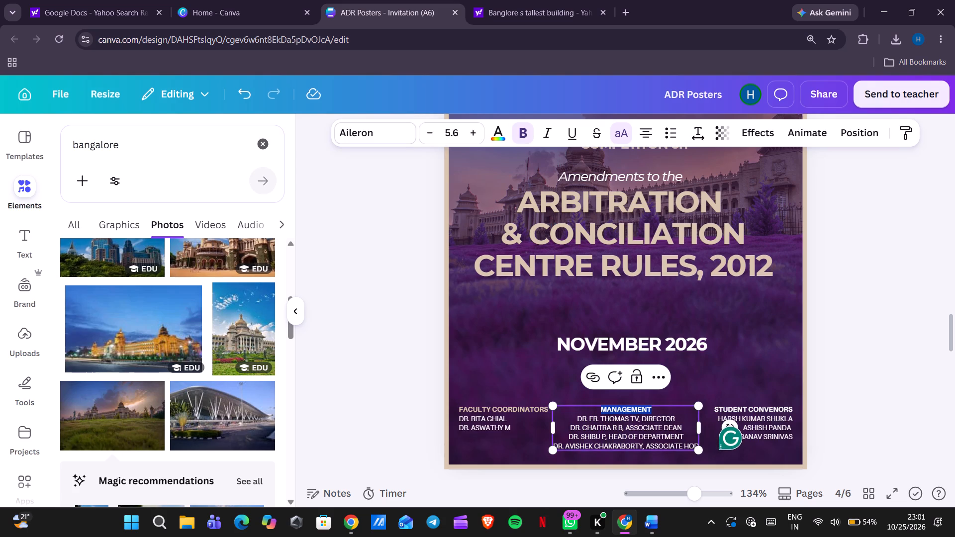
click(499, 131)
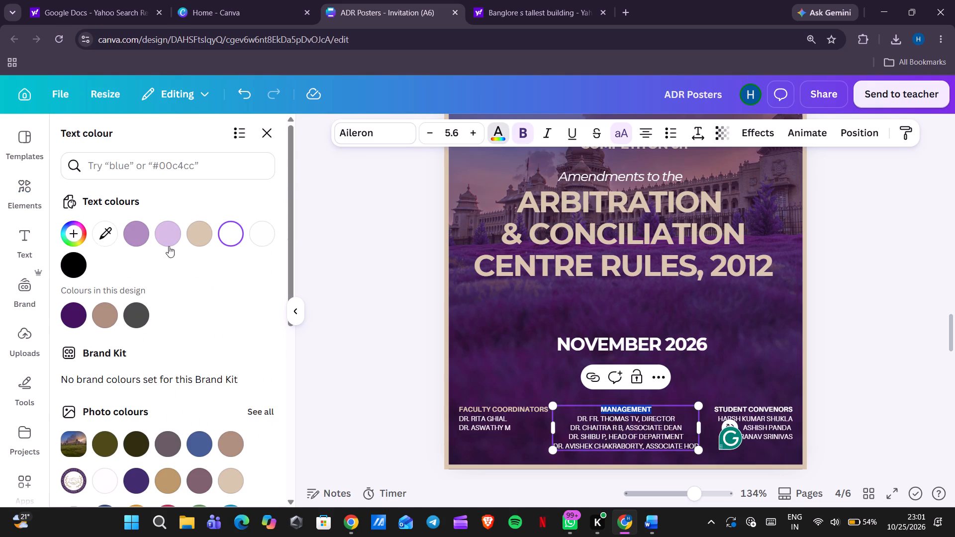
click(201, 242)
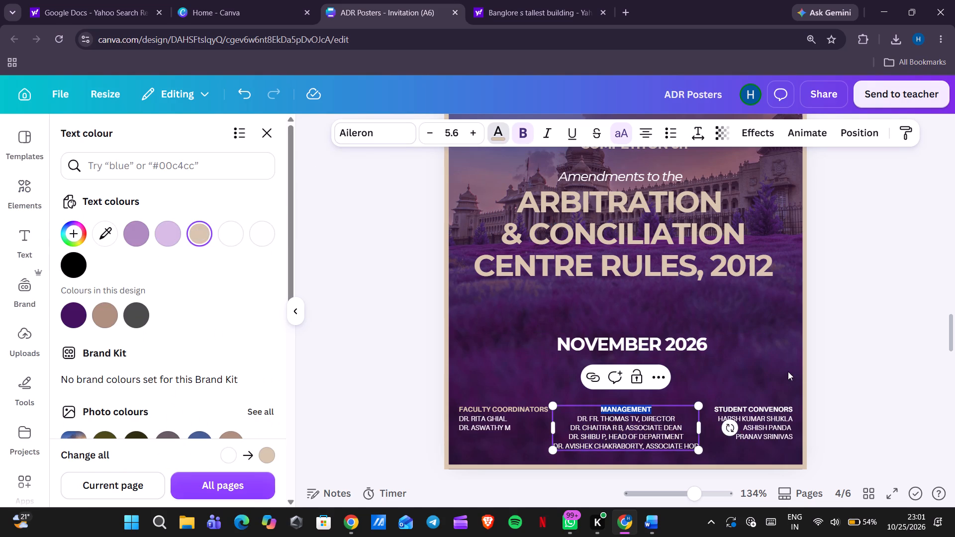
double_click(822, 370)
Recolour only the Student Convenors heading line on page 4 to pastel greyorange #D8C5AE.
double_click(767, 412)
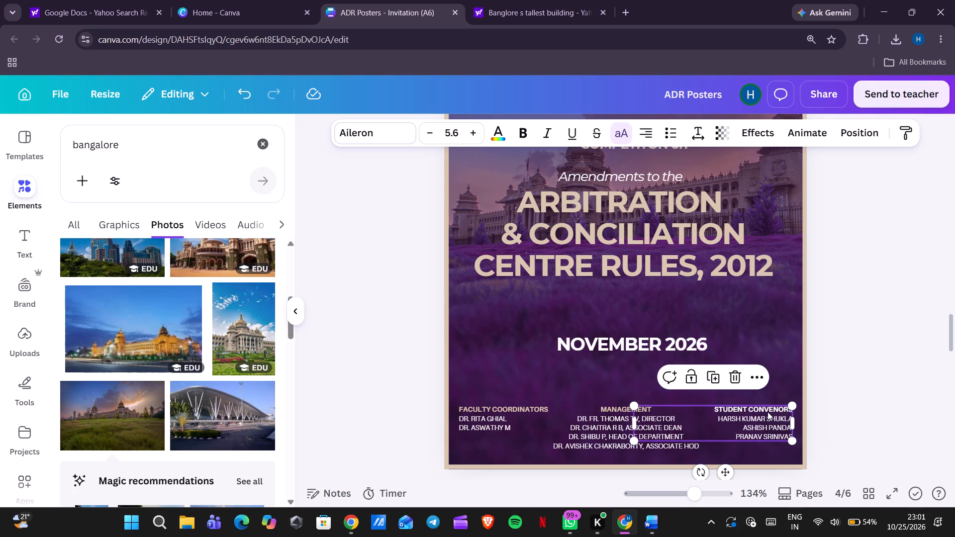
click(716, 413)
drag(716, 413, 787, 410)
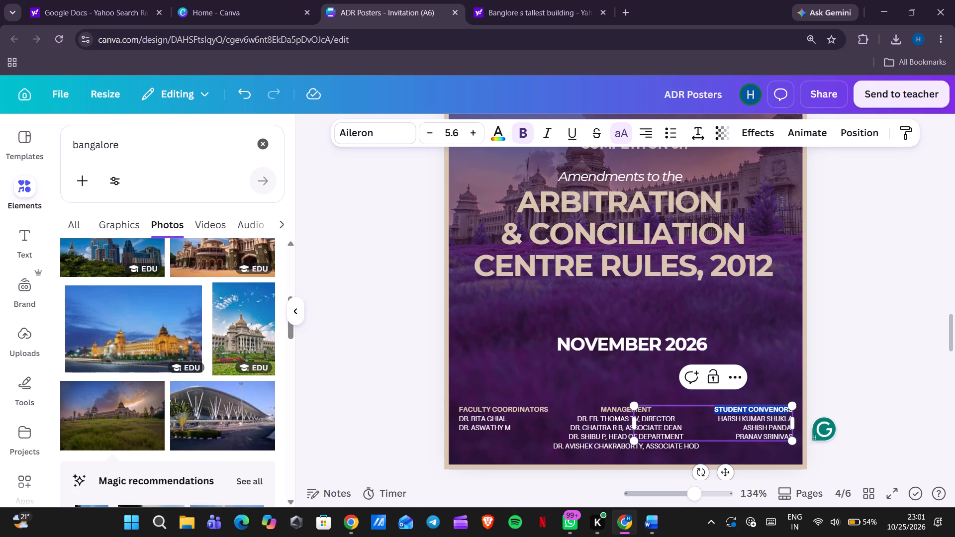
drag(787, 410, 789, 410)
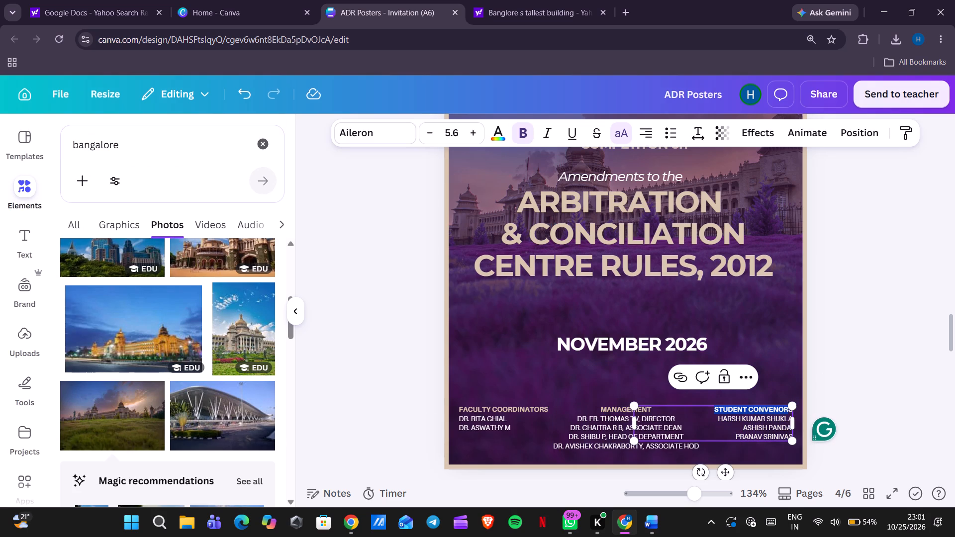
click(714, 412)
drag(714, 412, 793, 416)
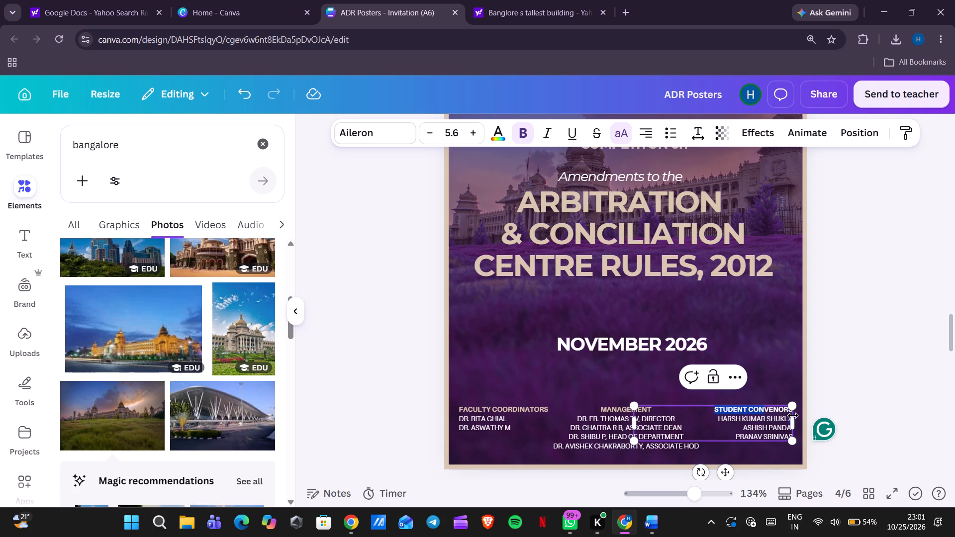
drag(793, 416, 799, 411)
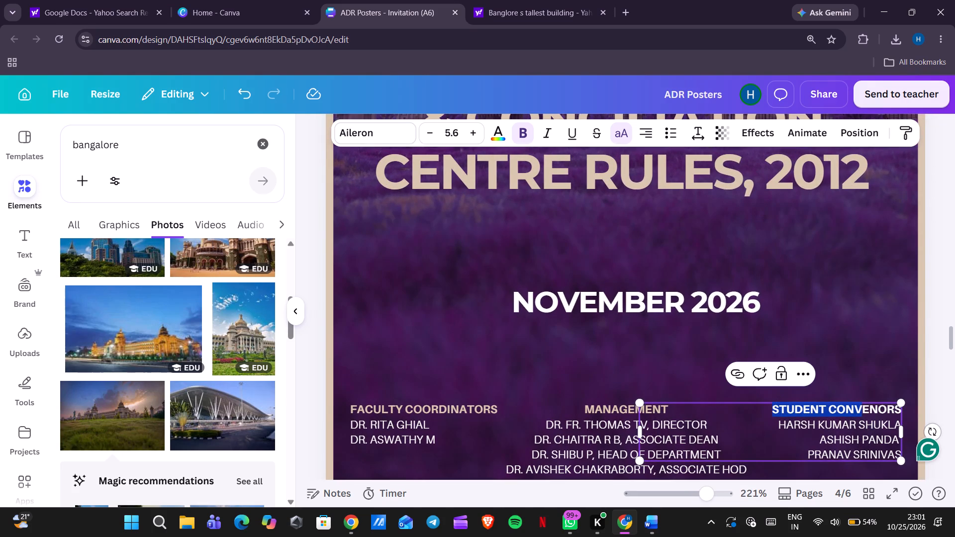
click(773, 413)
drag(773, 413, 888, 406)
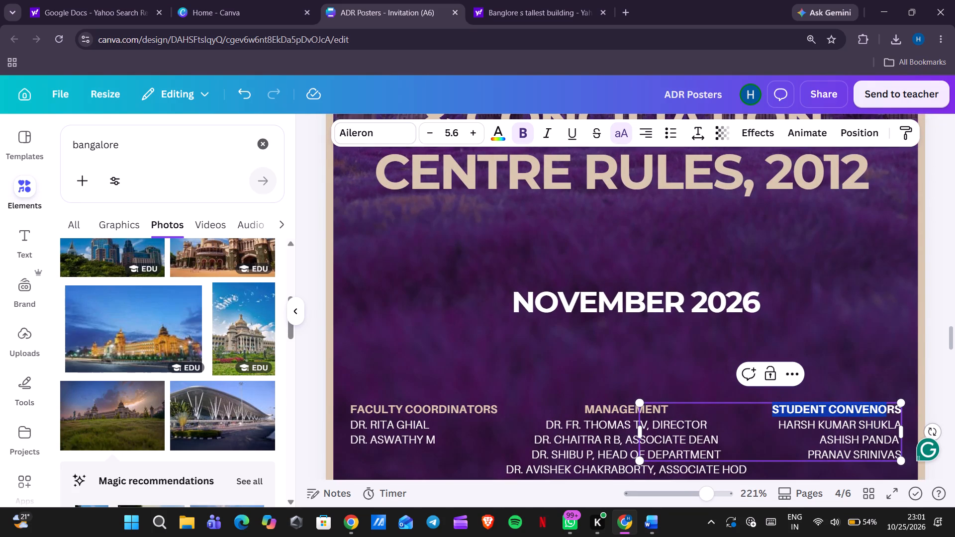
drag(888, 406, 902, 410)
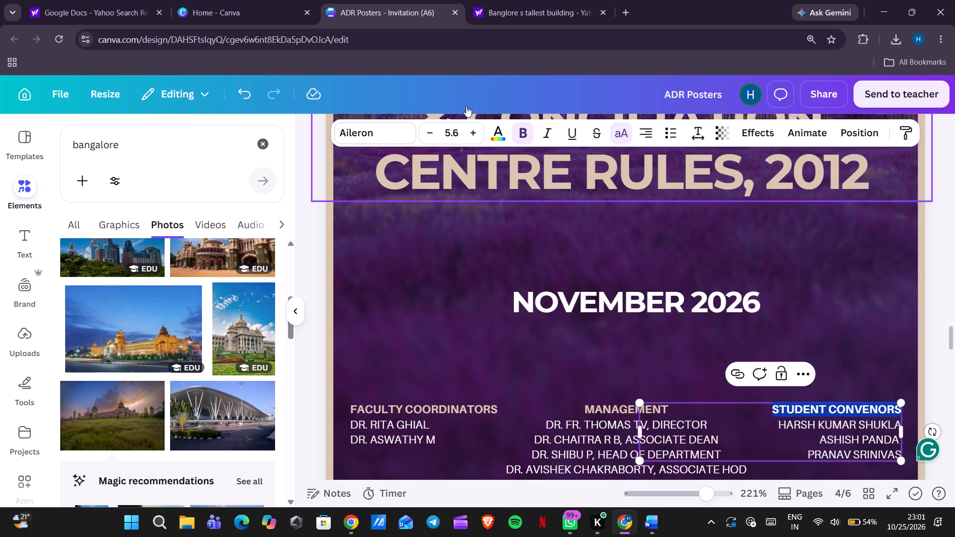
click(495, 134)
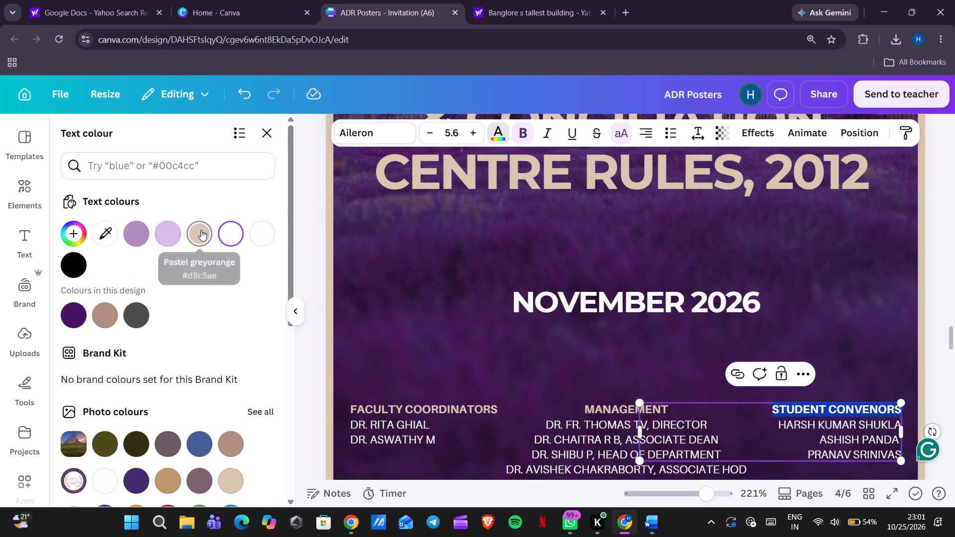
click(201, 230)
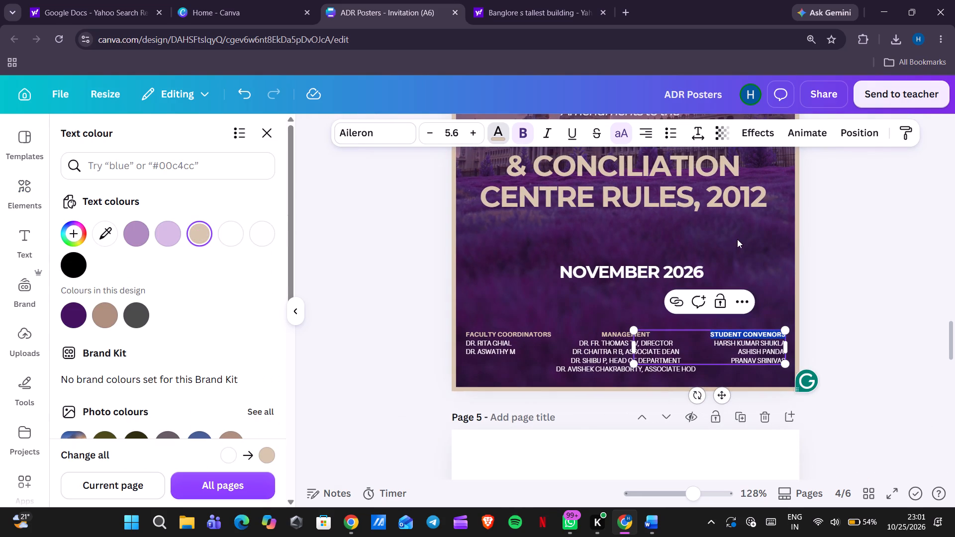
click(852, 262)
click(852, 262)
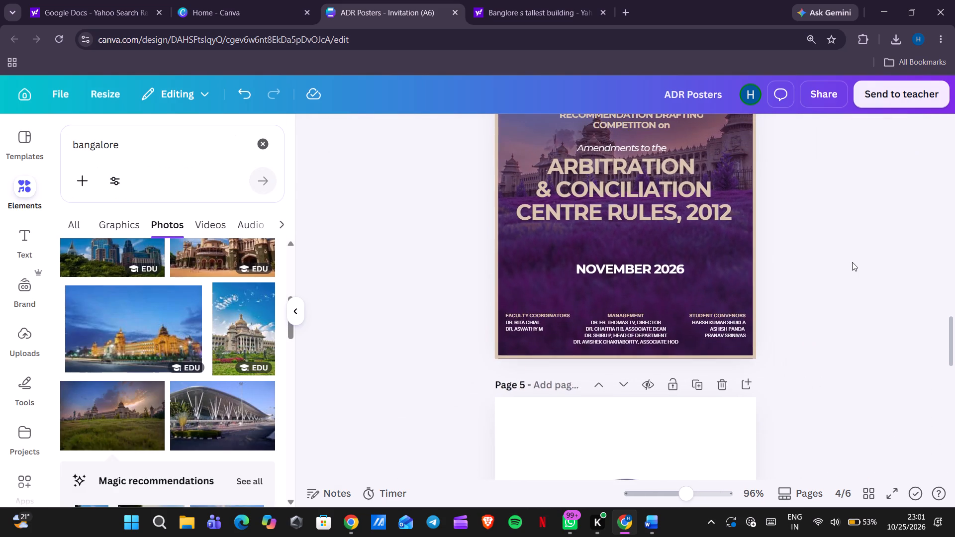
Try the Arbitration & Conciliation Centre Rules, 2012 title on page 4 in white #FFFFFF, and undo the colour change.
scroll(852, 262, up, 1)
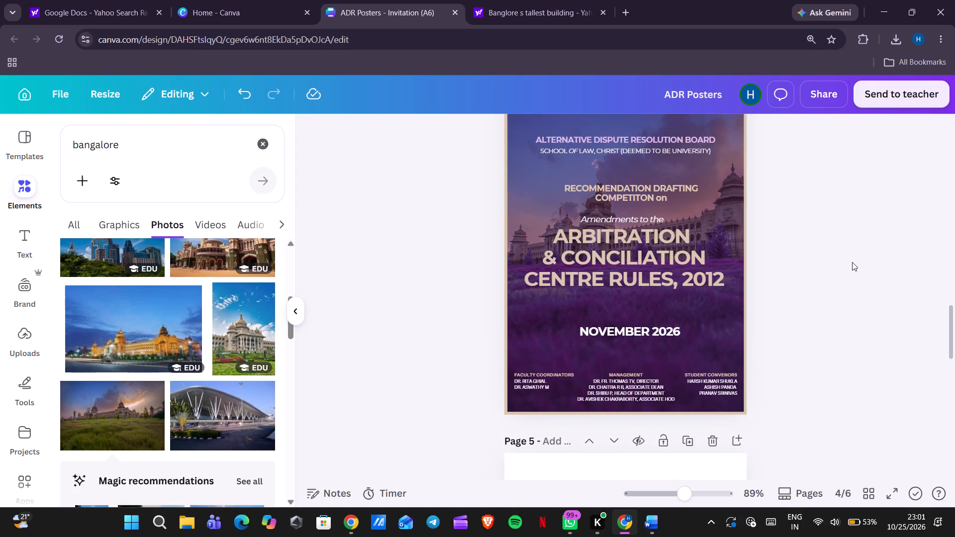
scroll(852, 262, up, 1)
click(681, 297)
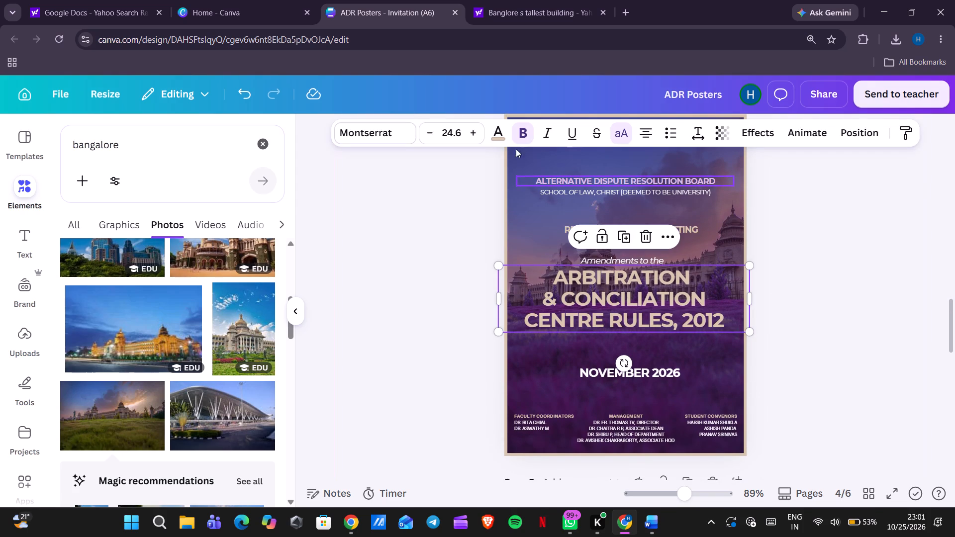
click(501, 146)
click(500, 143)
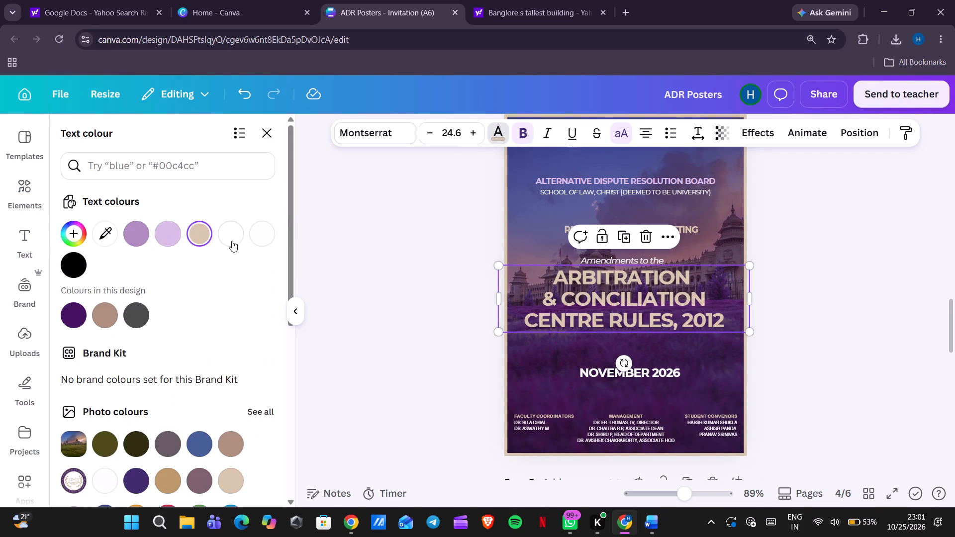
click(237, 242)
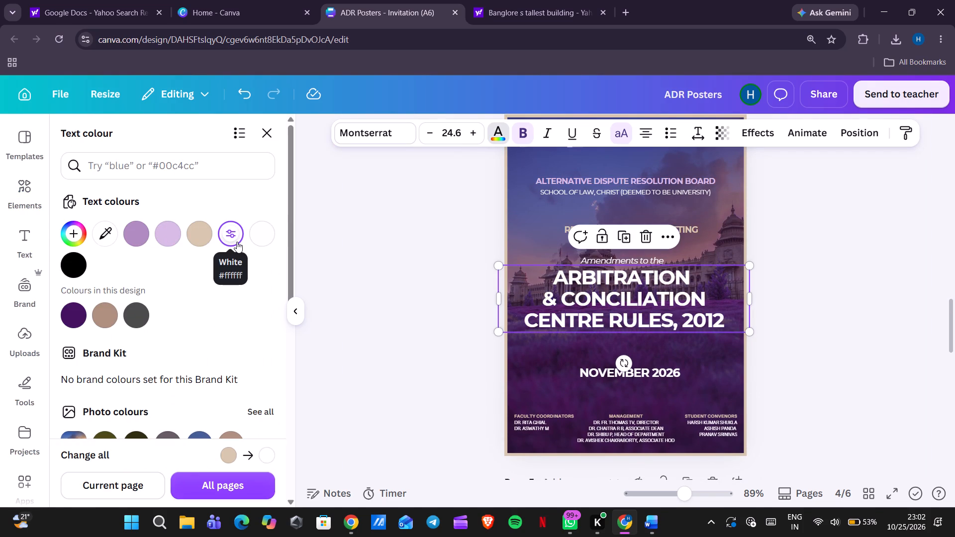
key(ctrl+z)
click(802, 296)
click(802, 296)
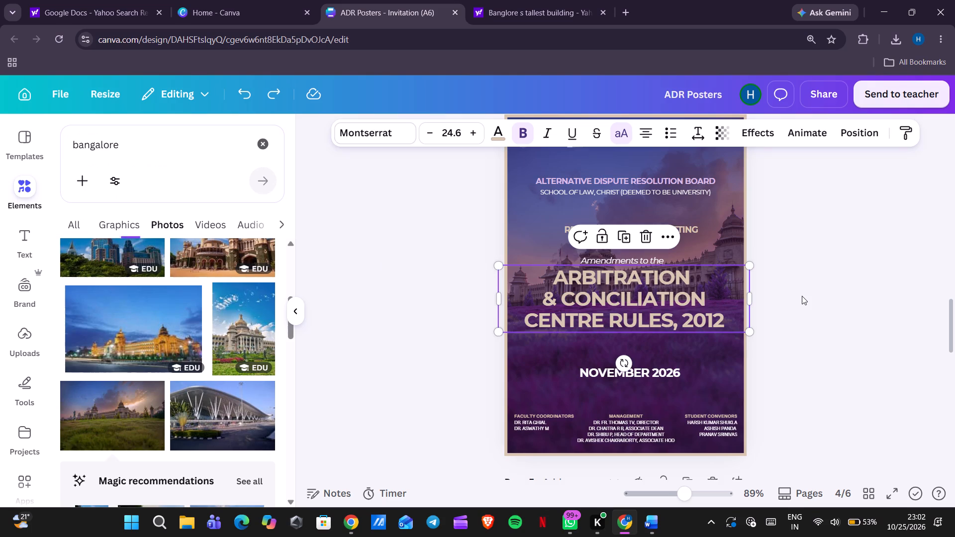
Change the text colour of page 4's Recommendation Drafting Competition heading to white.
click(659, 245)
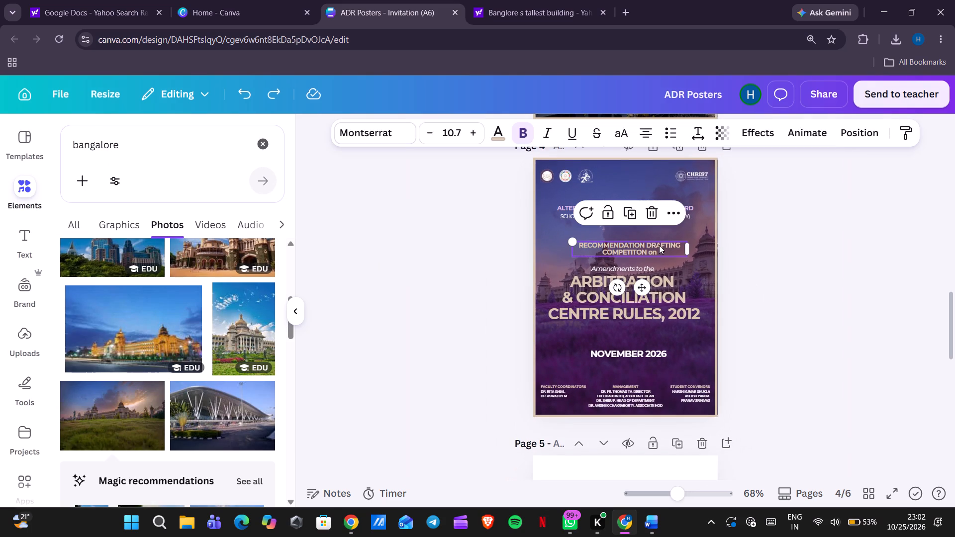
click(502, 141)
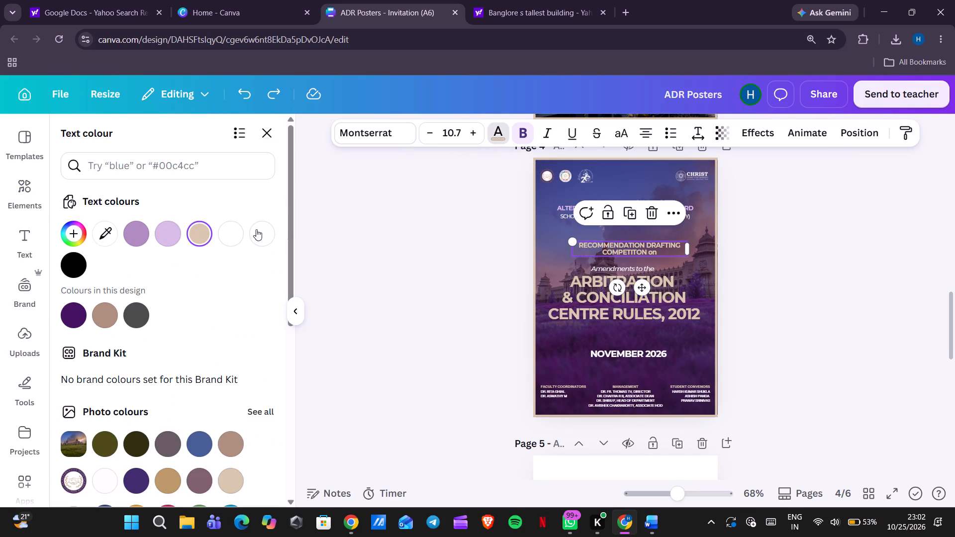
click(260, 231)
Set the transparency of the Bangalore background photo on page 4 to about 43.
click(710, 336)
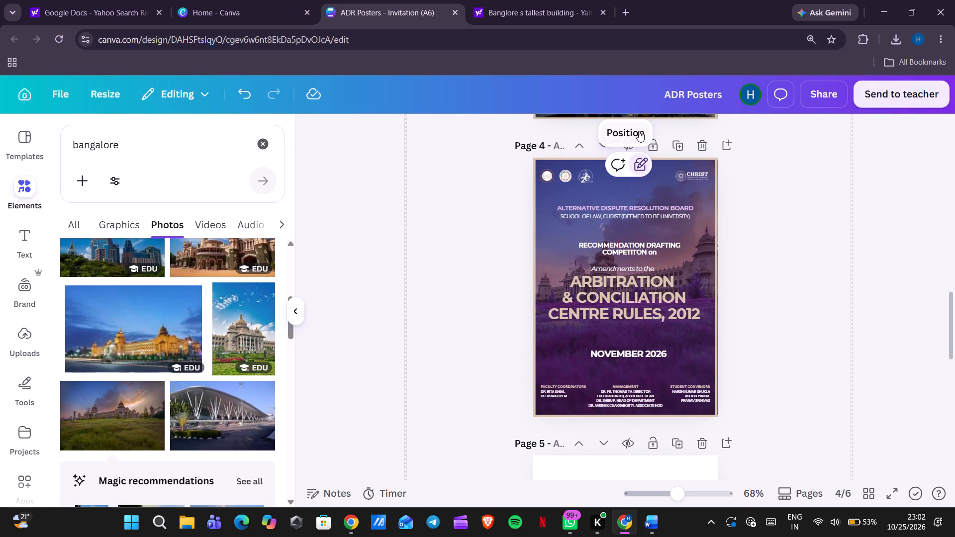
click(639, 131)
scroll(304, 315, down, 1)
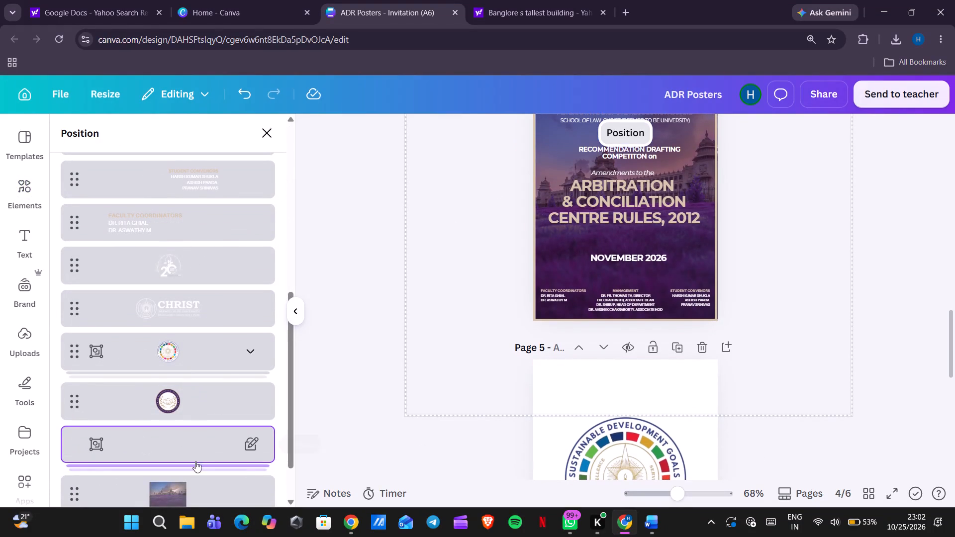
click(194, 492)
scroll(424, 383, up, 2)
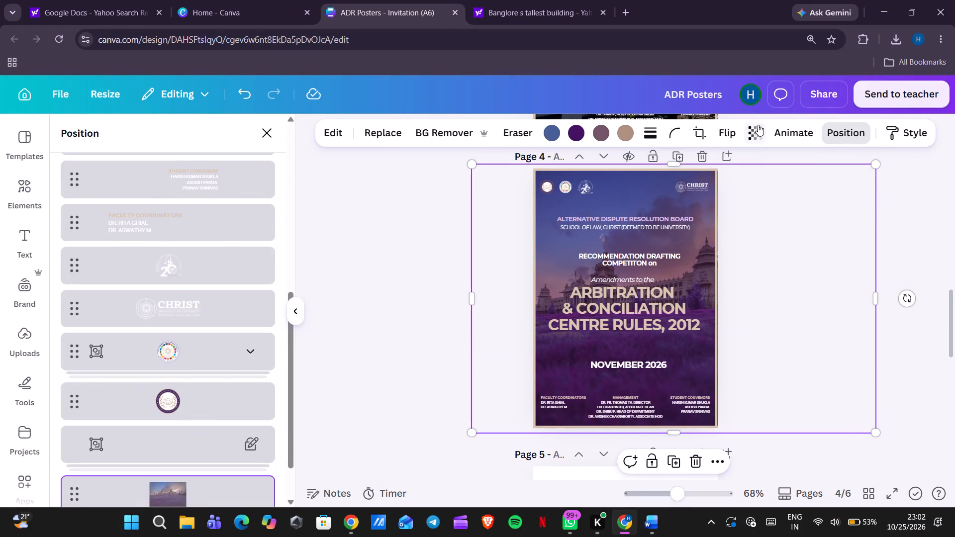
click(758, 127)
drag(750, 190, 771, 192)
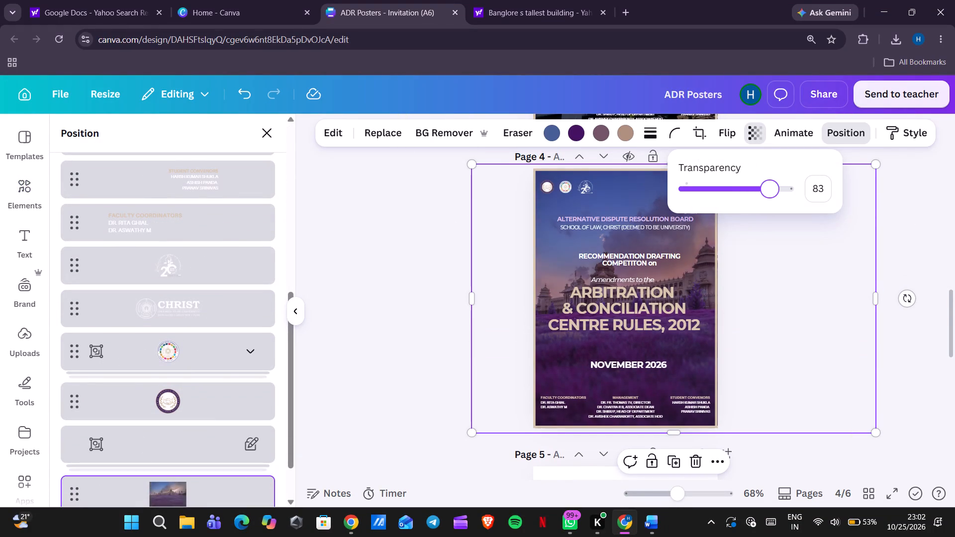
drag(771, 192, 733, 198)
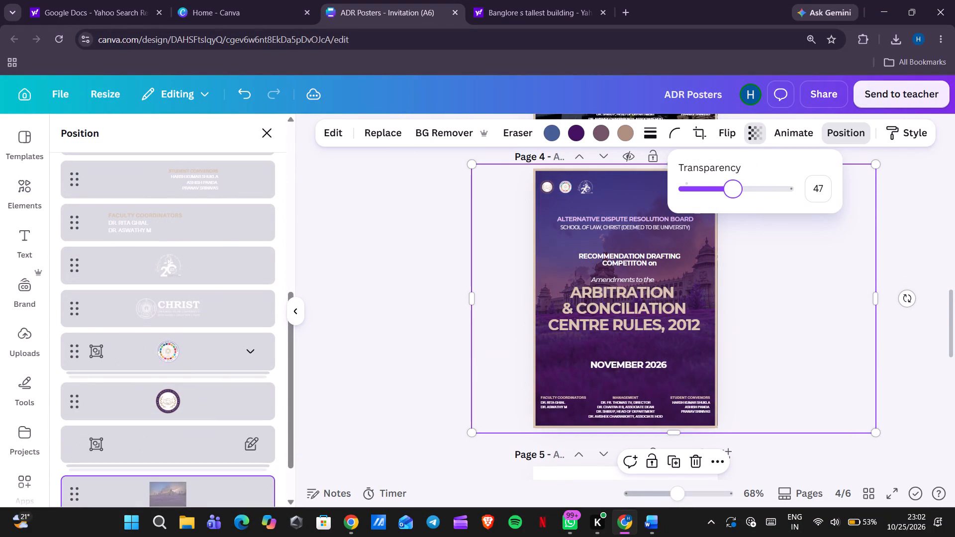
drag(733, 198, 730, 197)
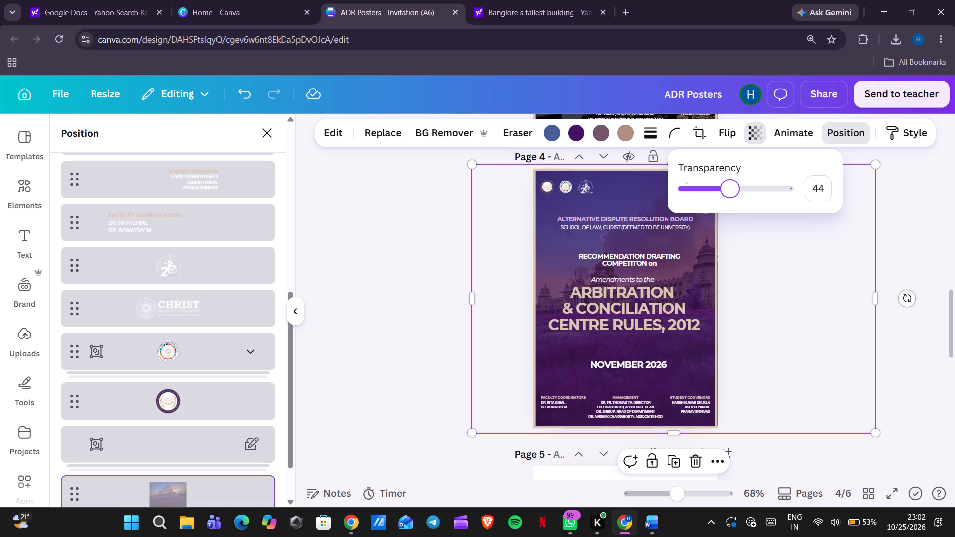
drag(730, 197, 718, 199)
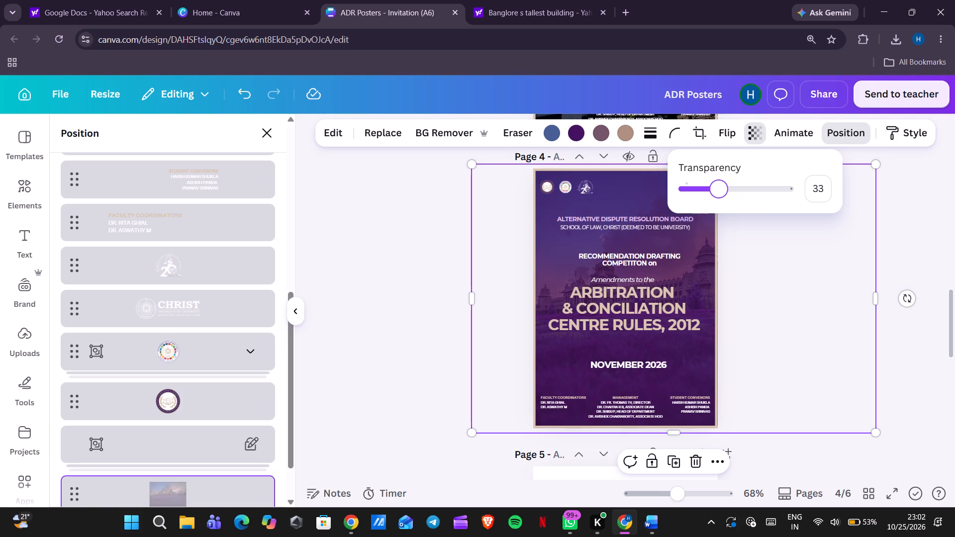
drag(718, 199, 729, 198)
drag(729, 198, 729, 200)
Shift page 4's Bangalore background photo slightly to the left, keeping it vertically centred on the poster.
drag(757, 268, 736, 273)
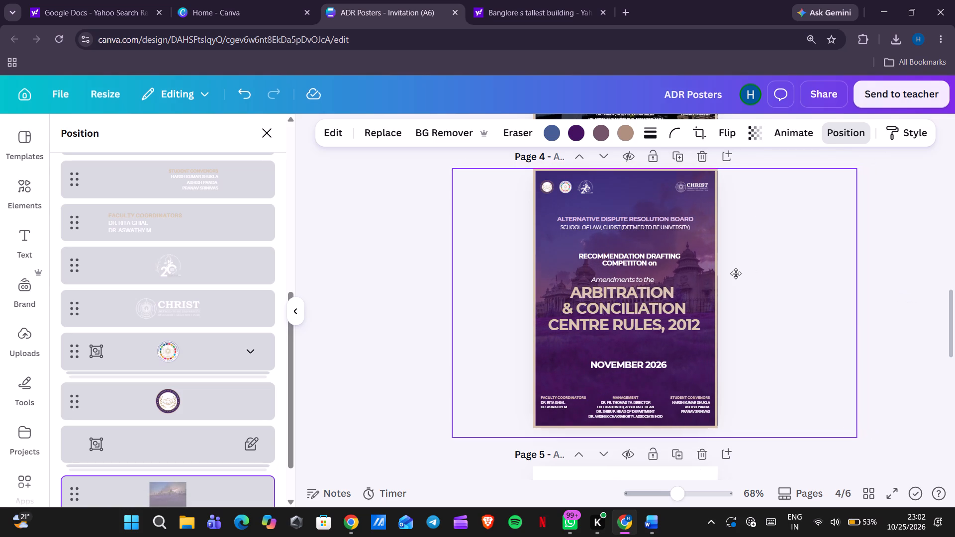
drag(736, 273, 739, 269)
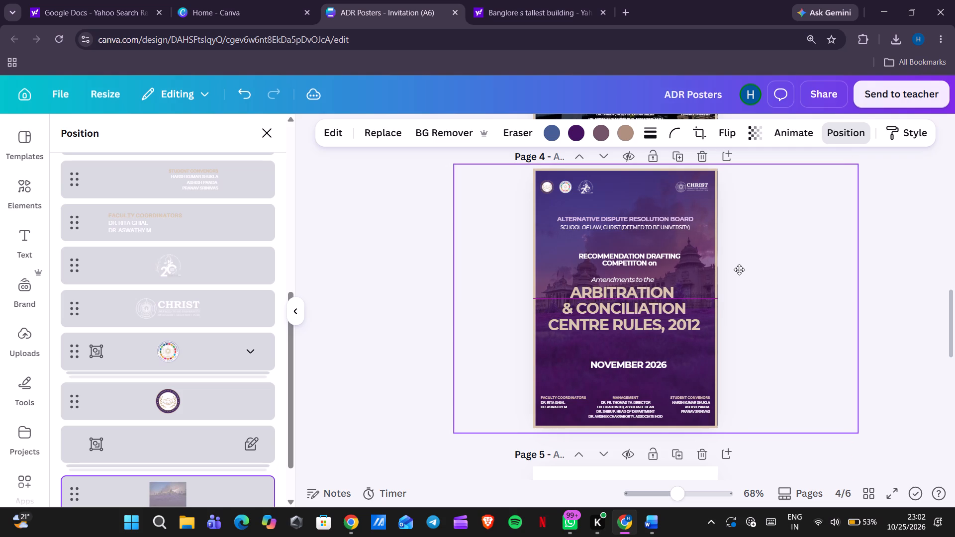
drag(739, 269, 739, 270)
click(885, 242)
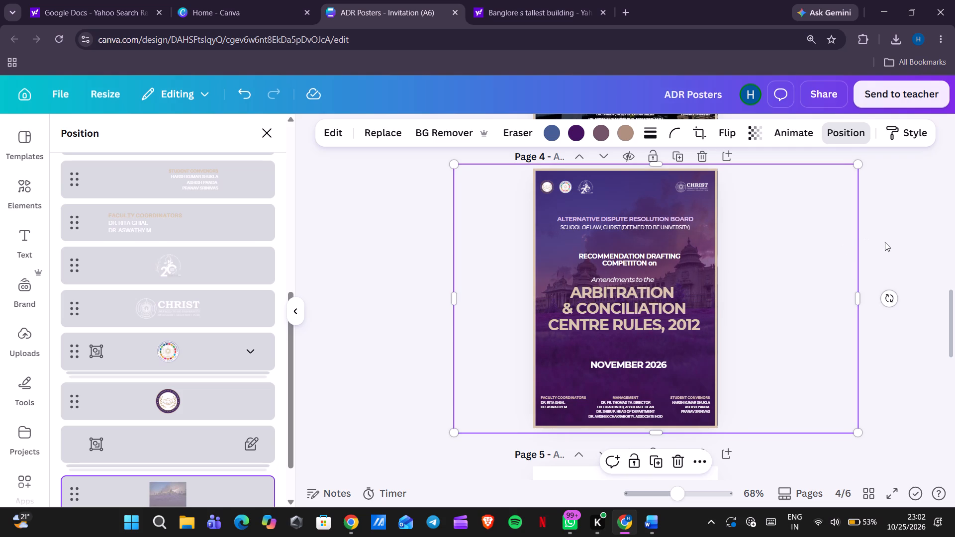
click(885, 242)
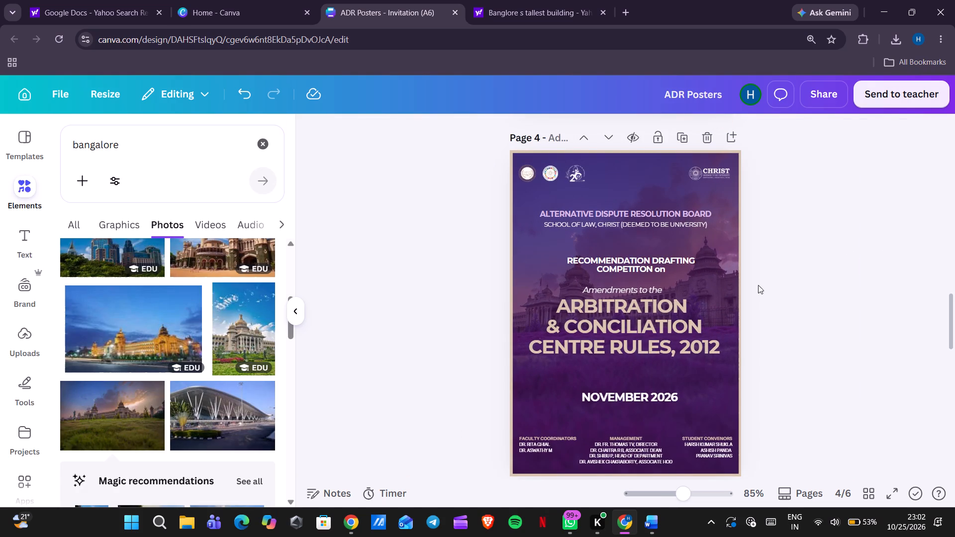
Recolour page 4's Arbitration & Conciliation Centre Rules, 2012 title to light cream #FFEBD2 and apply the colour change across all pages.
click(634, 348)
click(500, 138)
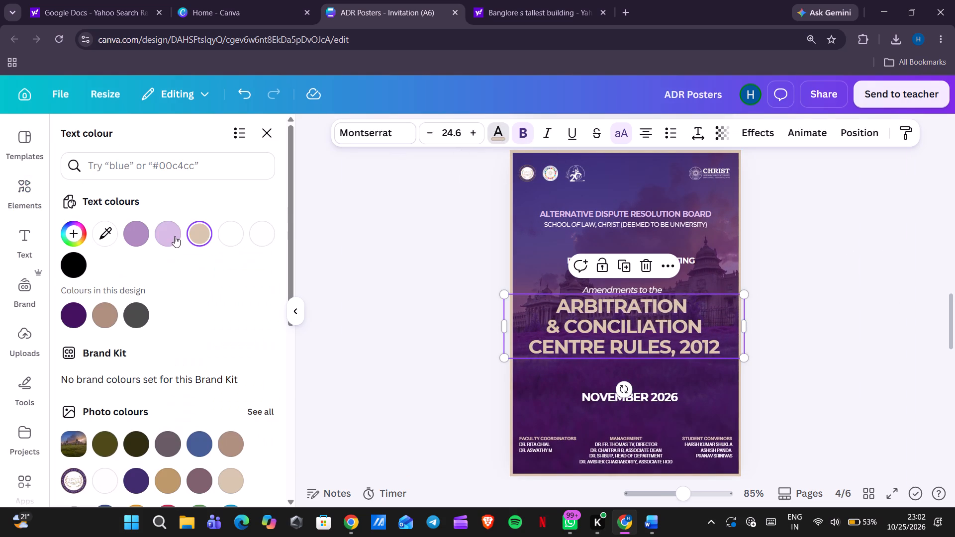
click(68, 232)
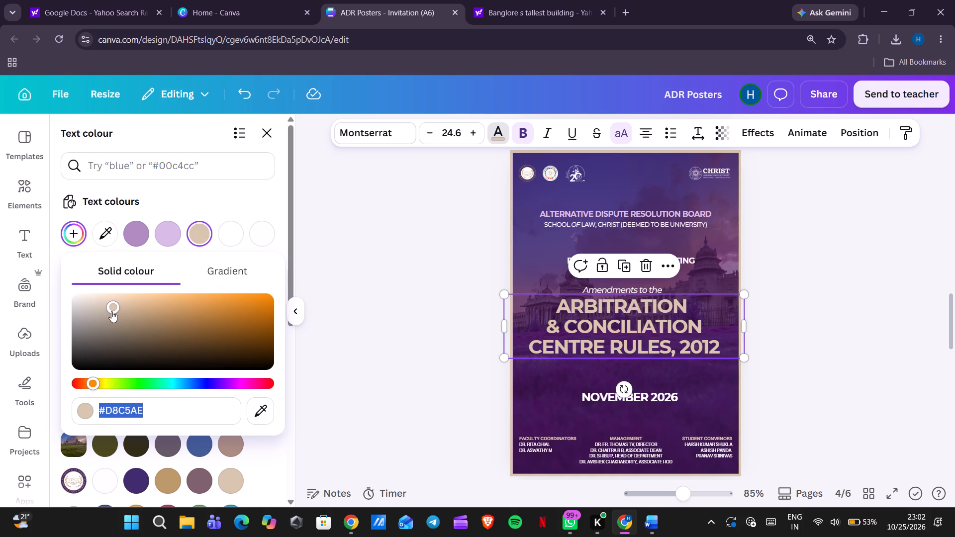
drag(113, 310, 108, 290)
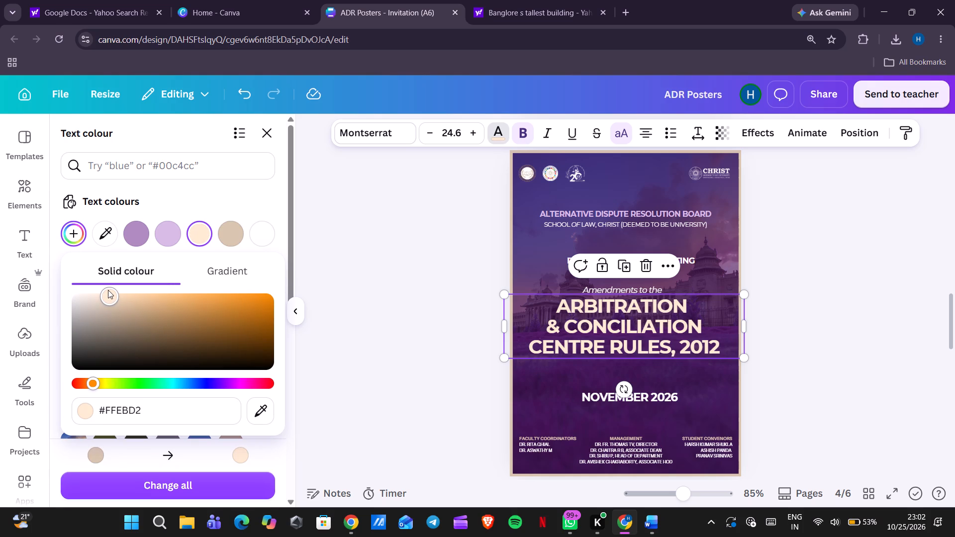
drag(108, 290, 108, 289)
click(138, 489)
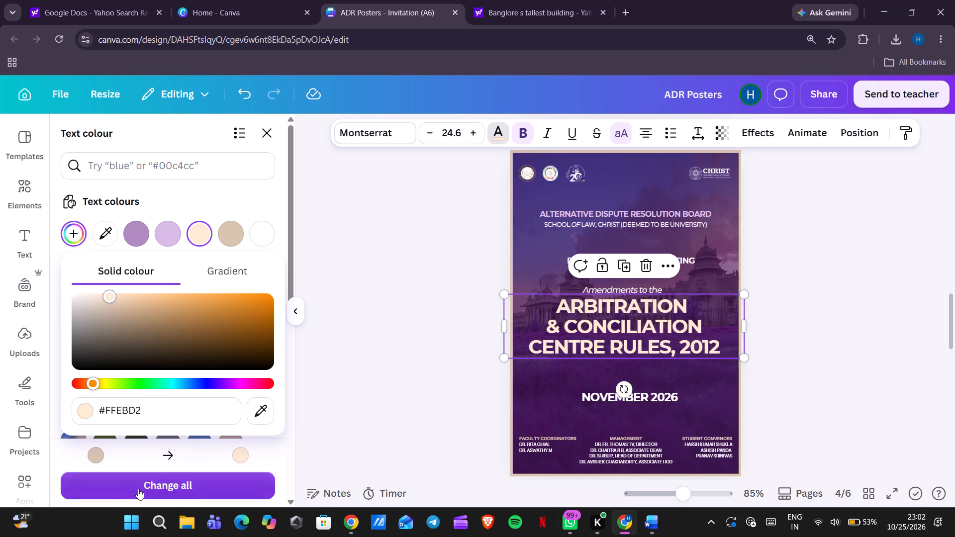
click(466, 464)
click(466, 464)
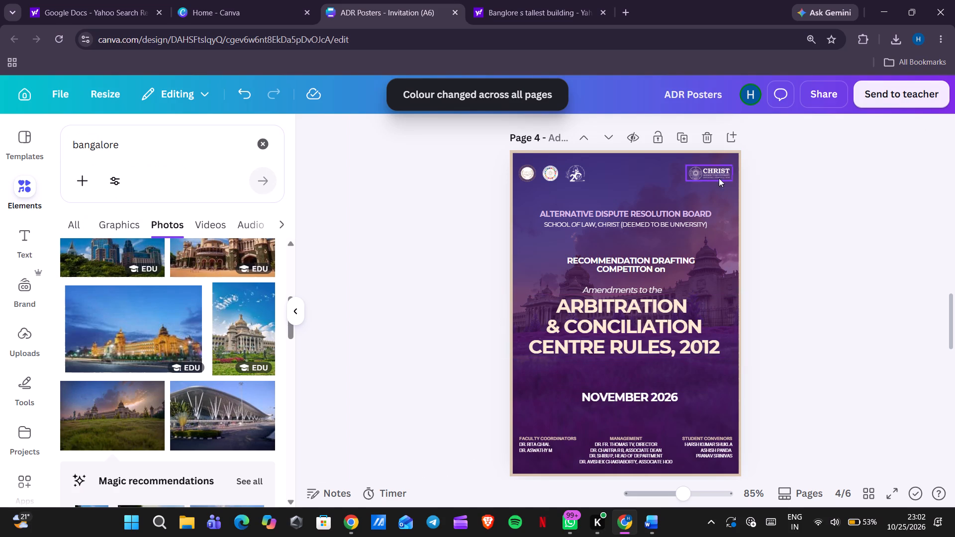
click(780, 217)
Recolour the Alternative Dispute Resolution Board line on page 4 to the same light cream as the title.
click(680, 215)
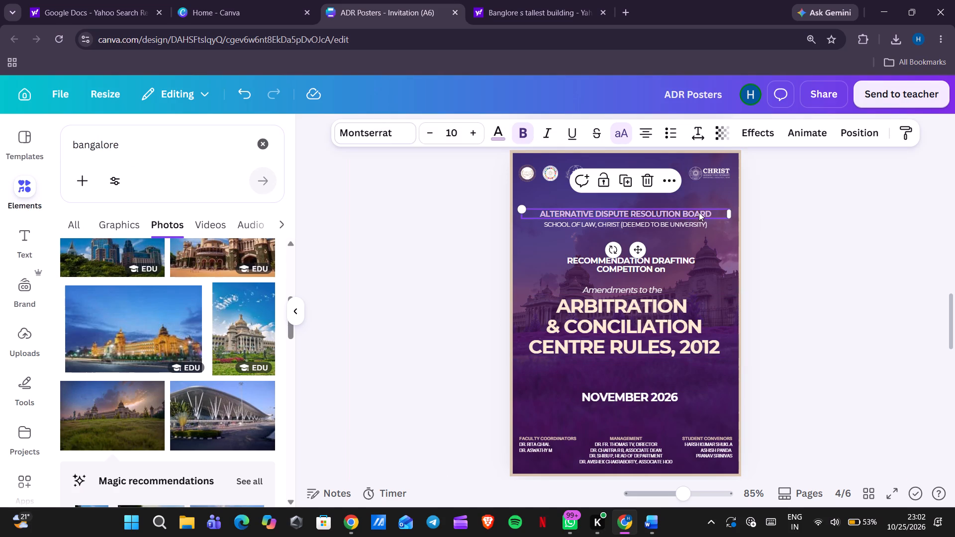
click(503, 133)
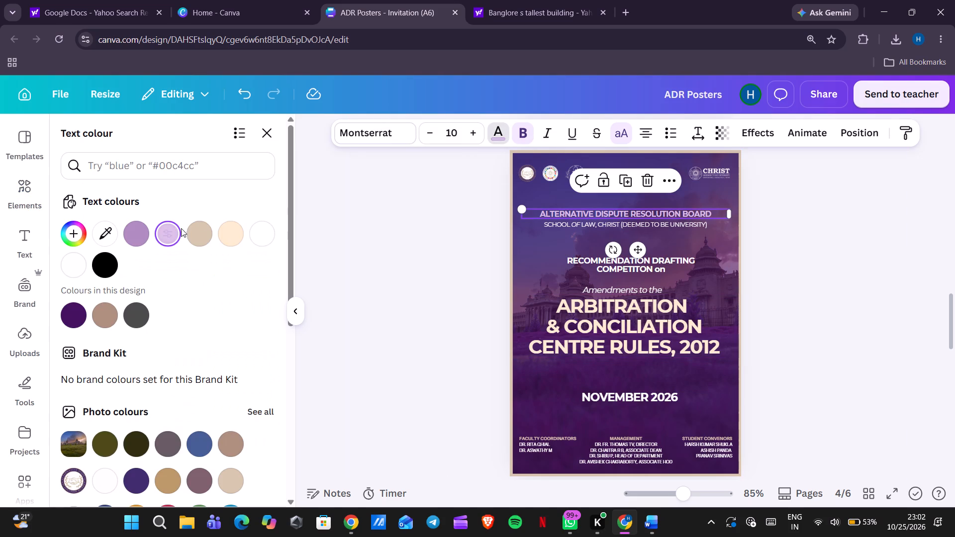
click(224, 239)
click(393, 283)
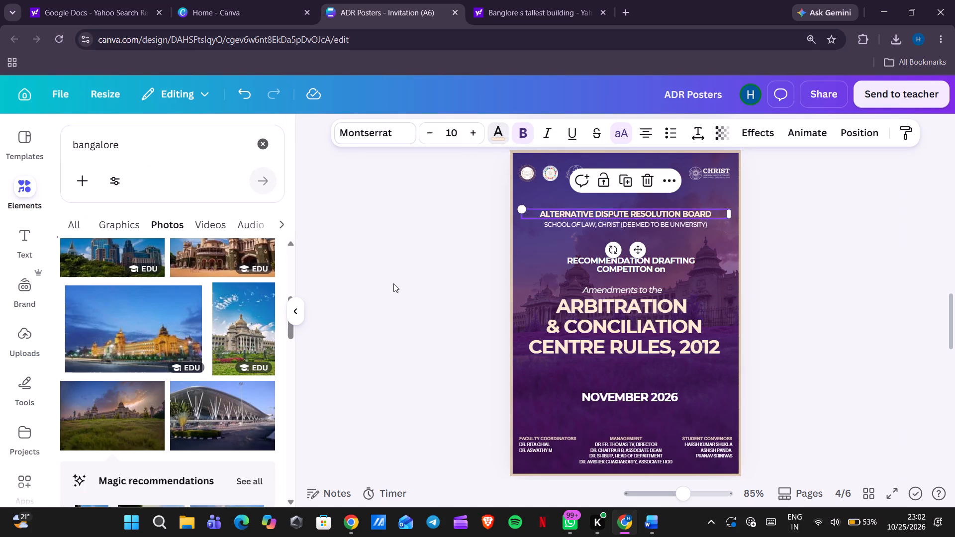
click(393, 283)
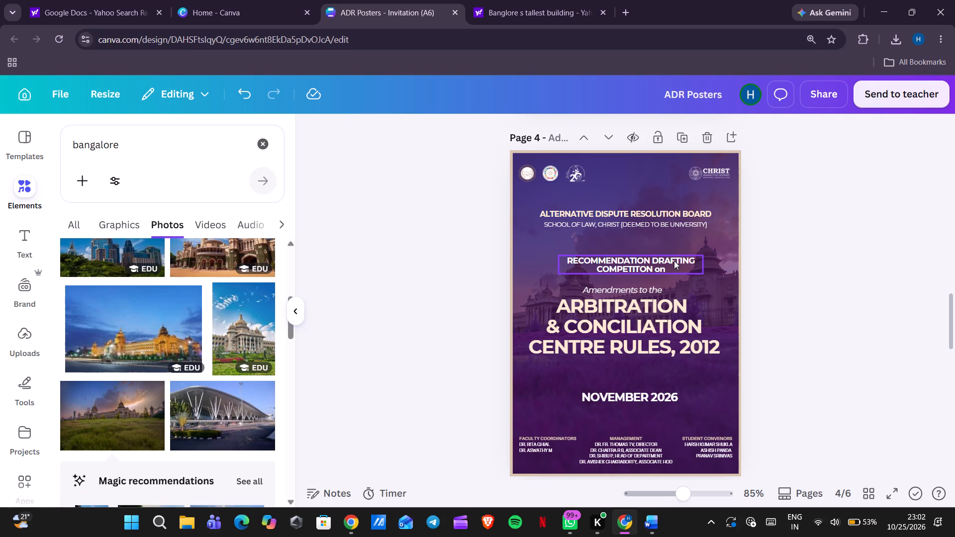
Nudge page 4's Recommendation Drafting Competition heading slightly upward, with equal 10.8 spacing above and below it.
scroll(762, 290, down, 2)
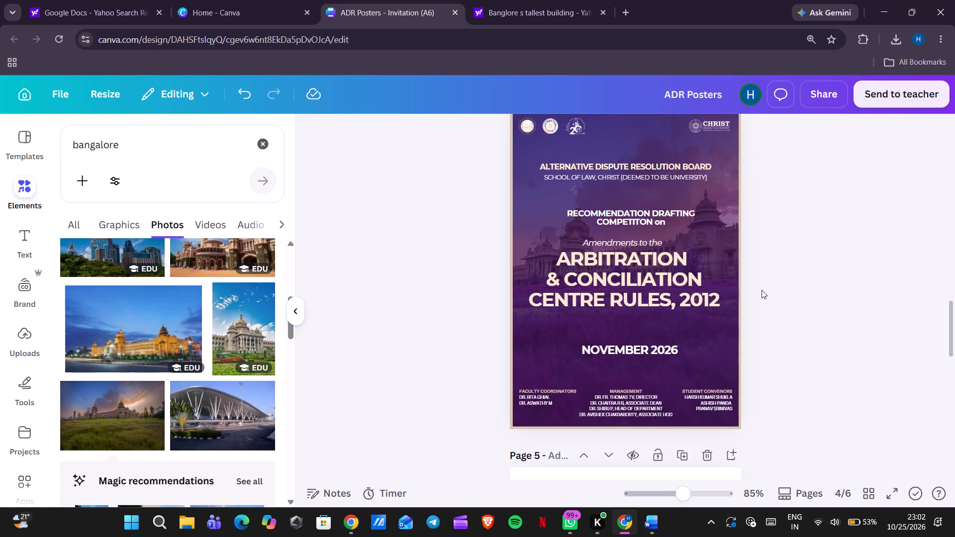
scroll(762, 290, down, 1)
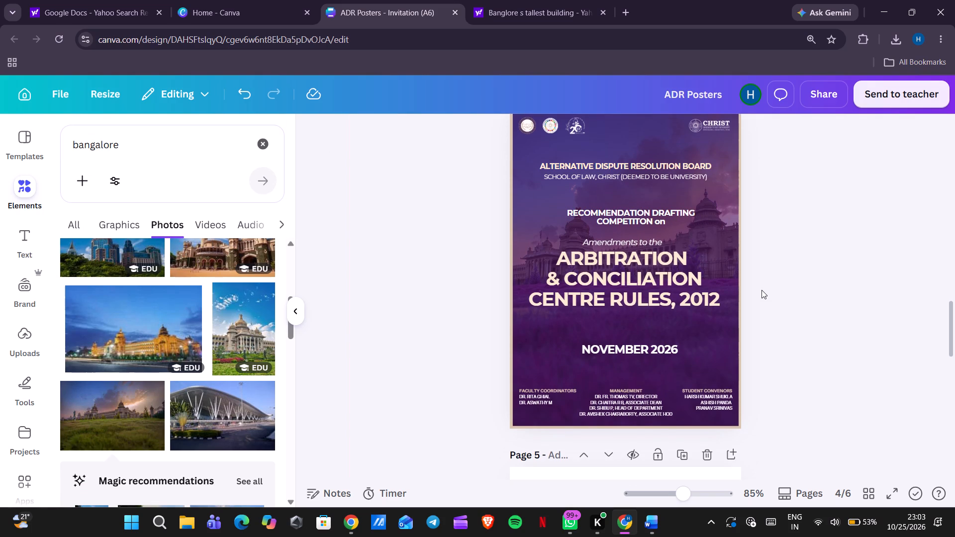
scroll(762, 290, up, 1)
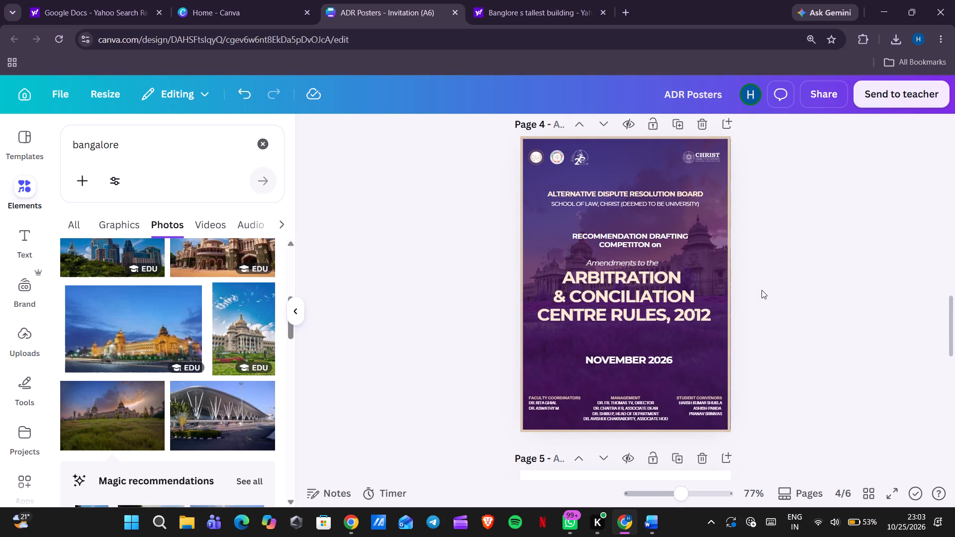
scroll(762, 290, up, 1)
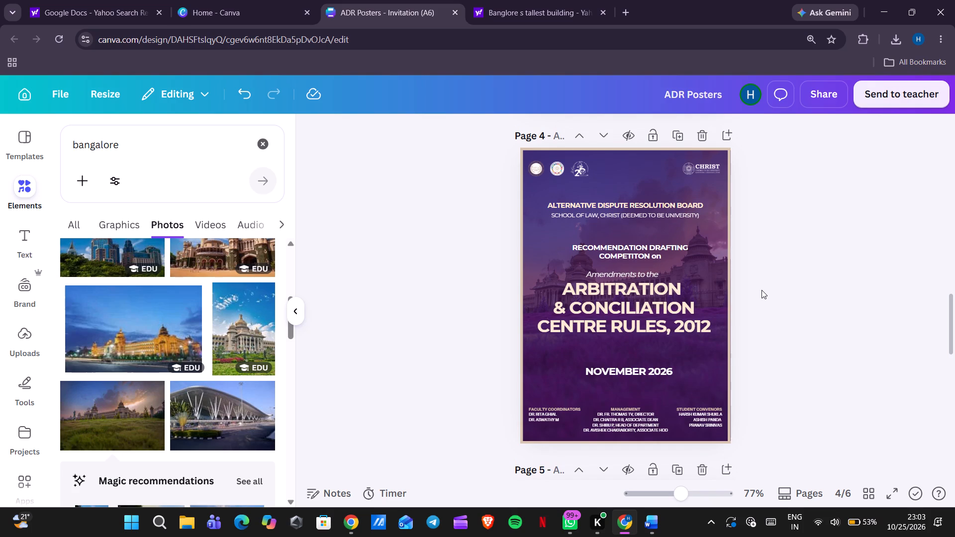
click(642, 260)
key(Up)
key(Up)
key(Down)
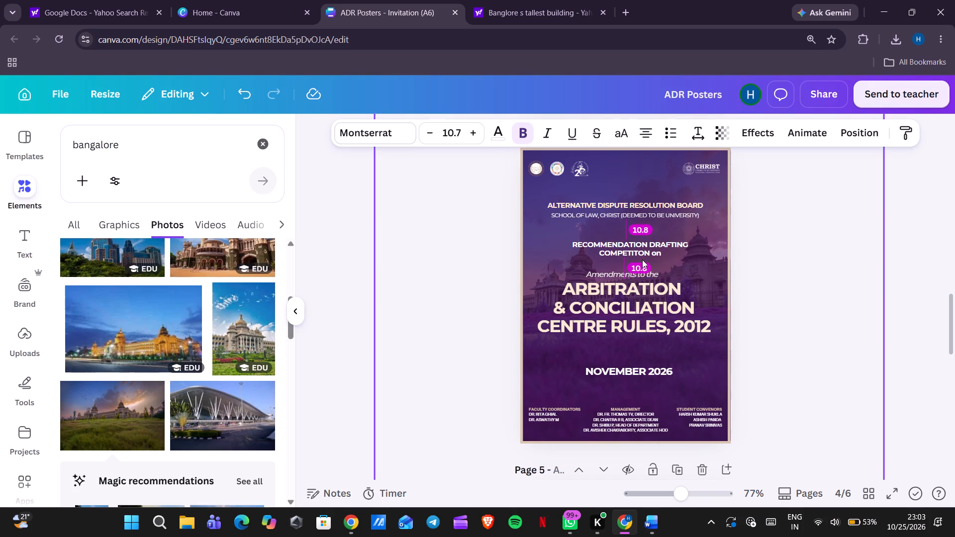
click(792, 285)
Review the poster versions on pages 1 to 4, comparing their backgrounds and text colours and checking page 4 up close.
scroll(792, 285, down, 1)
scroll(792, 285, up, 12)
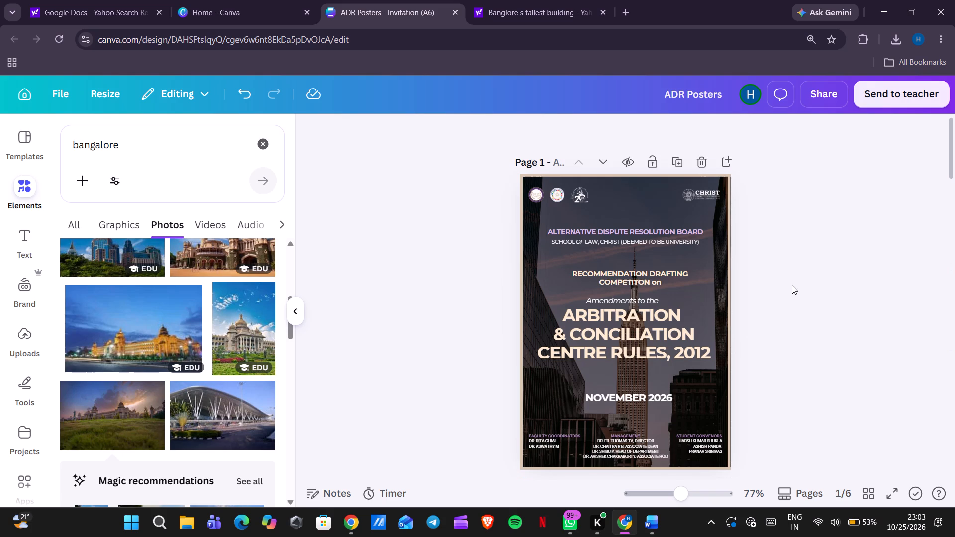
scroll(792, 285, down, 1)
scroll(792, 285, up, 1)
scroll(792, 285, down, 8)
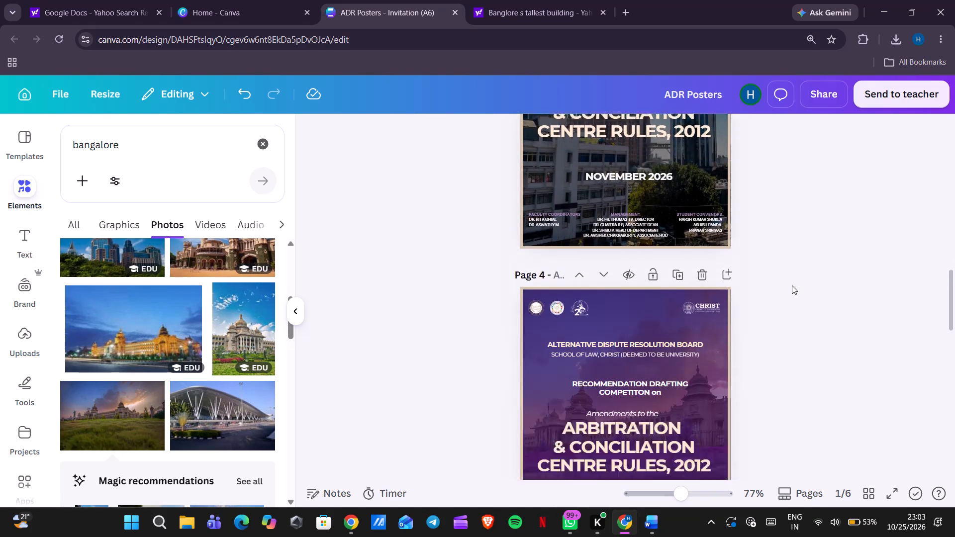
scroll(792, 285, down, 1)
scroll(792, 285, up, 1)
scroll(792, 285, down, 2)
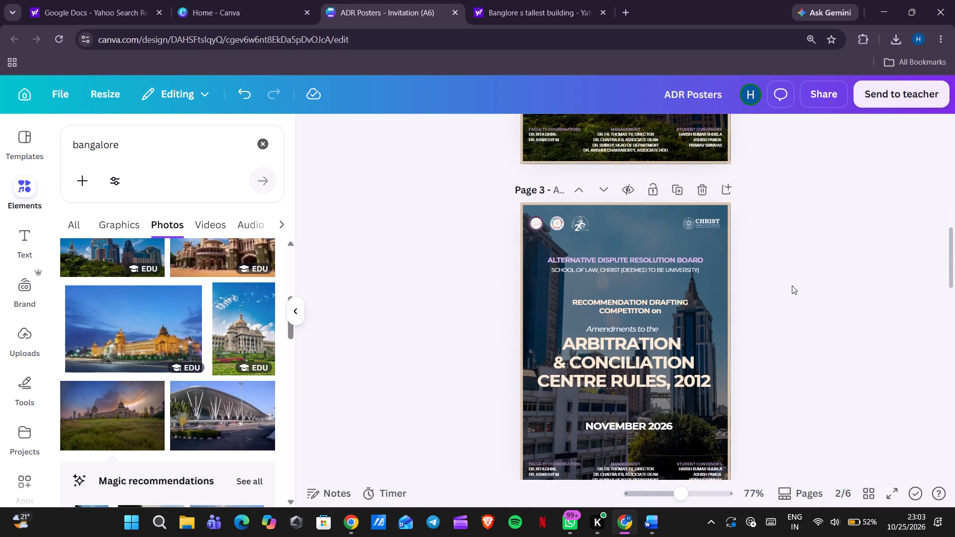
scroll(792, 285, down, 2)
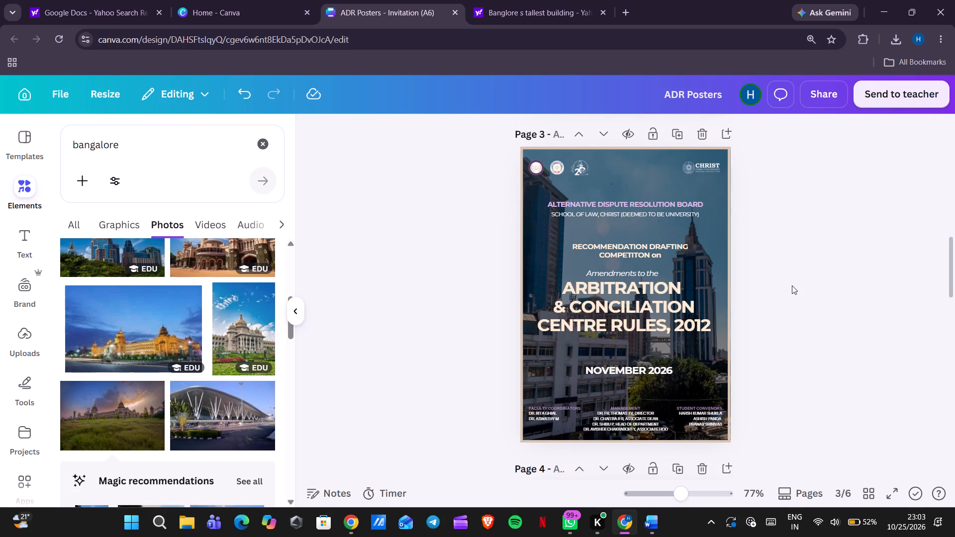
scroll(792, 285, down, 2)
scroll(792, 285, up, 2)
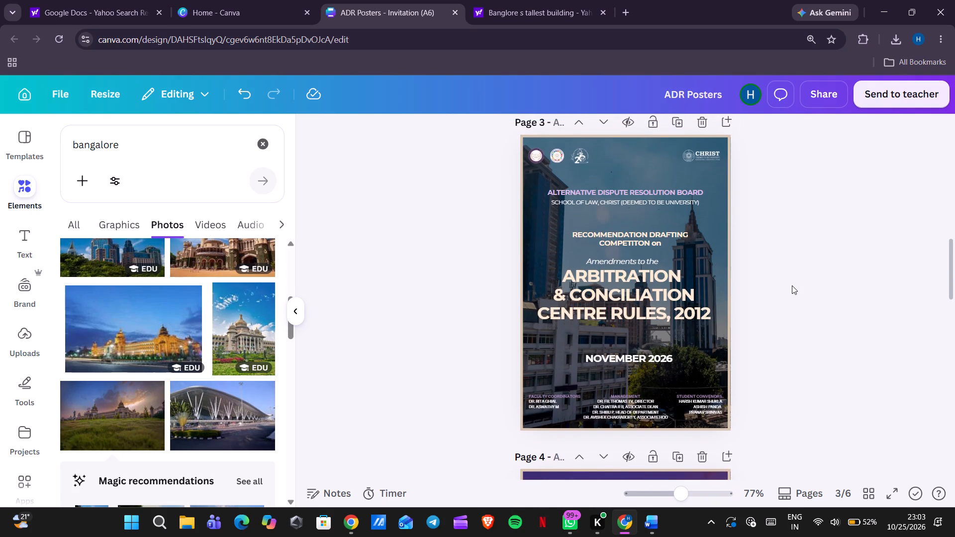
scroll(792, 285, down, 2)
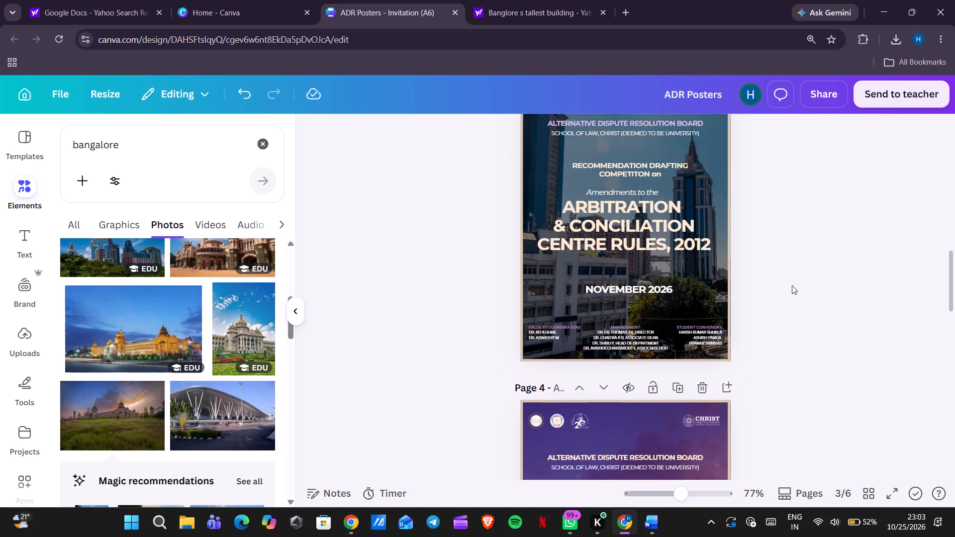
scroll(792, 285, down, 6)
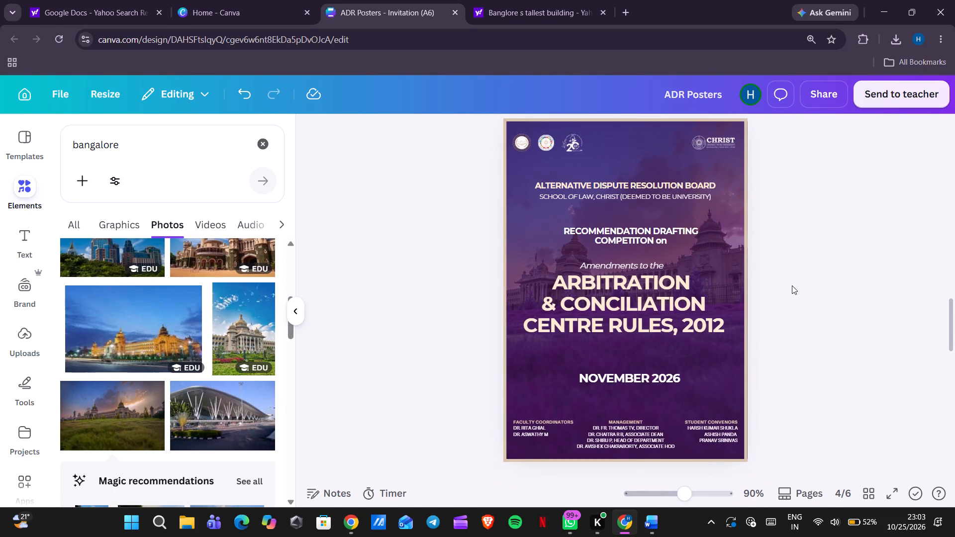
scroll(797, 305, down, 1)
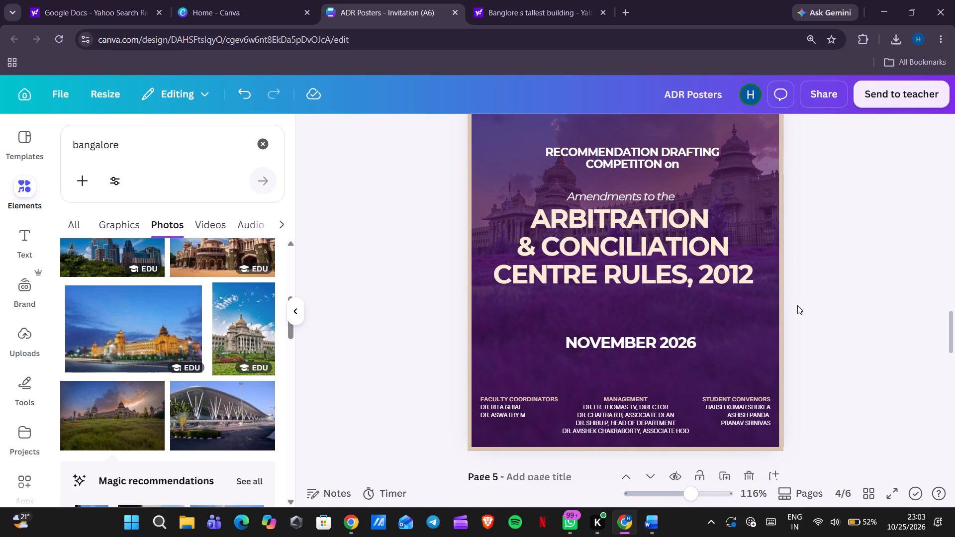
scroll(797, 305, up, 1)
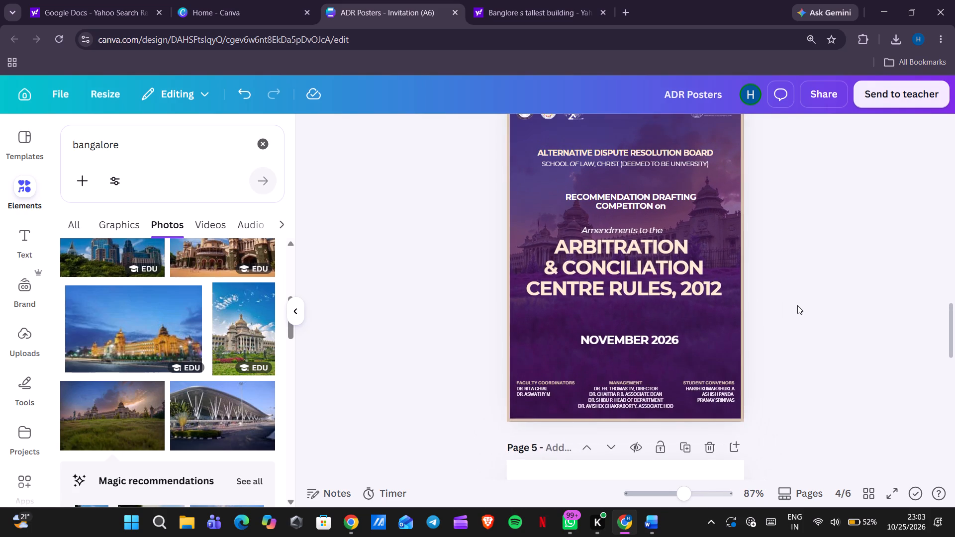
Delete the first name and its line from page 4's Student Convenors list.
scroll(797, 305, up, 1)
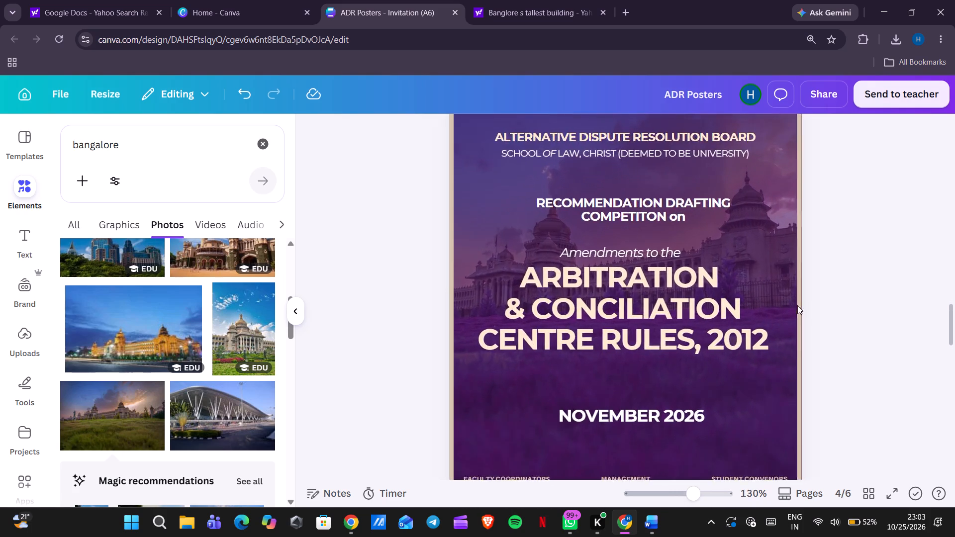
scroll(797, 305, down, 2)
double_click(768, 352)
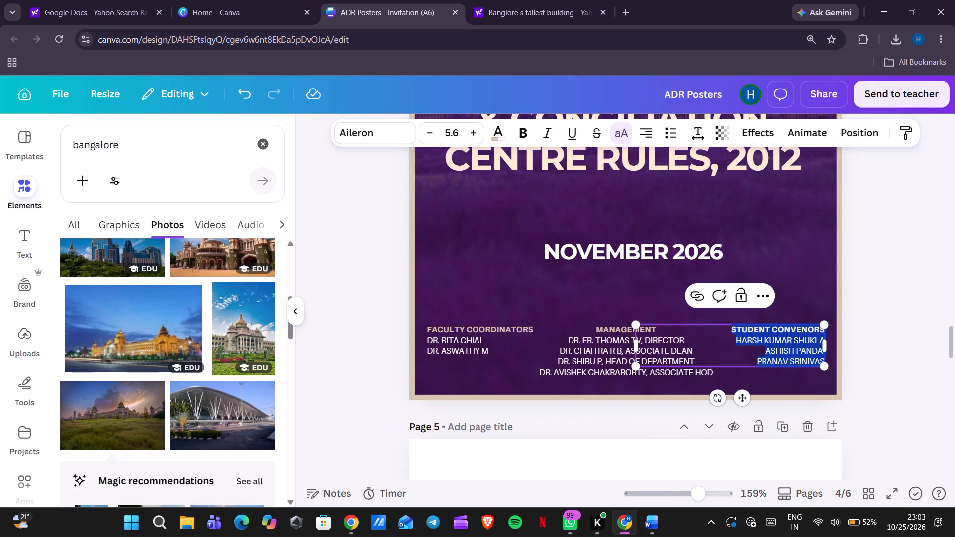
click(765, 352)
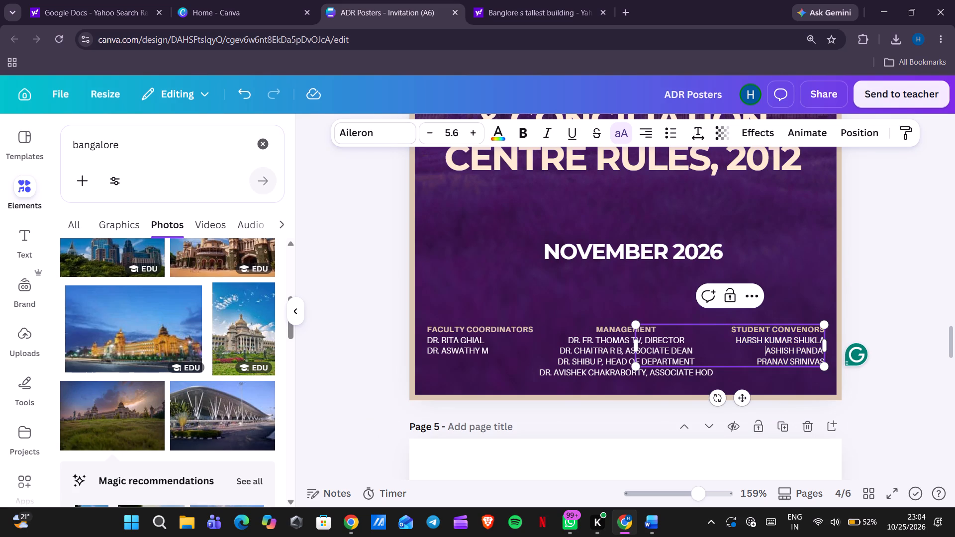
click(739, 340)
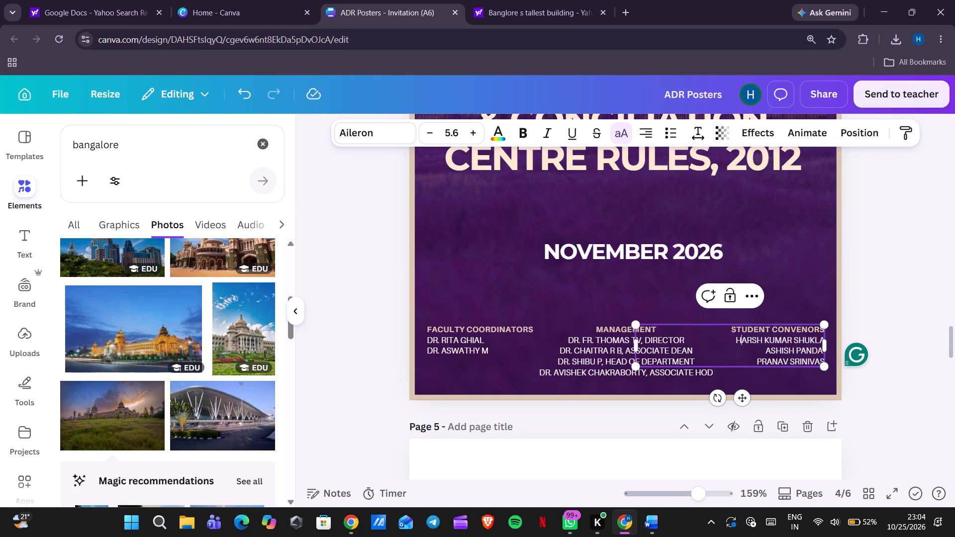
click(736, 340)
right_drag(736, 340, 813, 338)
right_drag(813, 338, 821, 338)
click(758, 347)
click(735, 342)
drag(735, 342, 766, 337)
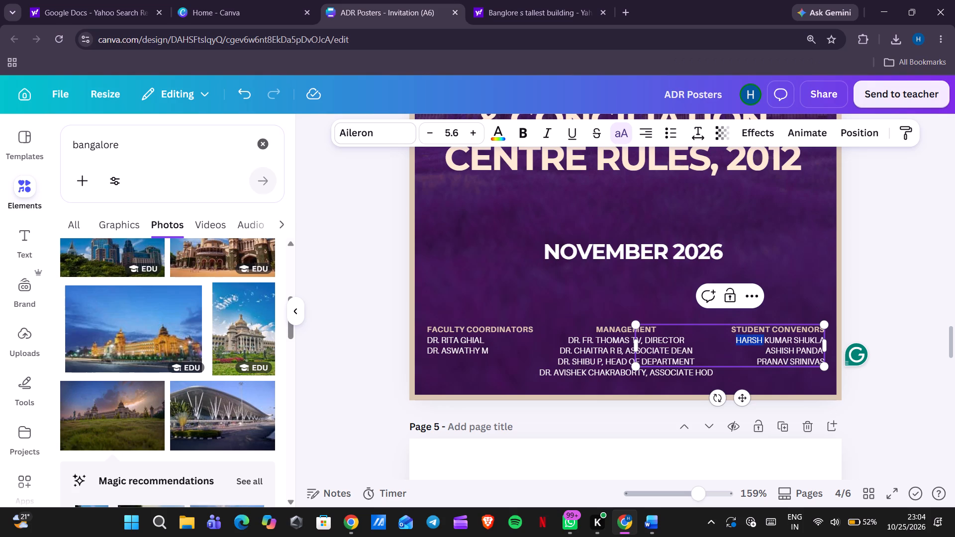
drag(766, 337, 821, 338)
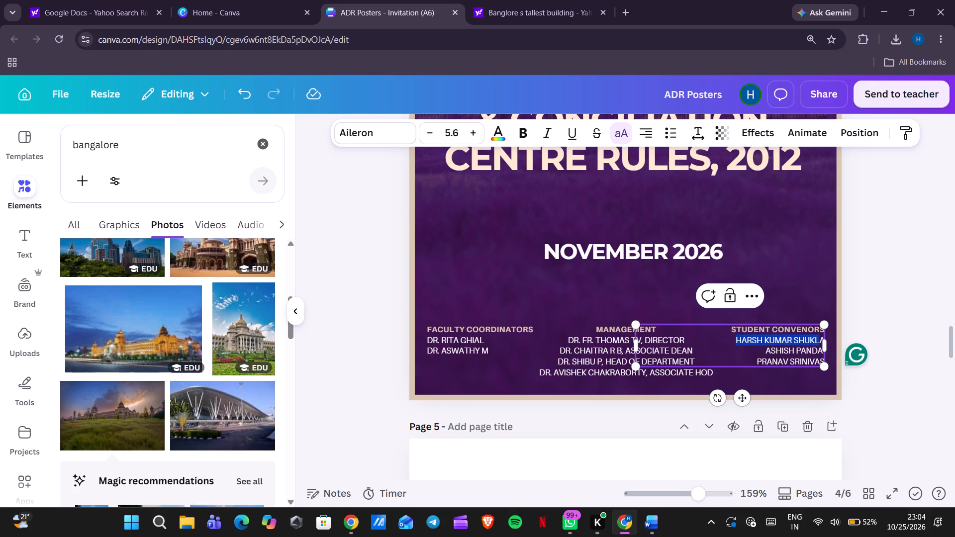
drag(821, 338, 825, 338)
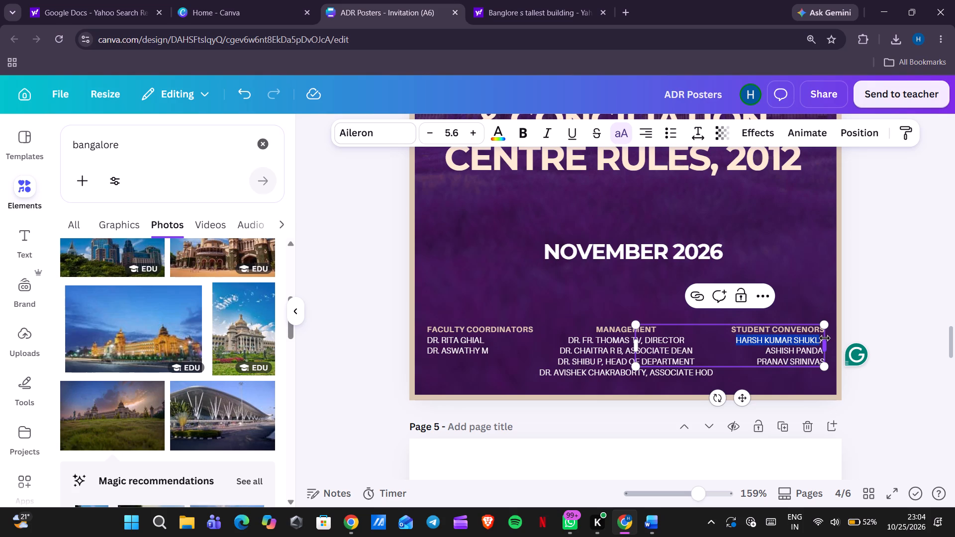
key(BackSpace)
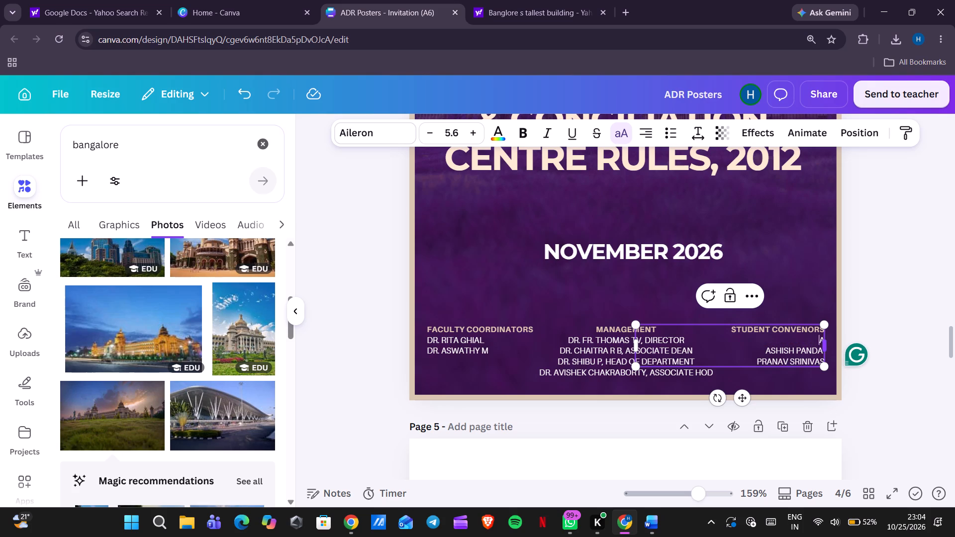
key(Down)
key(BackSpace)
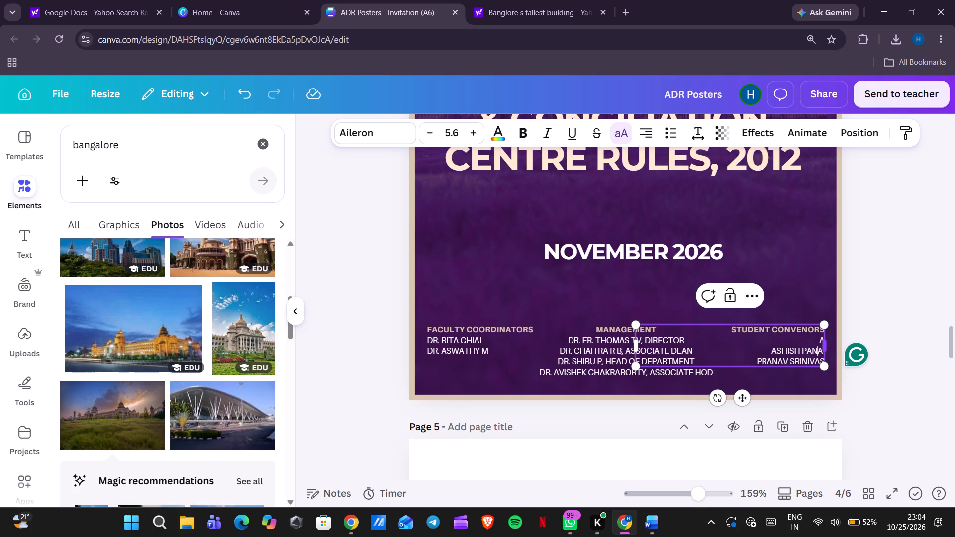
key(ctrl+z)
click(767, 348)
key(BackSpace)
key(BackSpace)
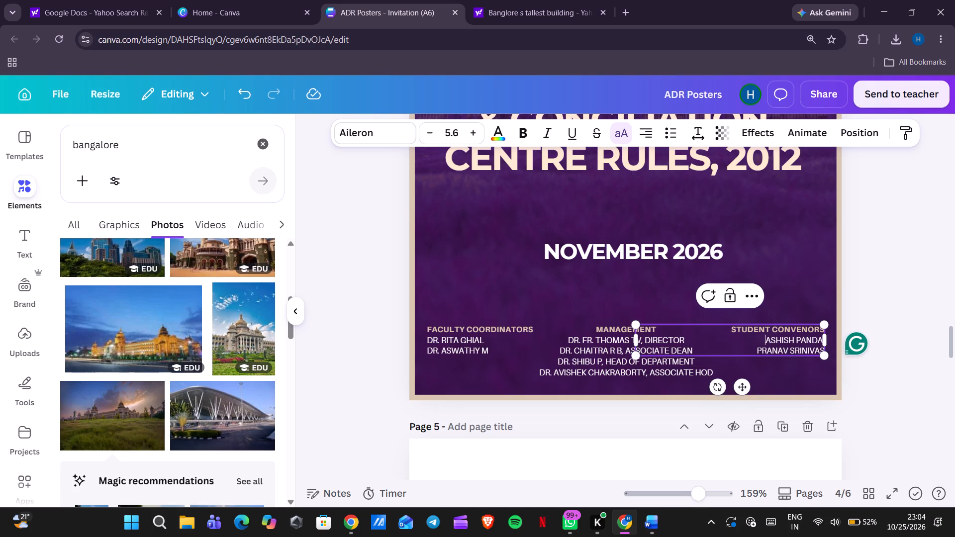
Re-enter the deleted convenor's name on its own line between the two remaining names in page 4's Student Convenors list.
click(760, 351)
key(Left)
key(BackSpace)
key(BackSpace)
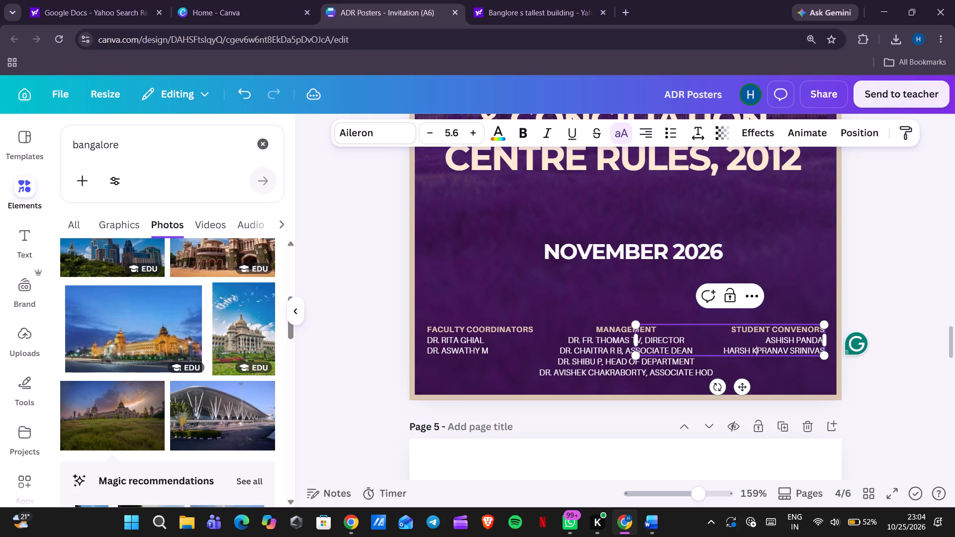
text(hukla)
key(Return)
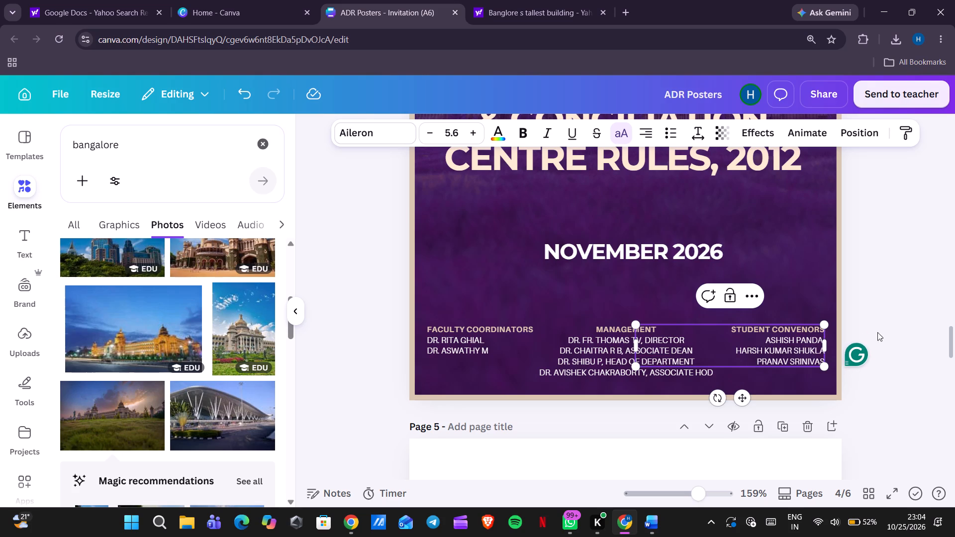
click(890, 331)
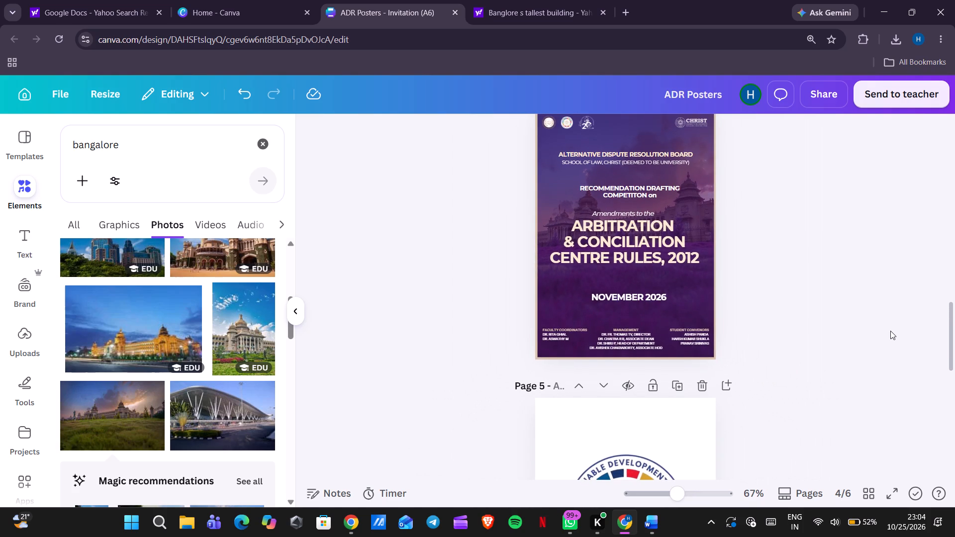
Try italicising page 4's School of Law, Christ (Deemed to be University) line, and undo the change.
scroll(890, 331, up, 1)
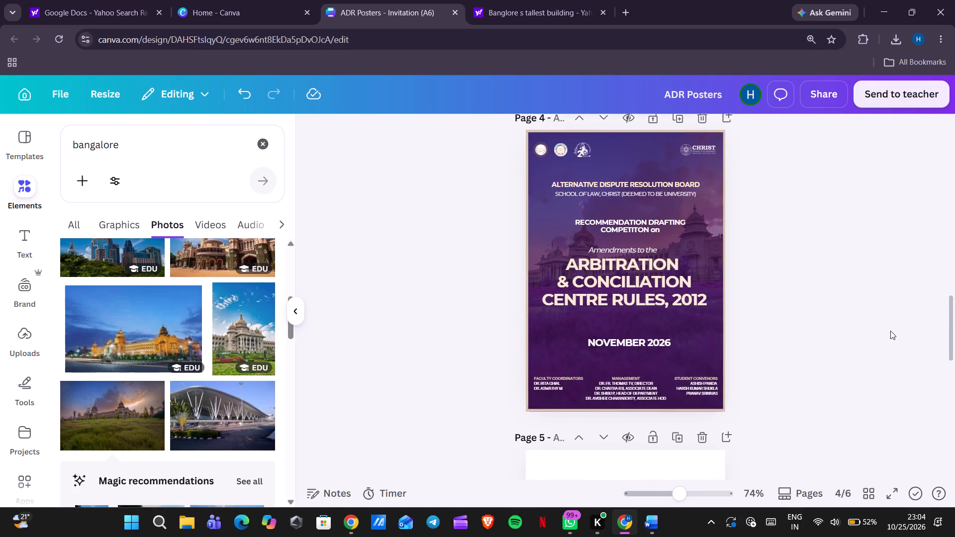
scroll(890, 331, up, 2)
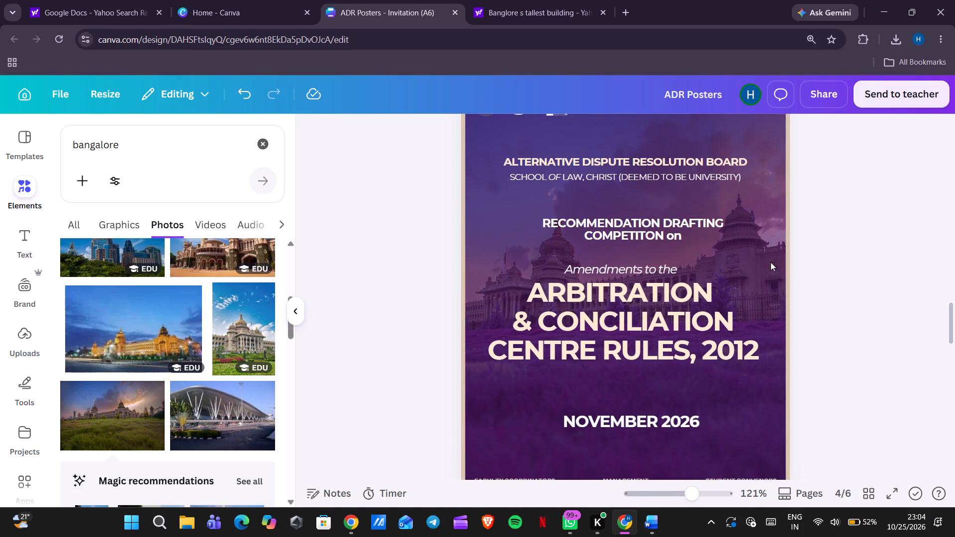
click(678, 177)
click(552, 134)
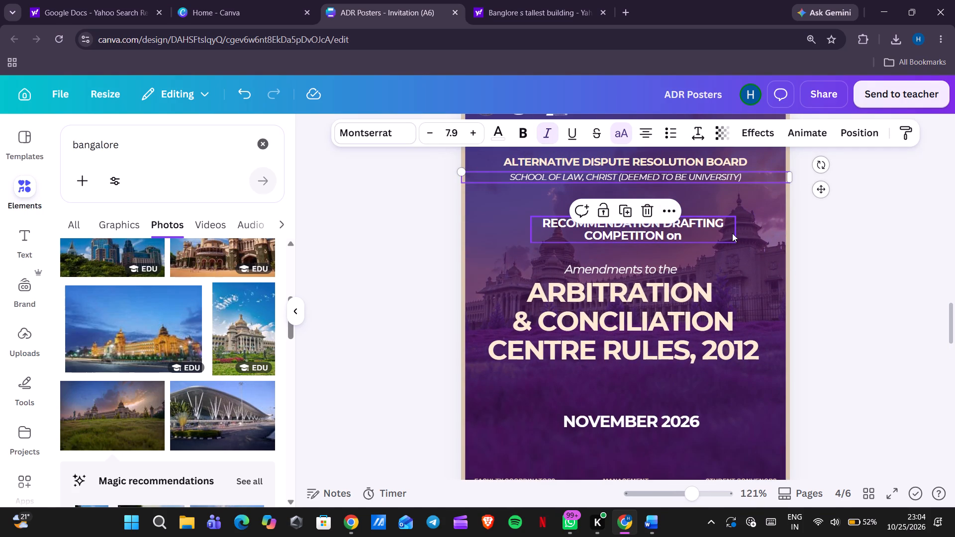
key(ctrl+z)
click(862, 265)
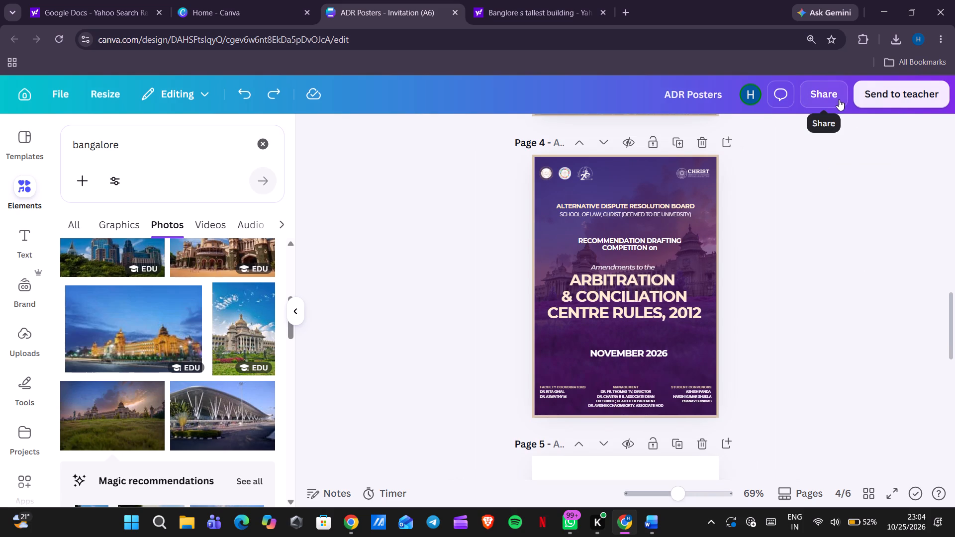
Unlock the grouped border frame on page 4 and recolour the border black.
click(711, 160)
click(640, 160)
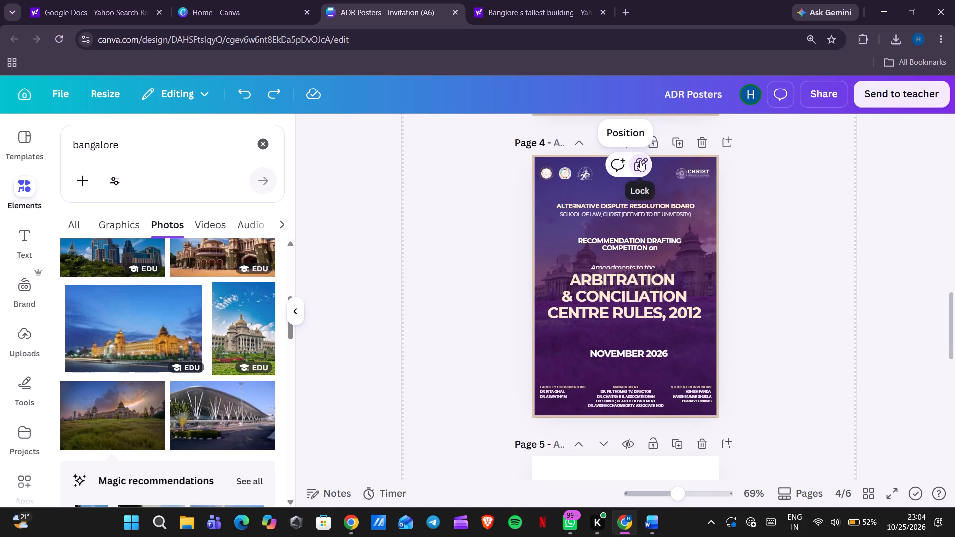
click(640, 160)
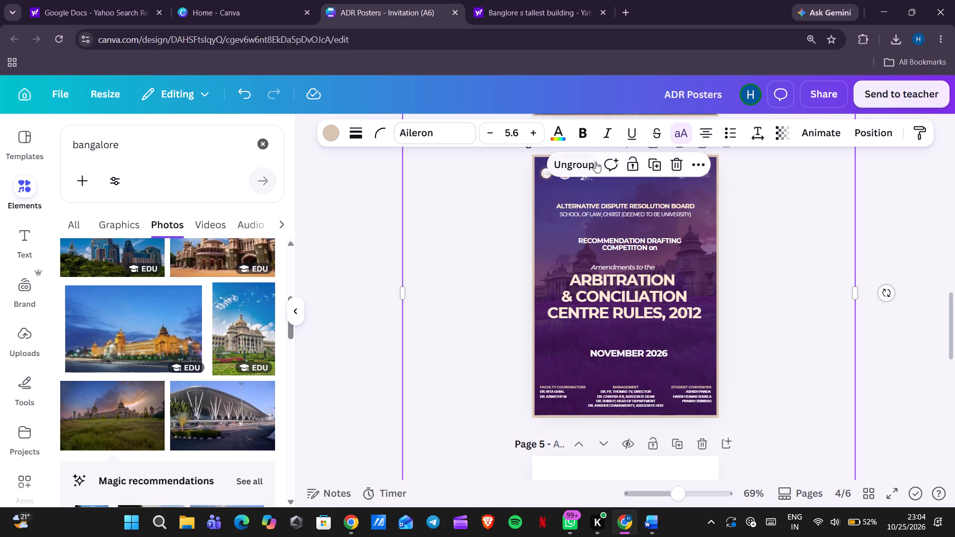
click(328, 134)
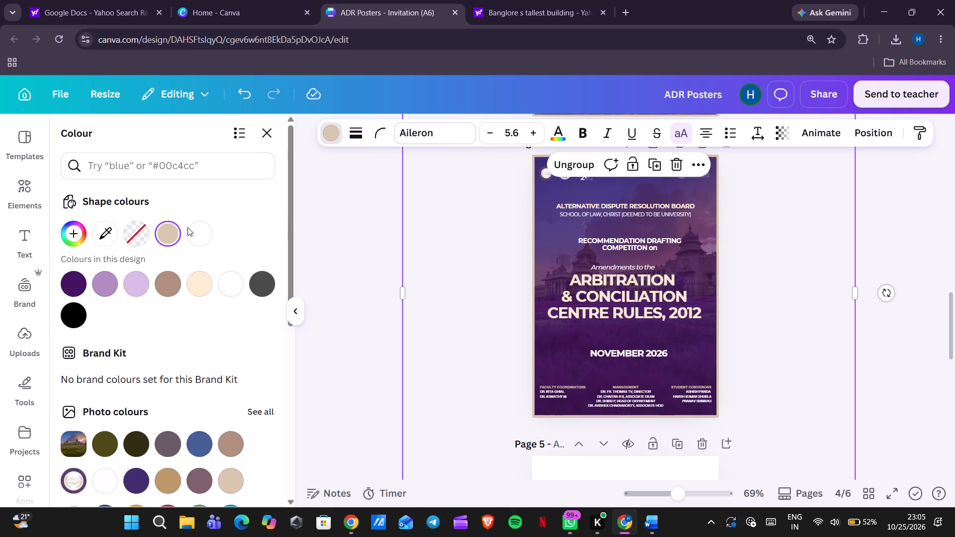
click(190, 281)
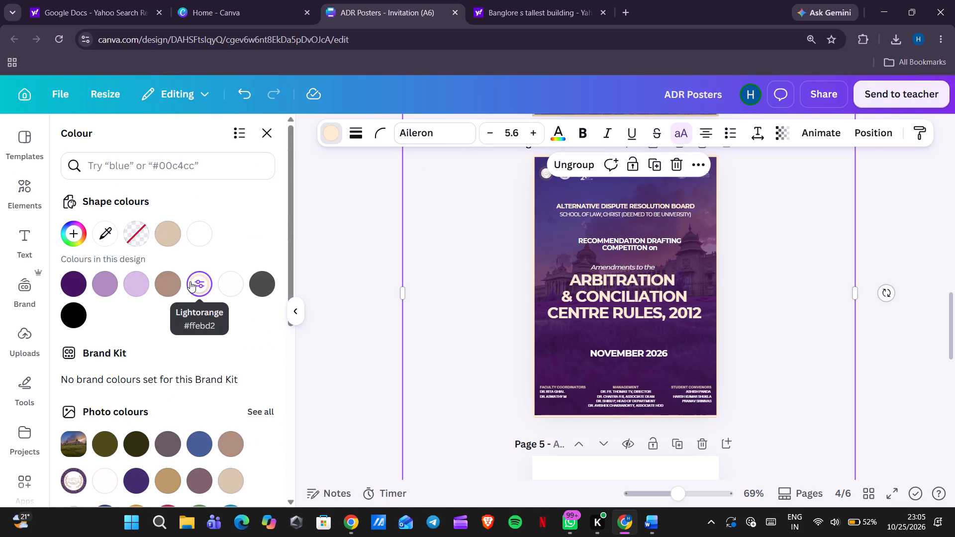
key(ctrl+z)
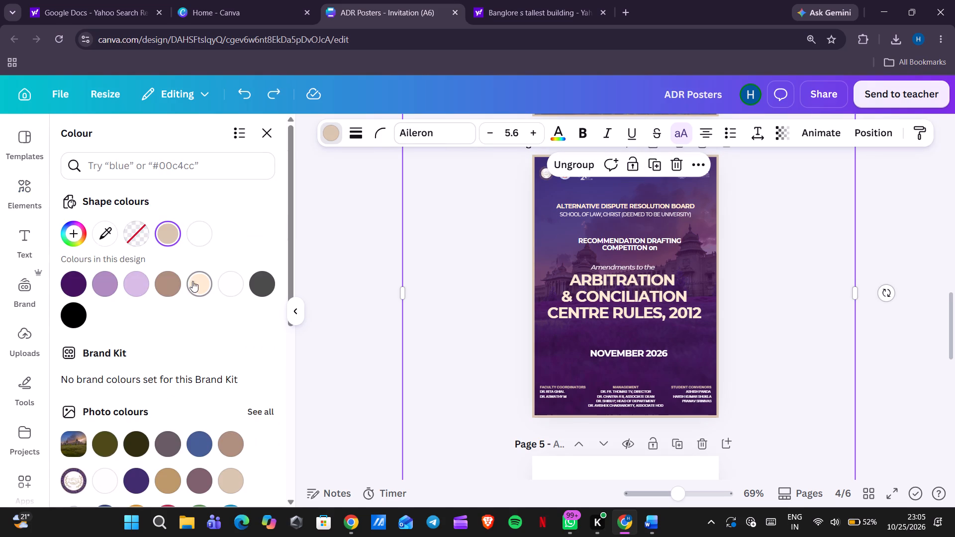
click(259, 280)
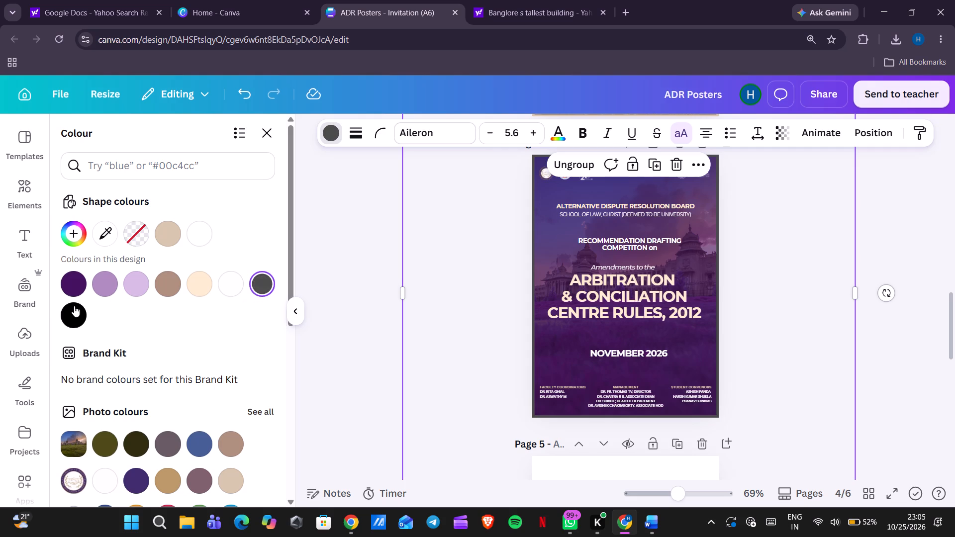
click(68, 314)
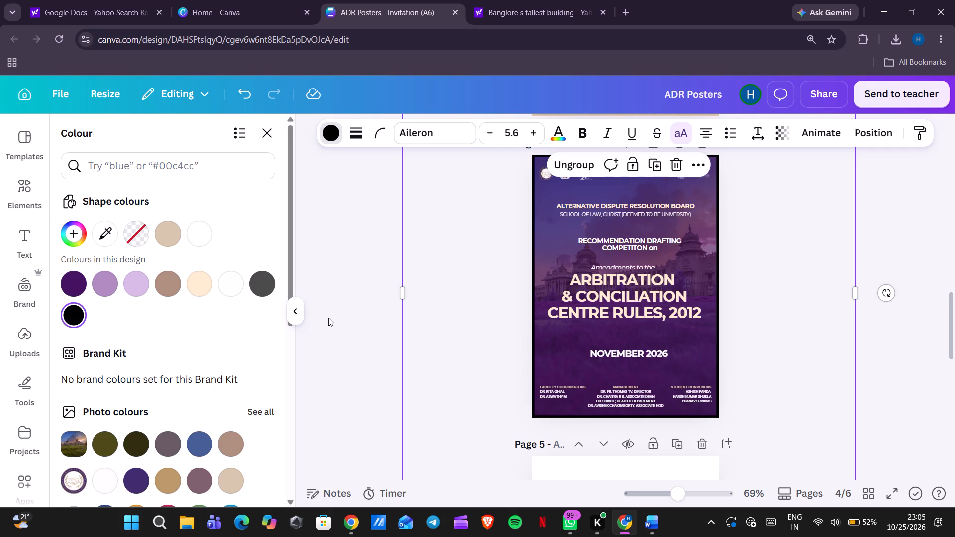
click(346, 322)
click(346, 322)
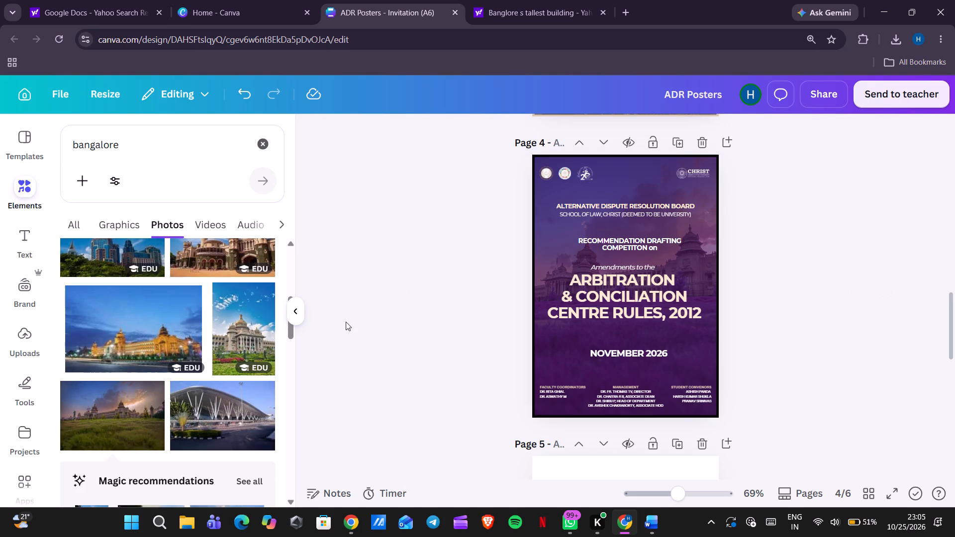
Download only page 4 of the ADR Posters design as a PNG.
click(819, 86)
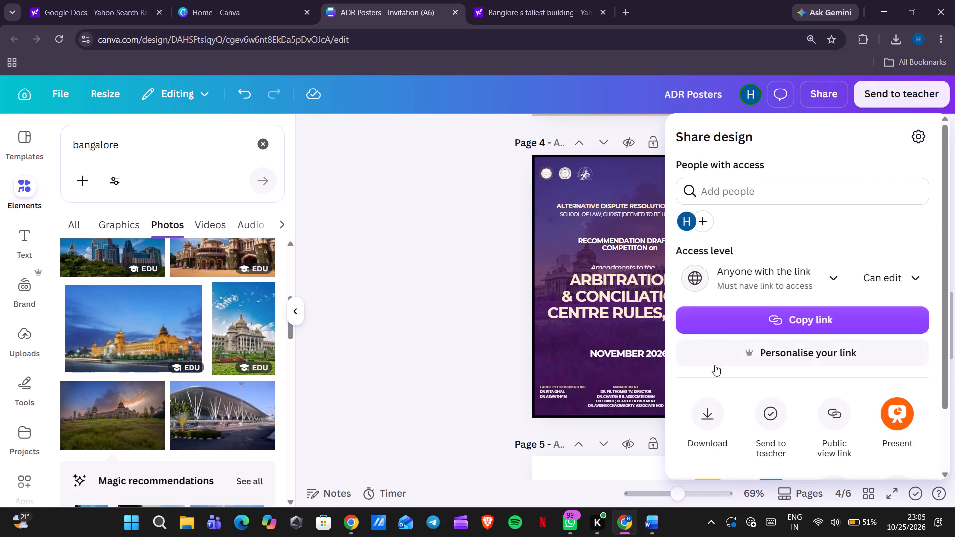
click(714, 416)
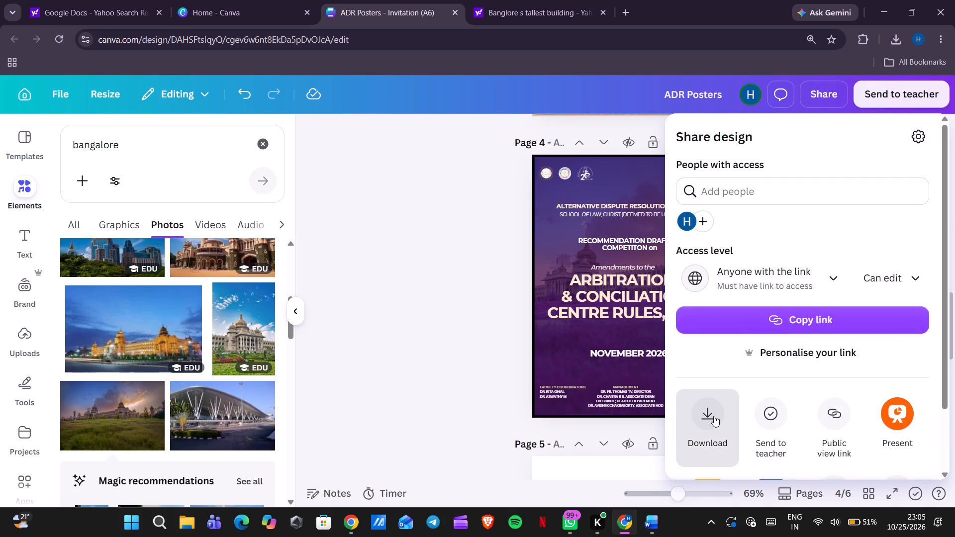
scroll(767, 370, down, 1)
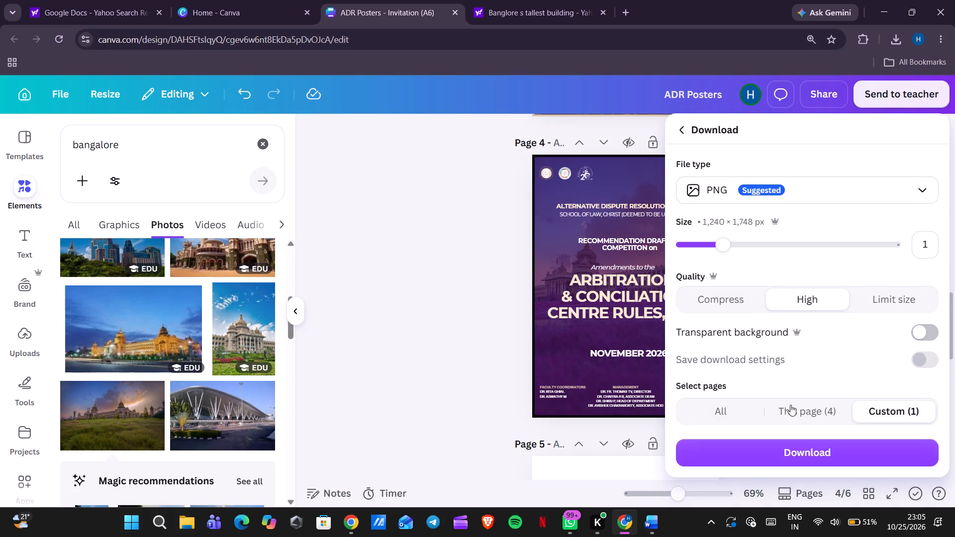
click(796, 412)
click(784, 450)
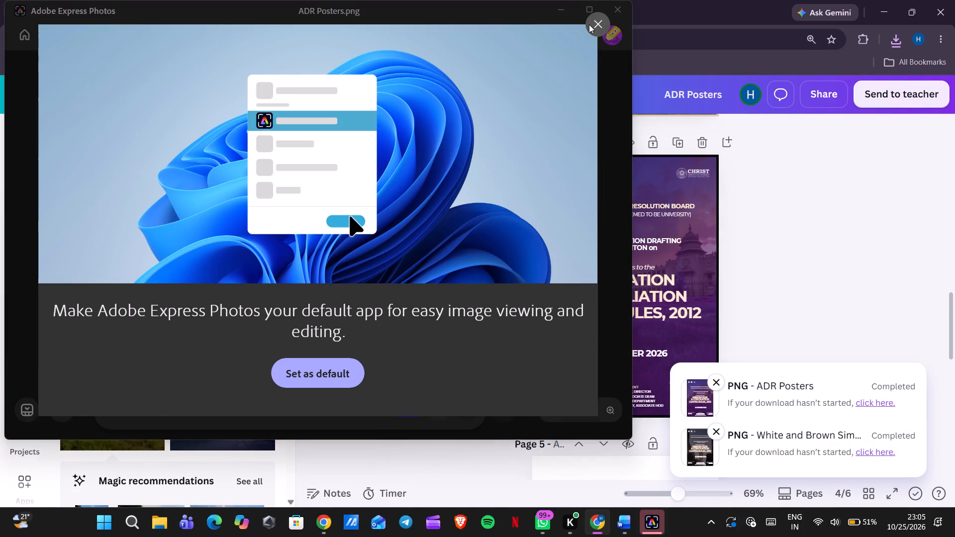
Dismiss the default-app offer over the downloaded ADR Posters.png in Adobe Express Photos and close the image viewer.
click(589, 24)
click(622, 7)
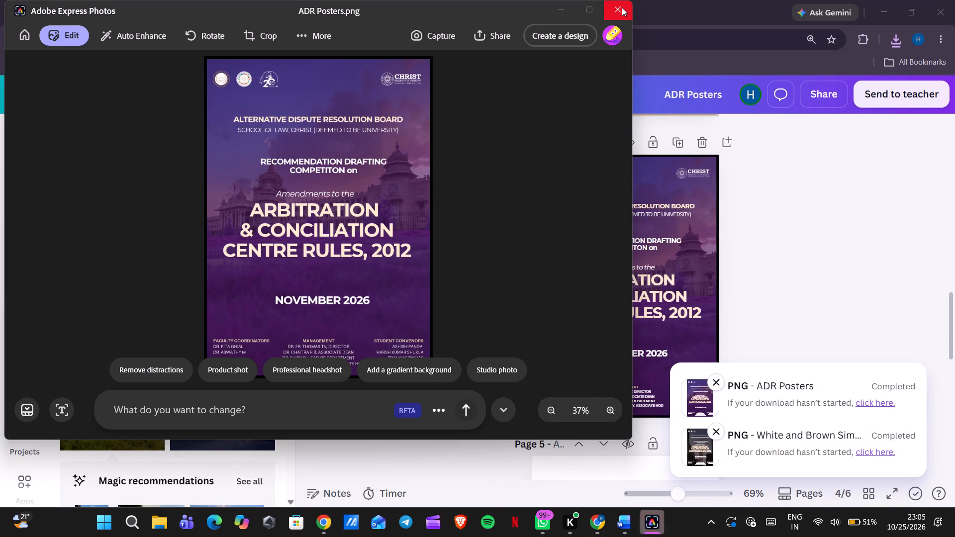
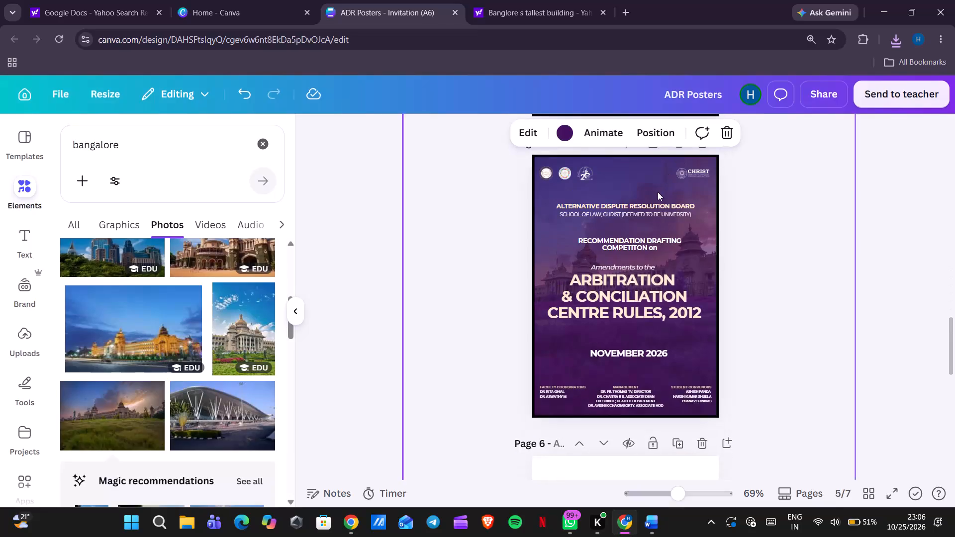
Change the black border around the page 5 poster to beige.
click(538, 159)
click(343, 132)
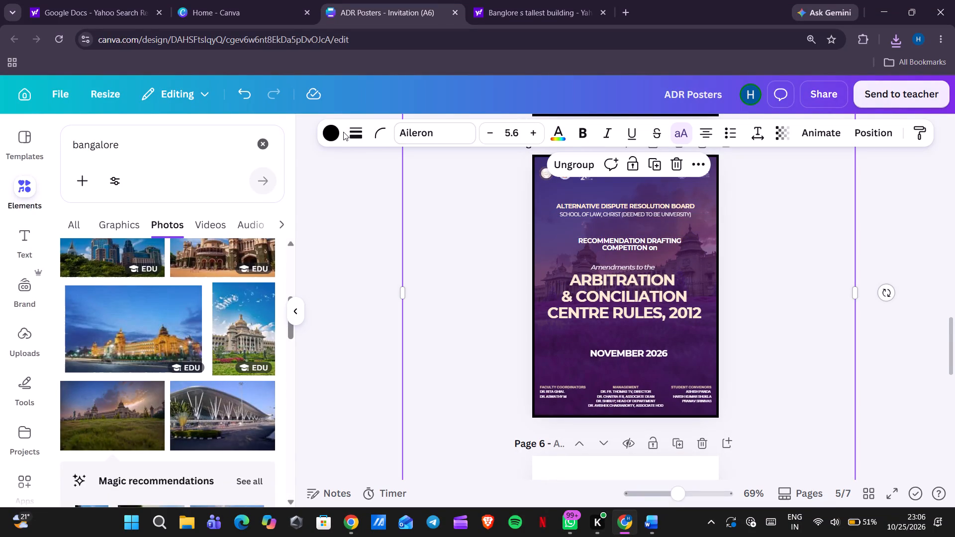
click(337, 133)
click(174, 237)
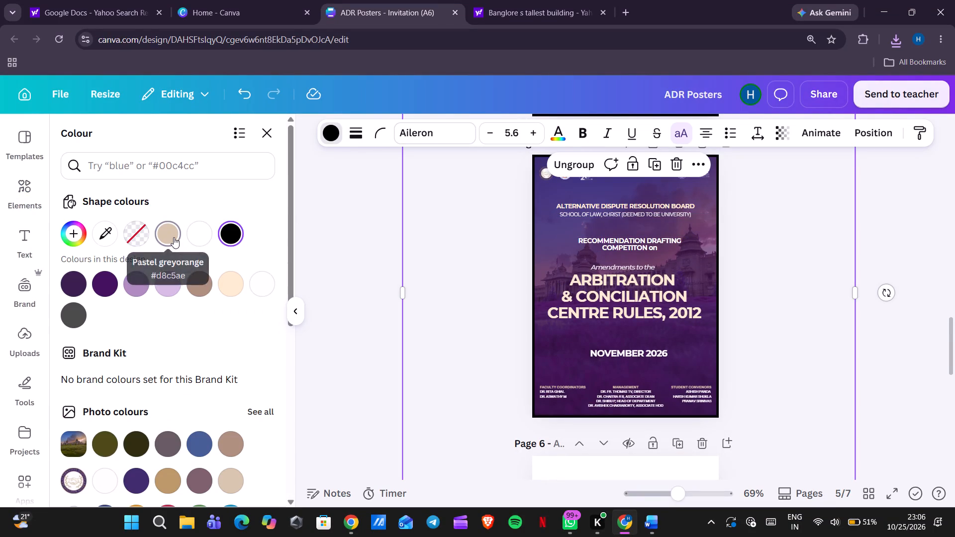
click(345, 236)
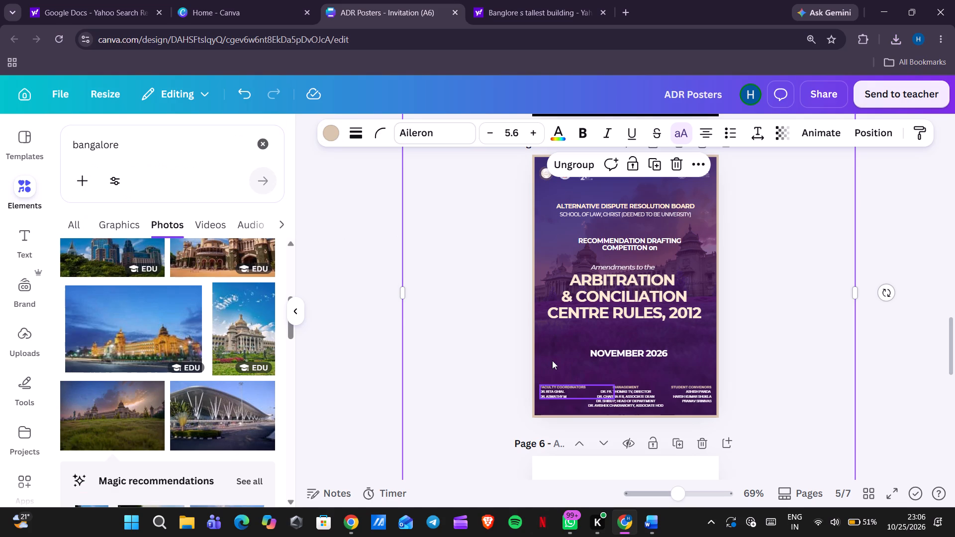
Download only page 5 of the design as a PNG.
click(826, 92)
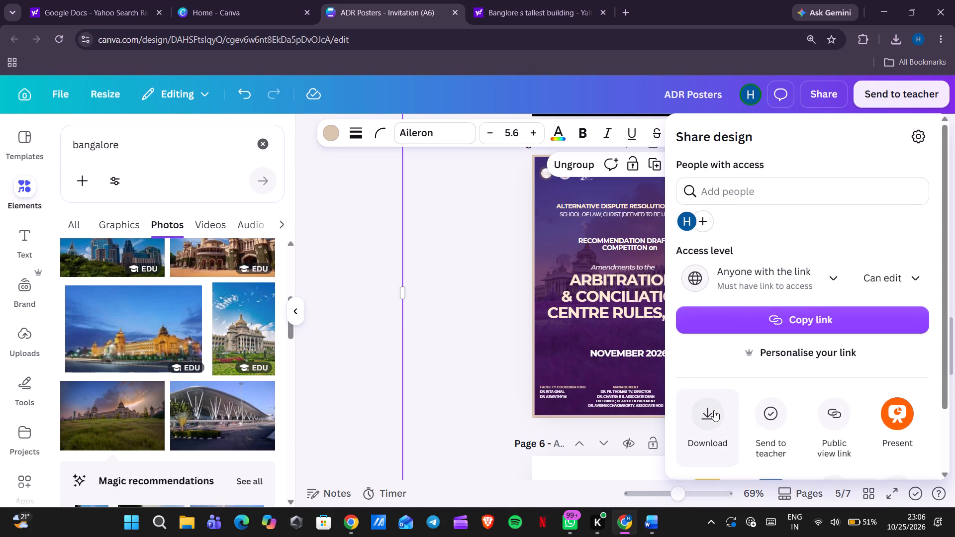
click(714, 410)
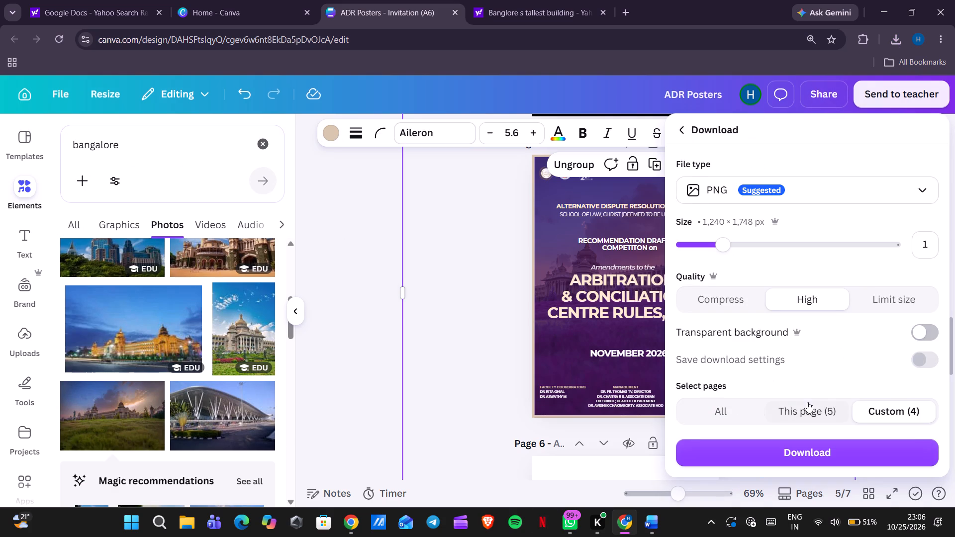
click(804, 412)
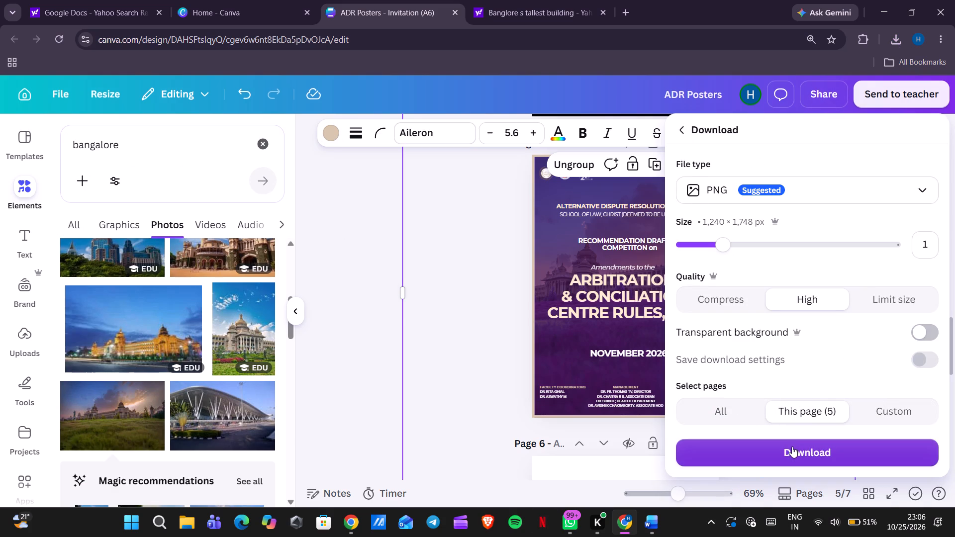
click(792, 447)
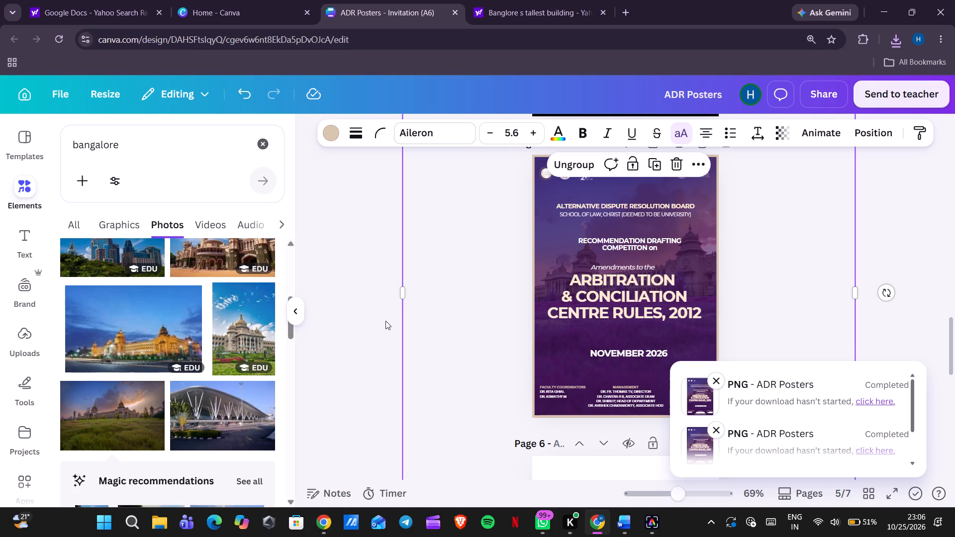
click(367, 314)
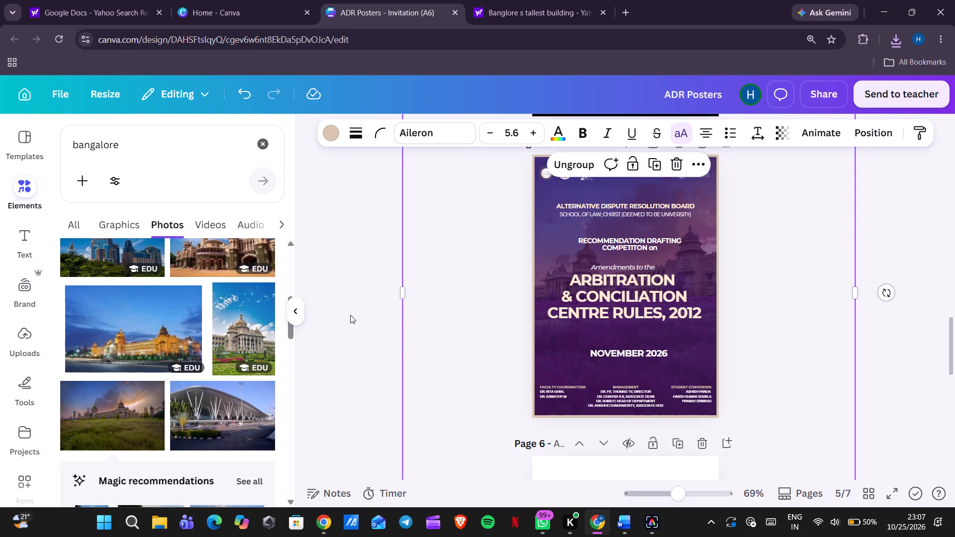
click(347, 258)
click(753, 271)
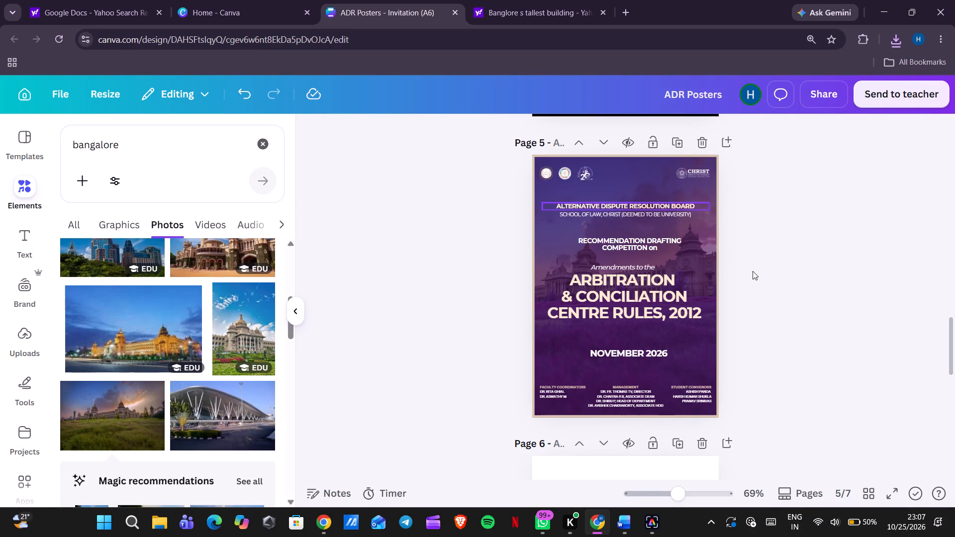
Delete the word "on" from the end of the "RECOMMENDATION DRAFTING COMPETITON" heading.
scroll(753, 271, right, 1)
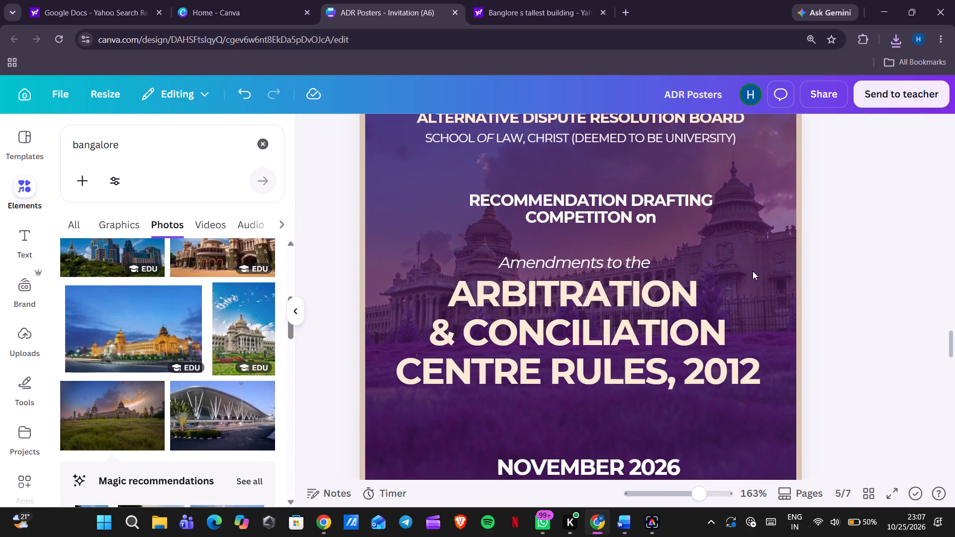
double_click(697, 218)
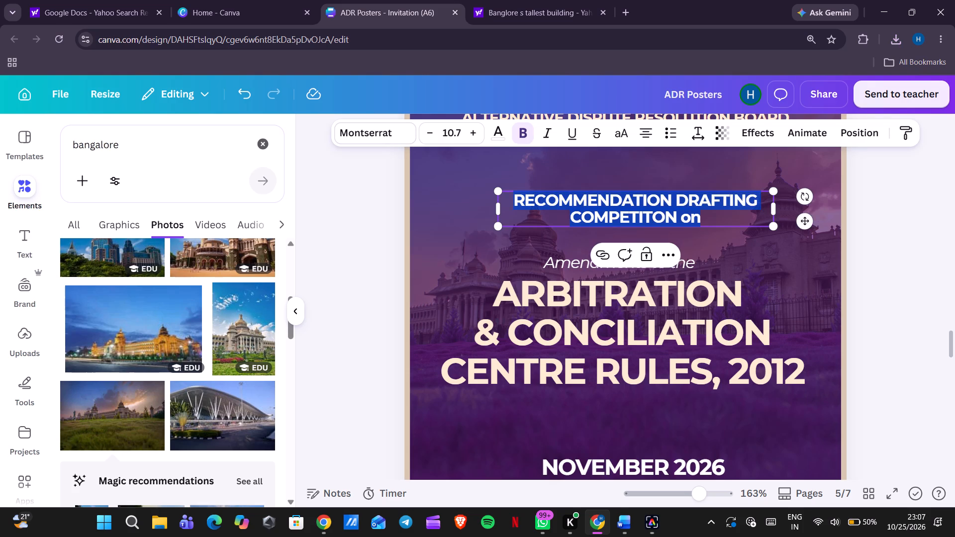
click(704, 217)
key(BackSpace)
key(BackSpace)
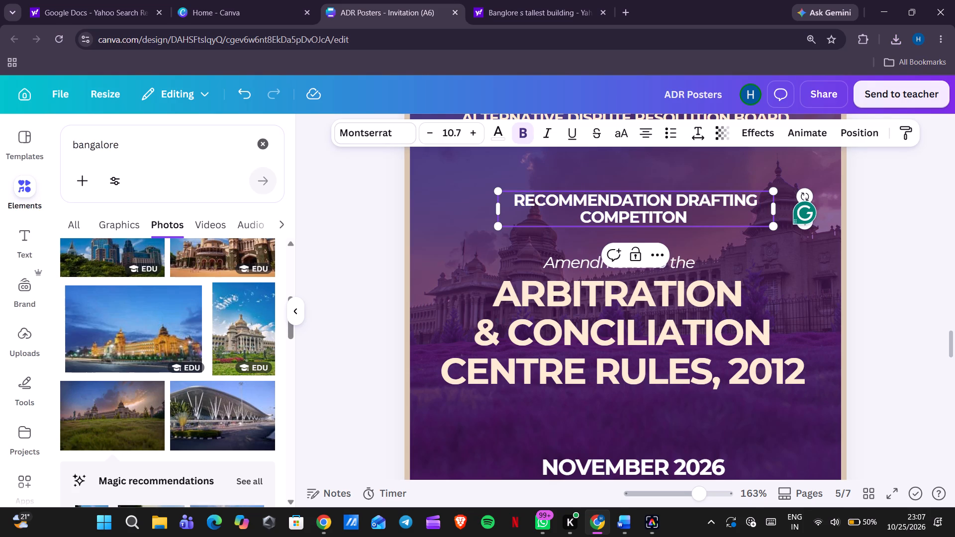
click(887, 220)
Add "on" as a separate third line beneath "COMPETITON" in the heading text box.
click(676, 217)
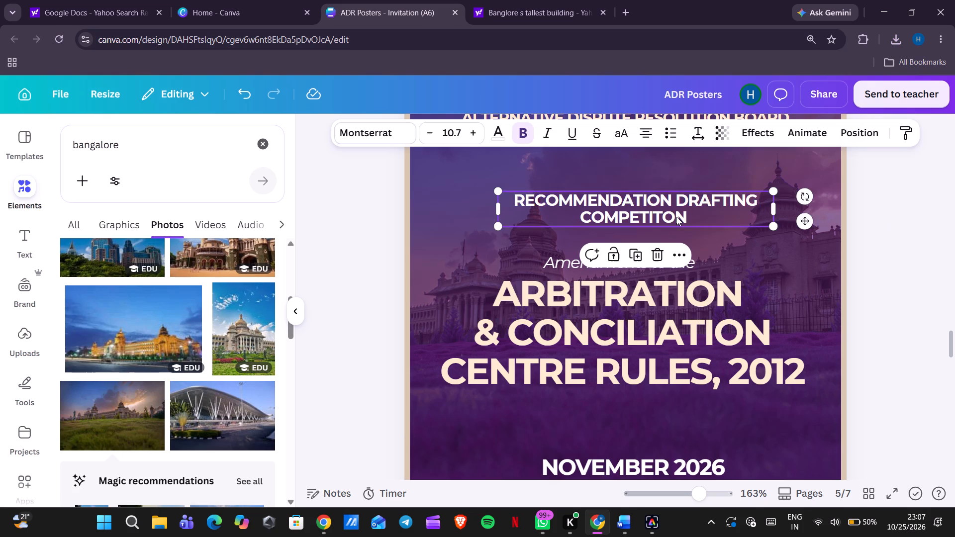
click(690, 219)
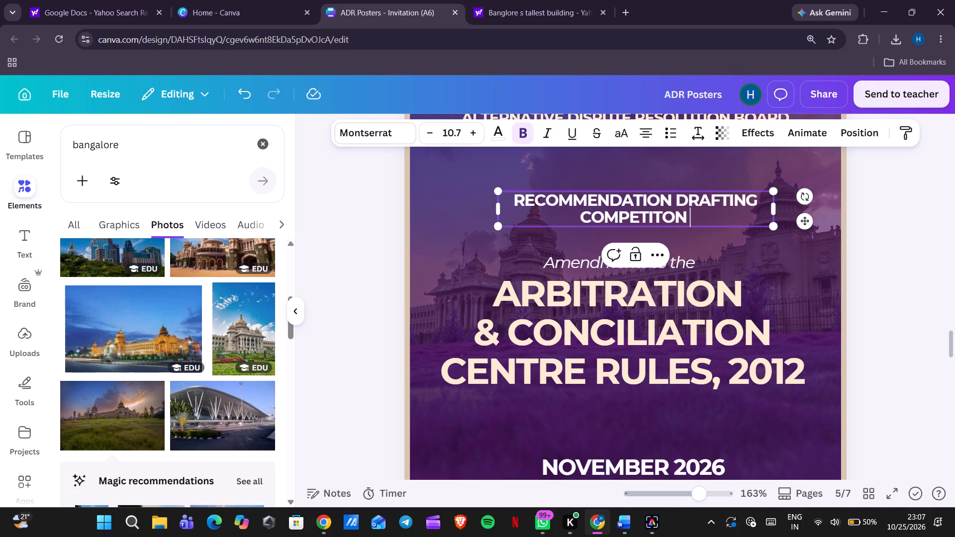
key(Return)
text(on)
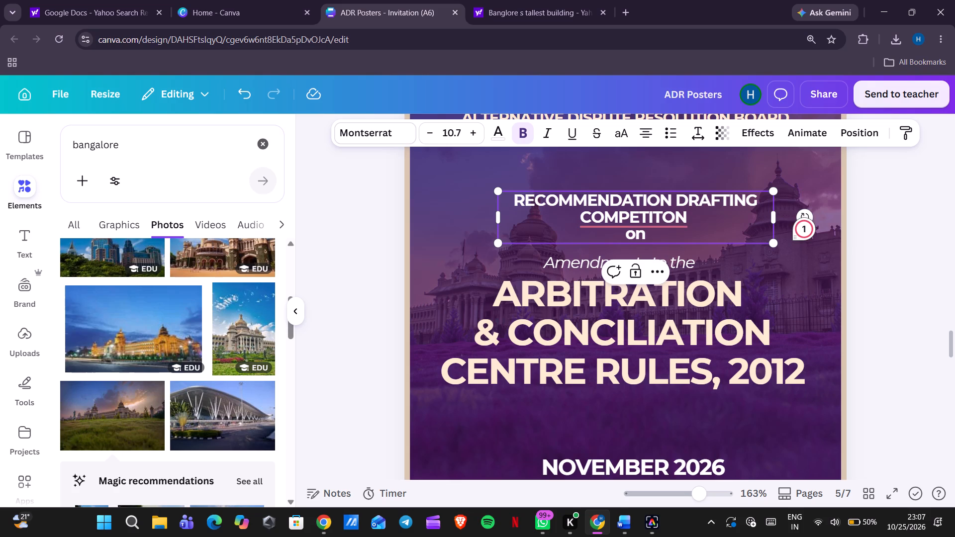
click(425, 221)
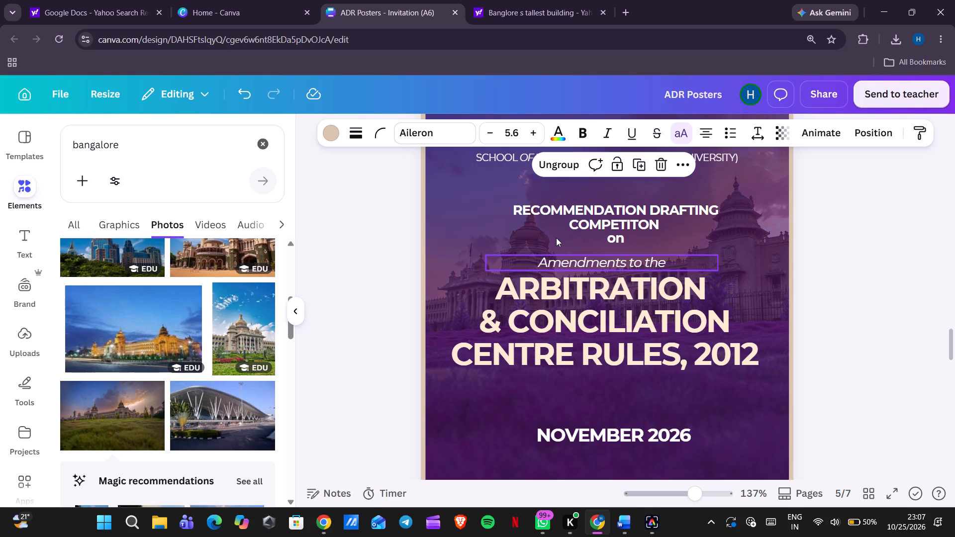
Check the Certificate Course Poster design in the other browser window for comparison, and return to the ADR Posters design.
click(318, 528)
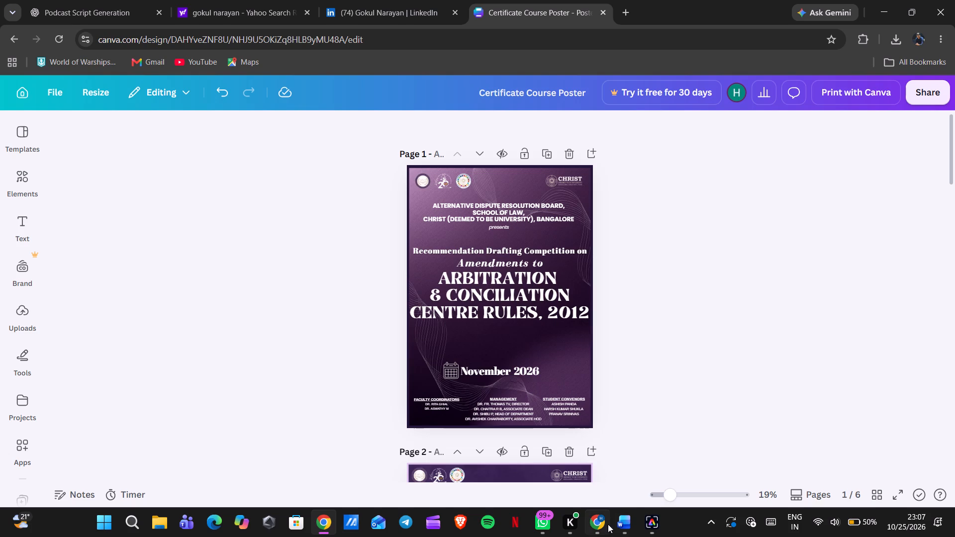
click(591, 527)
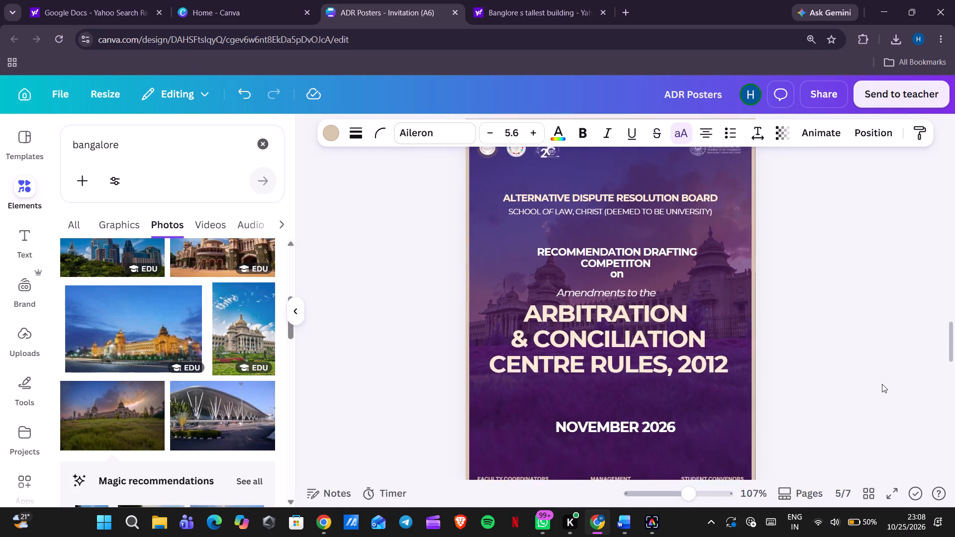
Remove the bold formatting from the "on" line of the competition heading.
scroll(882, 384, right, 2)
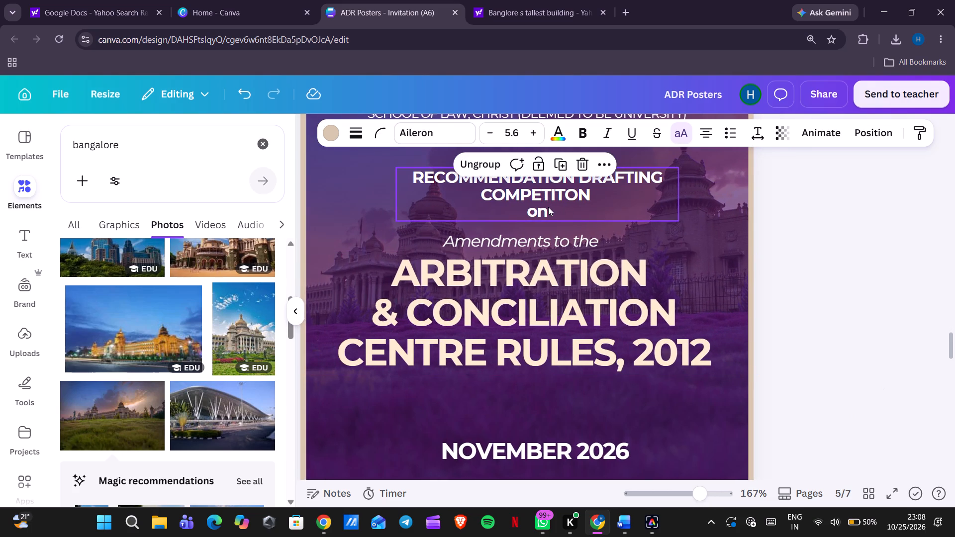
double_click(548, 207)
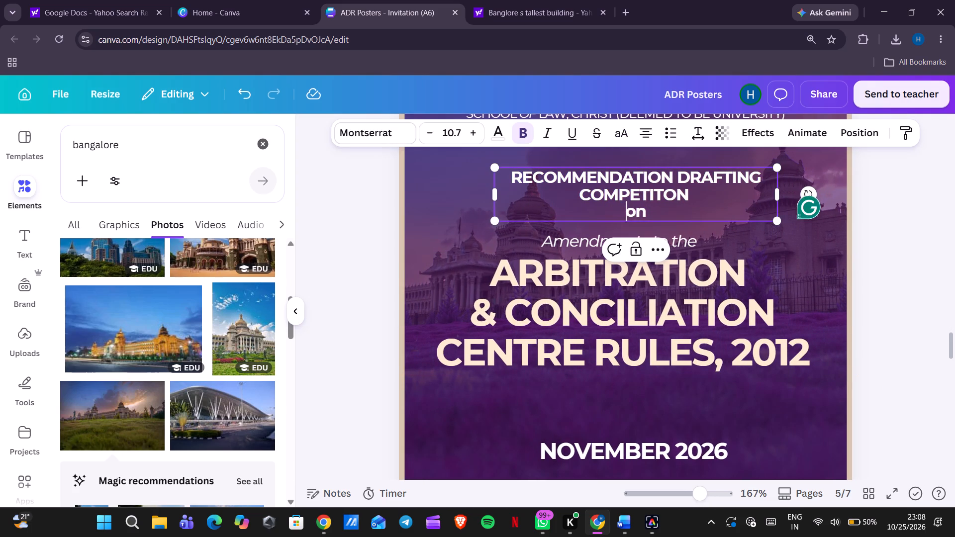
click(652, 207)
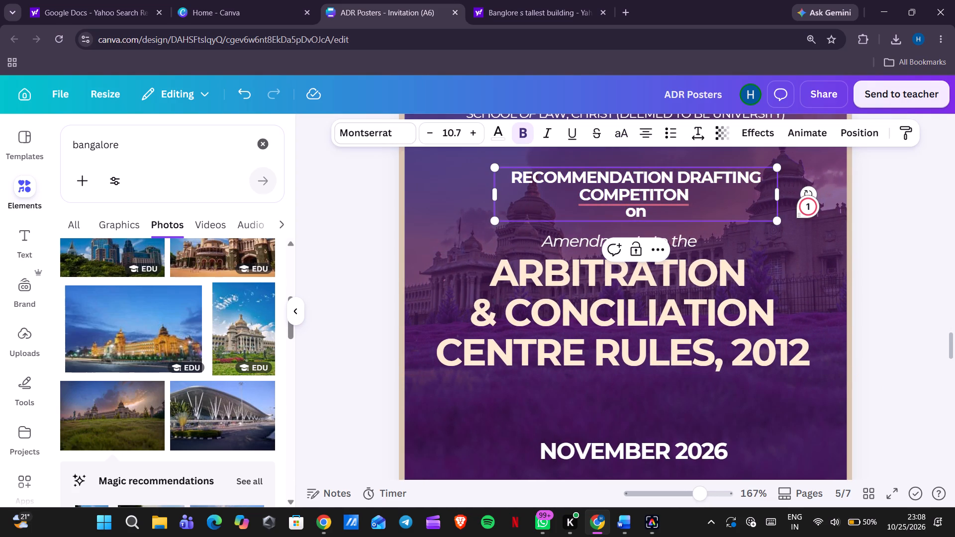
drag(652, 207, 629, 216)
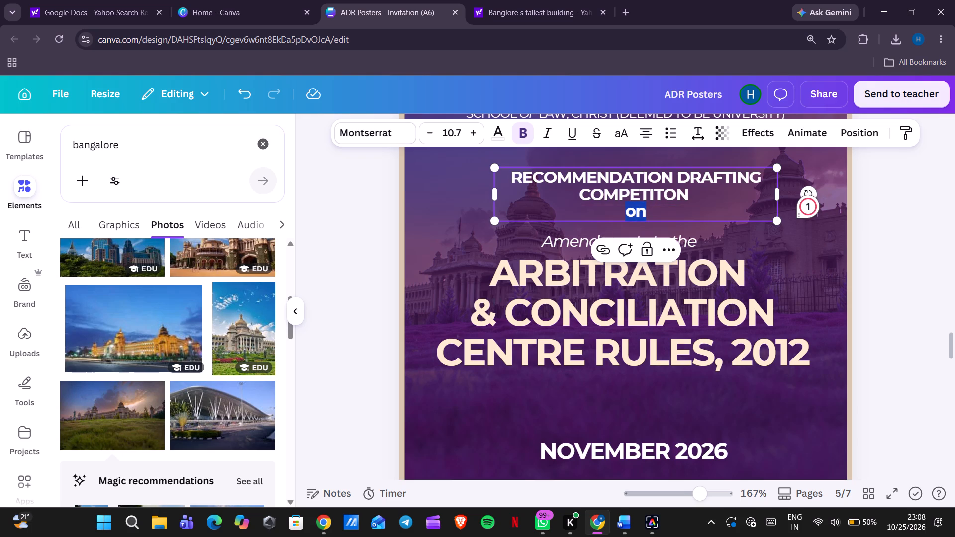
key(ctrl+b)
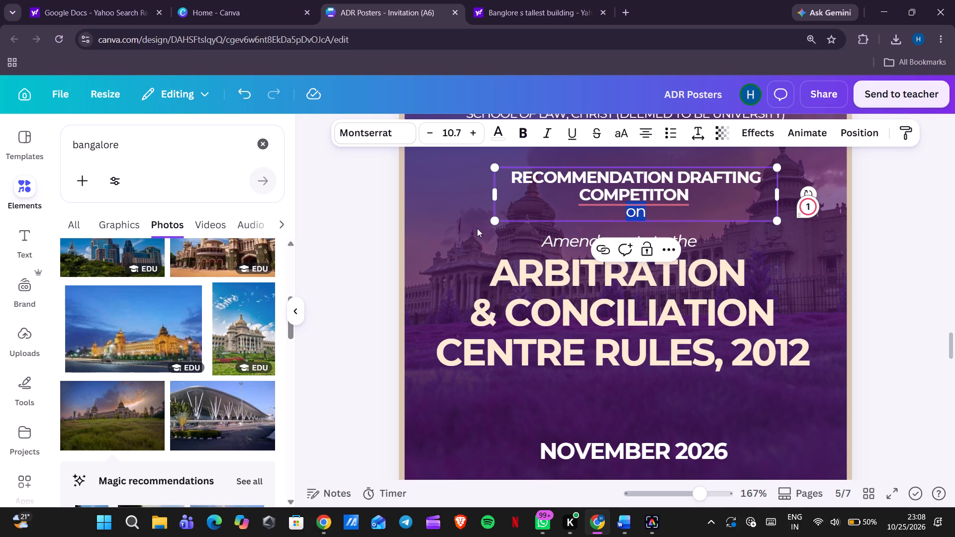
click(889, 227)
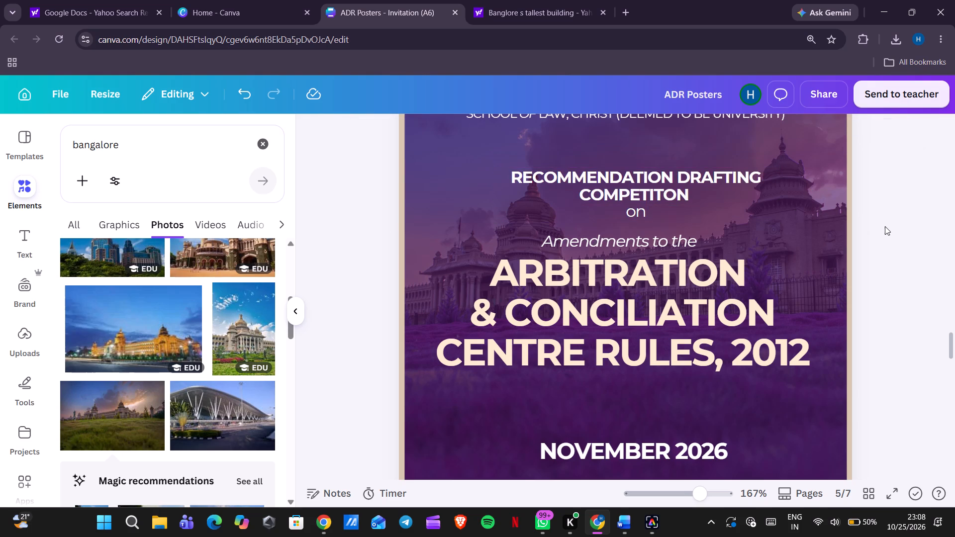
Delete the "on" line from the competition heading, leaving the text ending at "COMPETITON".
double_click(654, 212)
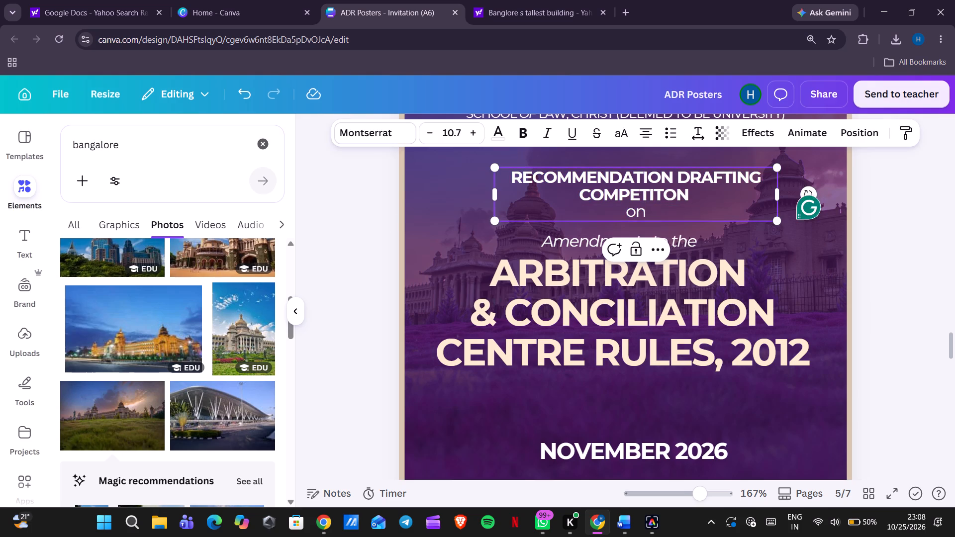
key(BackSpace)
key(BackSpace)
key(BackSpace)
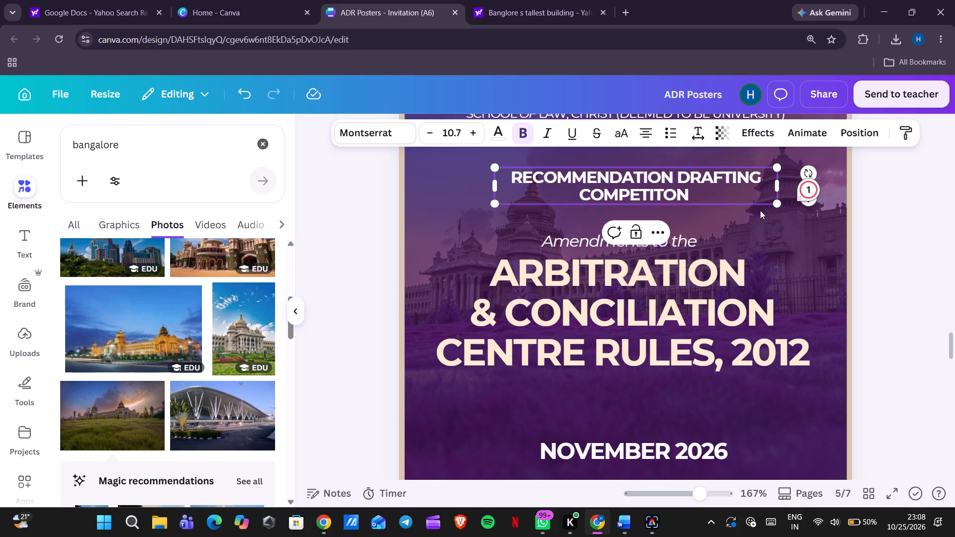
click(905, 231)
Nudge the "ARBITRATION & CONCILIATION CENTRE RULES, 2012" title slightly down on the poster.
scroll(905, 231, up, 2)
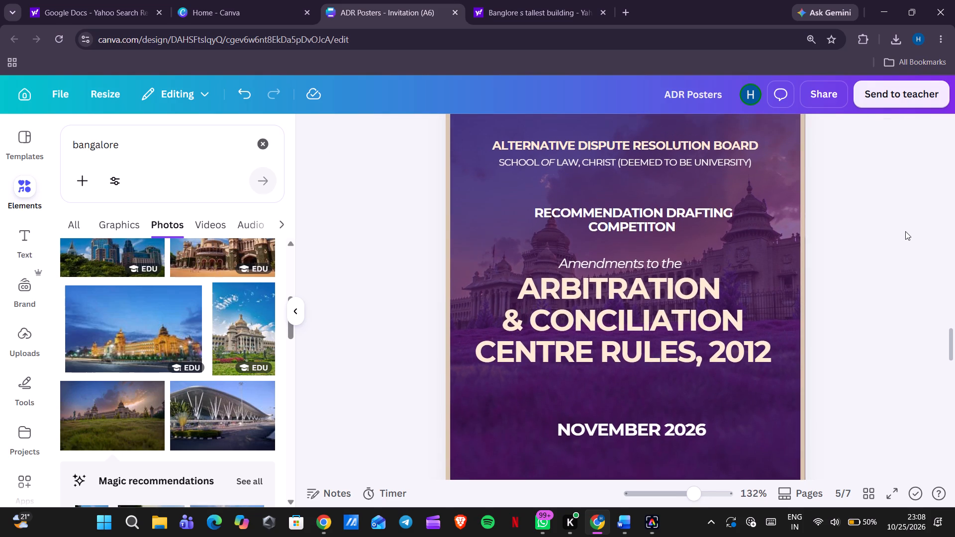
click(670, 279)
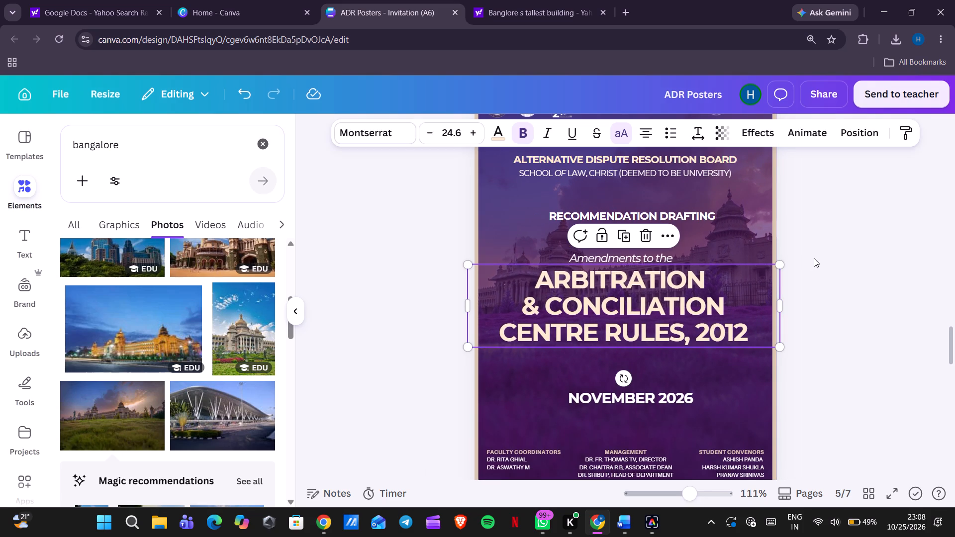
click(814, 258)
click(661, 292)
key(Down)
key(Down)
click(816, 261)
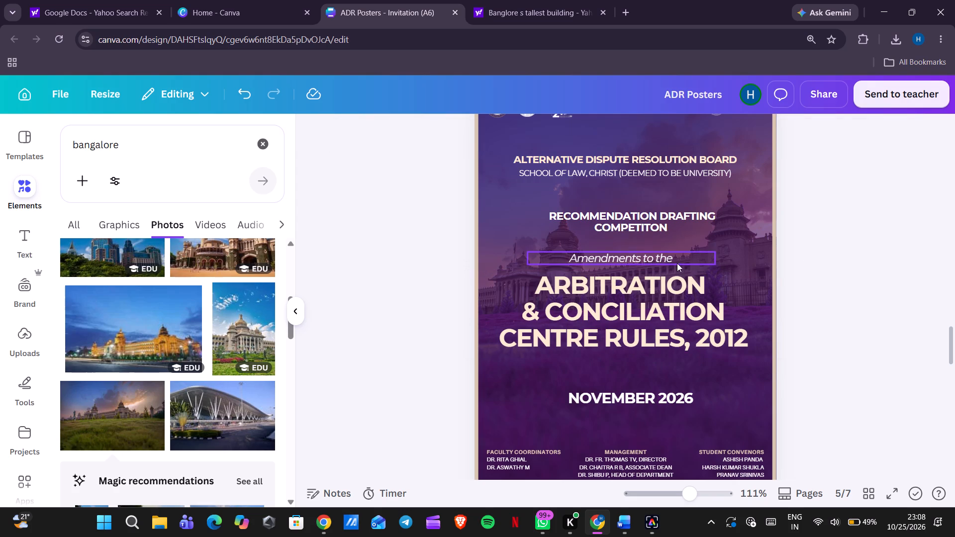
Nudge the italic "Amendments to the" line slightly down, closer to the main title.
click(664, 262)
key(Down)
key(Down)
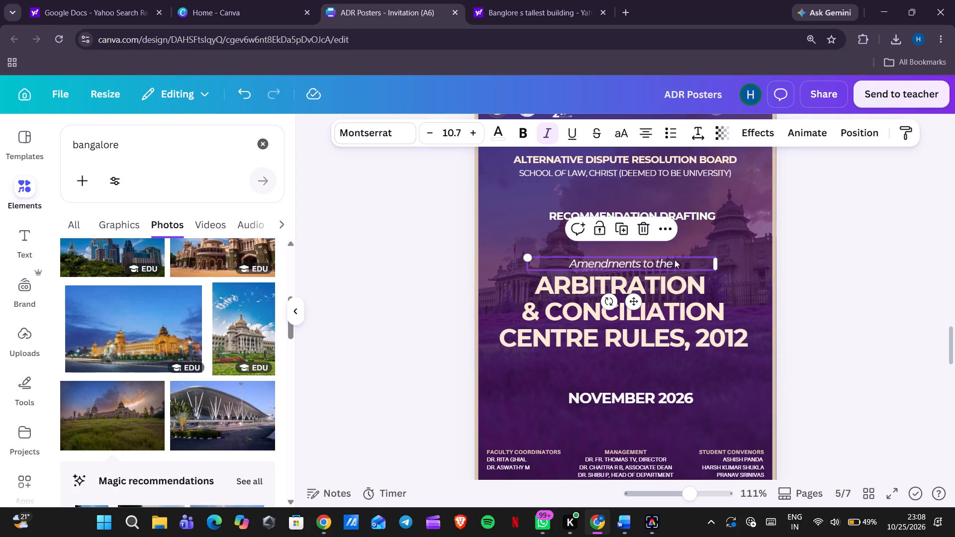
click(821, 246)
Nudge the "RECOMMENDATION DRAFTING COMPETITON" heading slightly up to widen the gap above "Amendments to the".
click(699, 224)
key(Up)
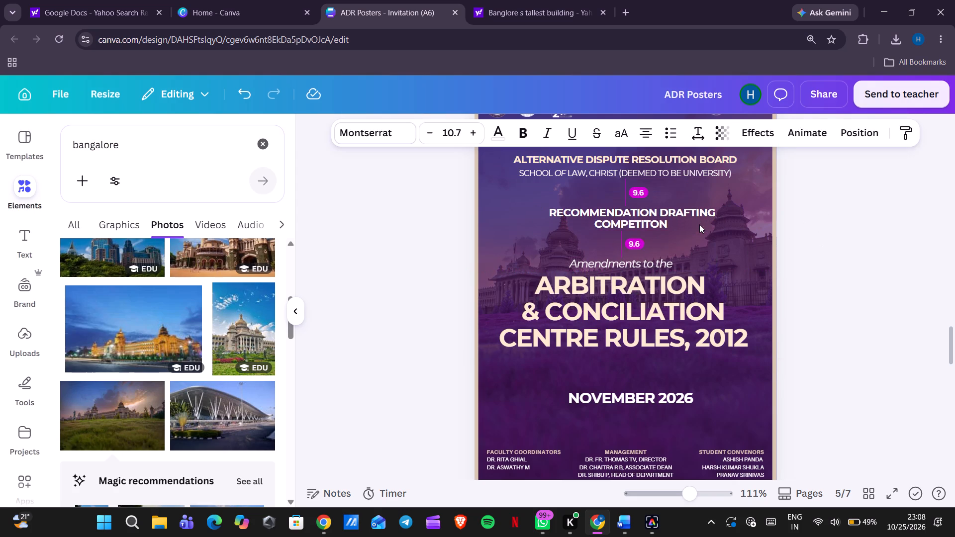
key(Up)
key(Down)
key(Up)
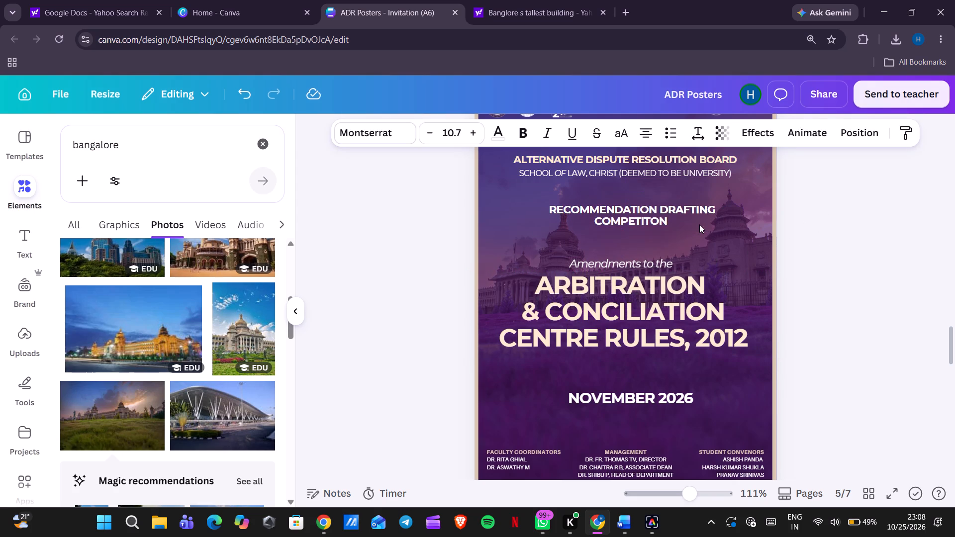
Duplicate the "RECOMMENDATION DRAFTING COMPETITON" heading and change the copy's text to a non-bold "on".
key(ctrl+d)
click(689, 220)
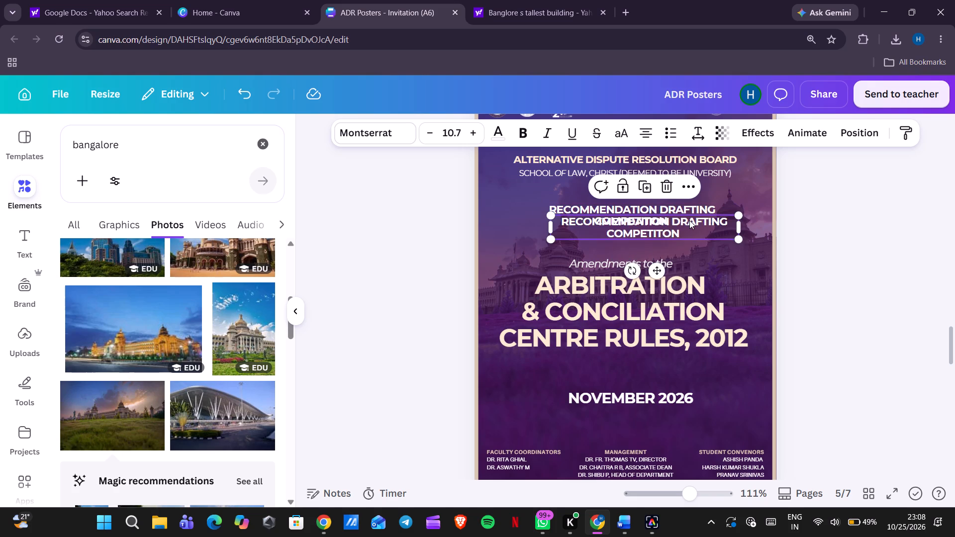
text(on)
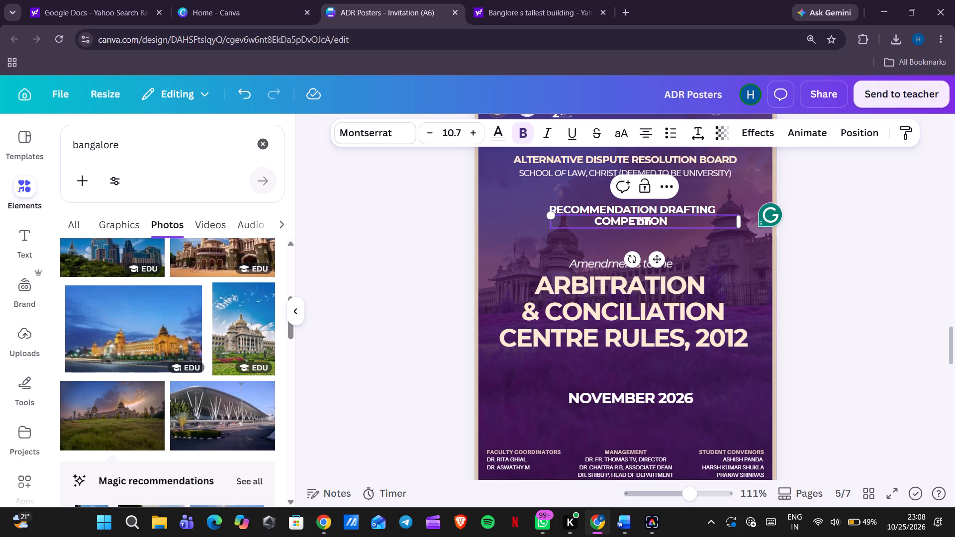
key(ctrl+a)
key(ctrl+b)
key(ctrl+b)
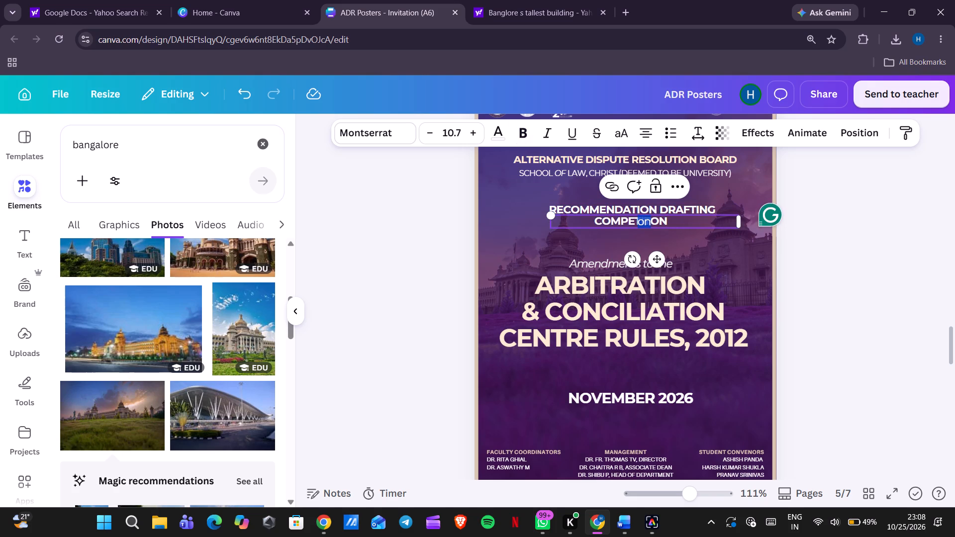
click(851, 234)
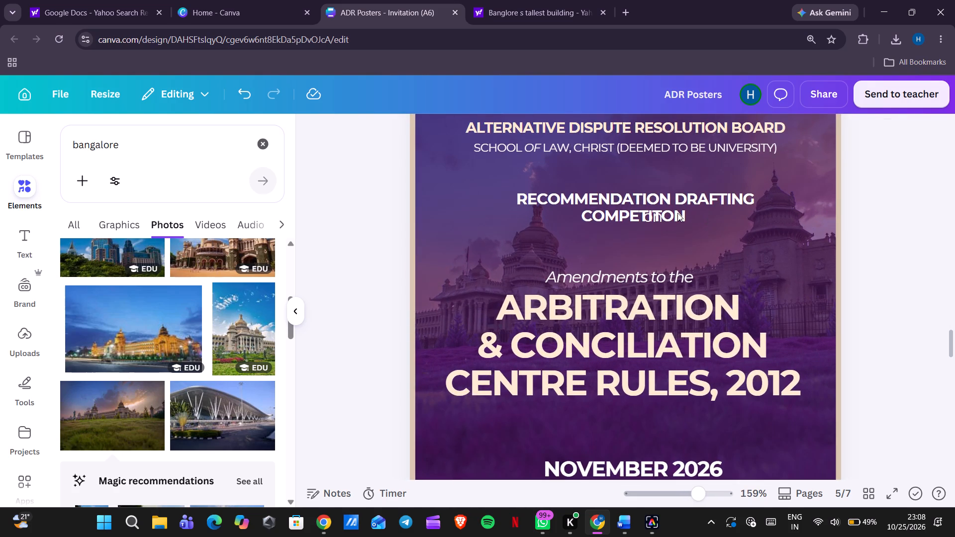
Move the "on" line into the gap between the competition heading and "Amendments to the", centred on the poster.
drag(653, 214, 632, 242)
click(899, 255)
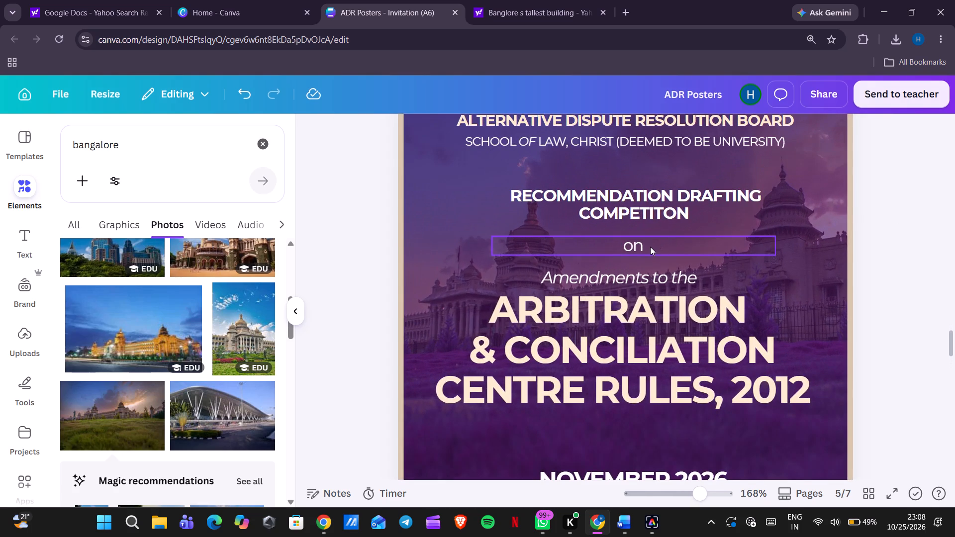
Extend the "on" line to read "on the topic" and make it bold.
double_click(650, 247)
key(space)
text(the topic)
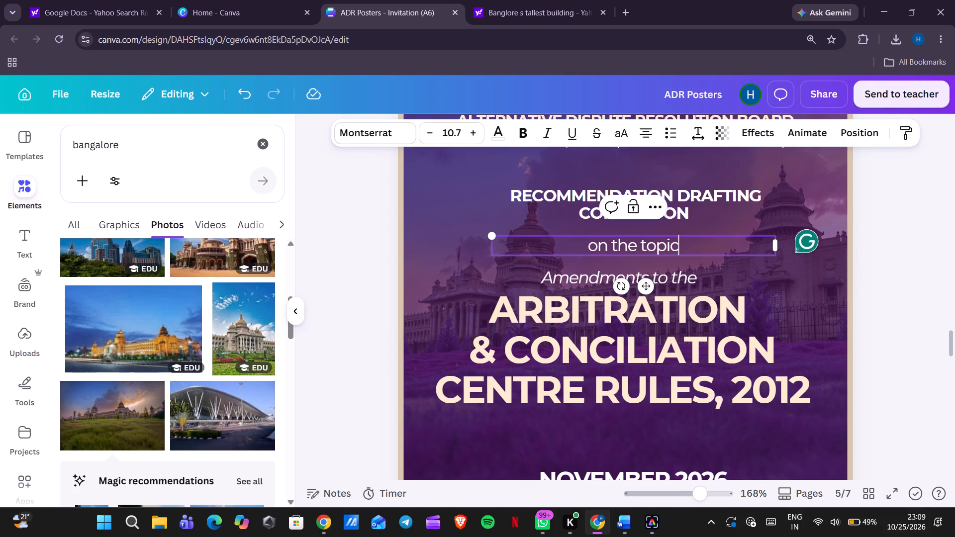
key(ctrl+a)
key(ctrl+b)
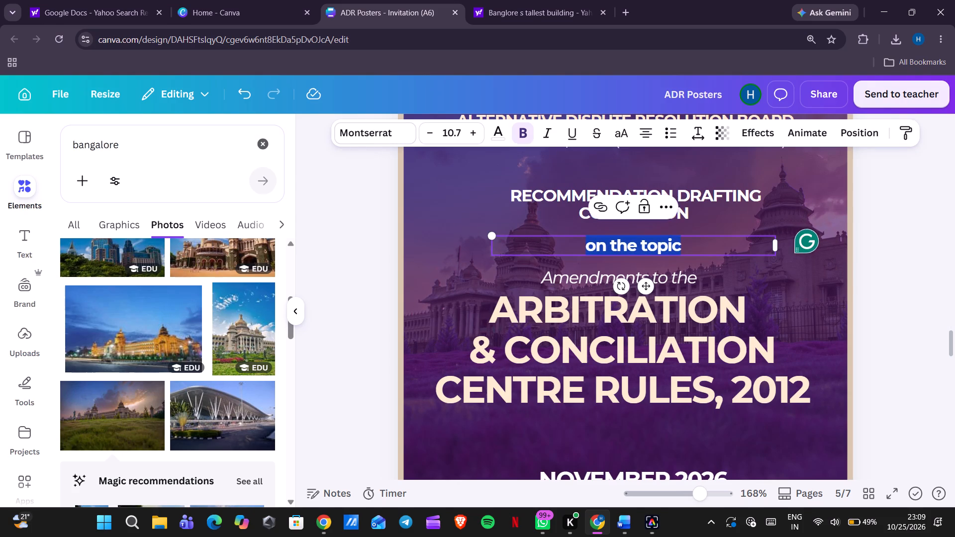
click(840, 233)
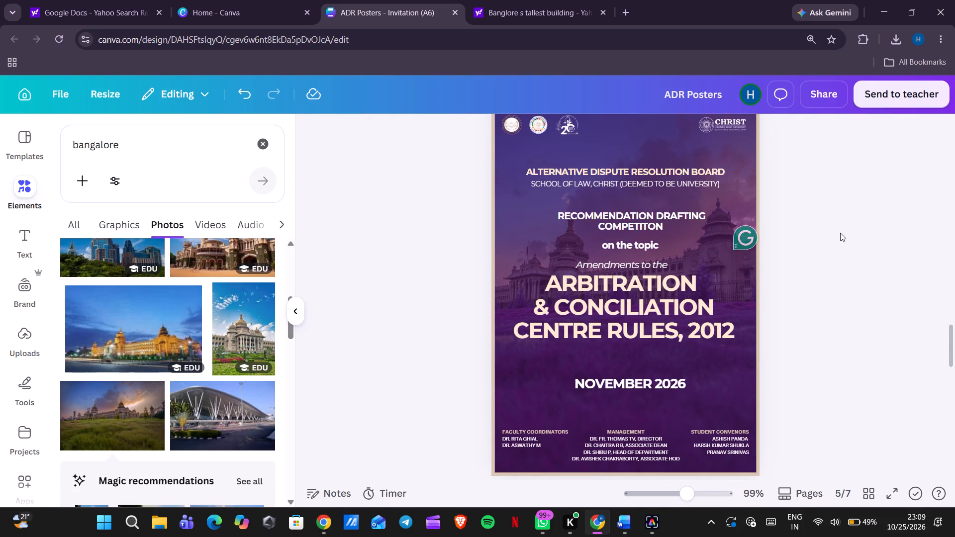
Reduce the "on the topic" line to font size 7.7 and remove its bold formatting.
click(673, 251)
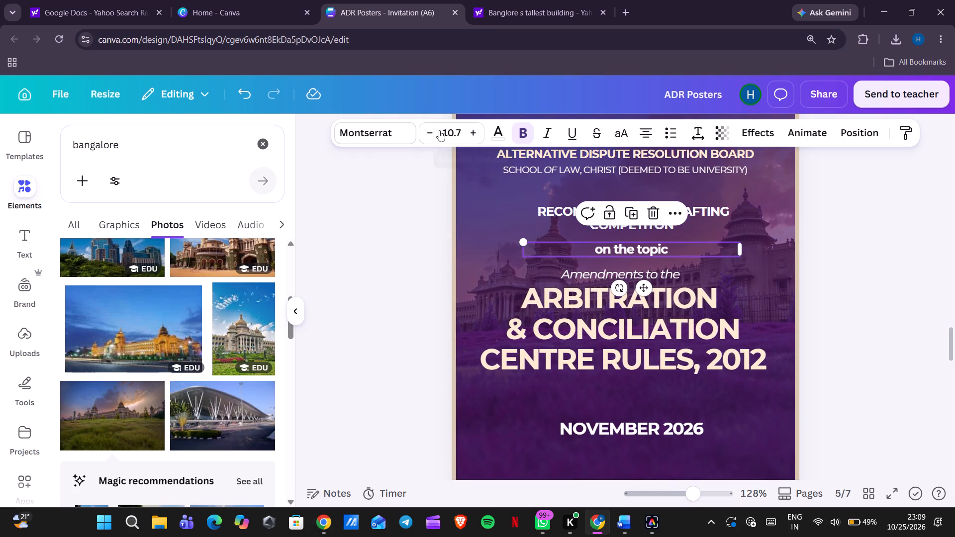
double_click(438, 131)
click(438, 131)
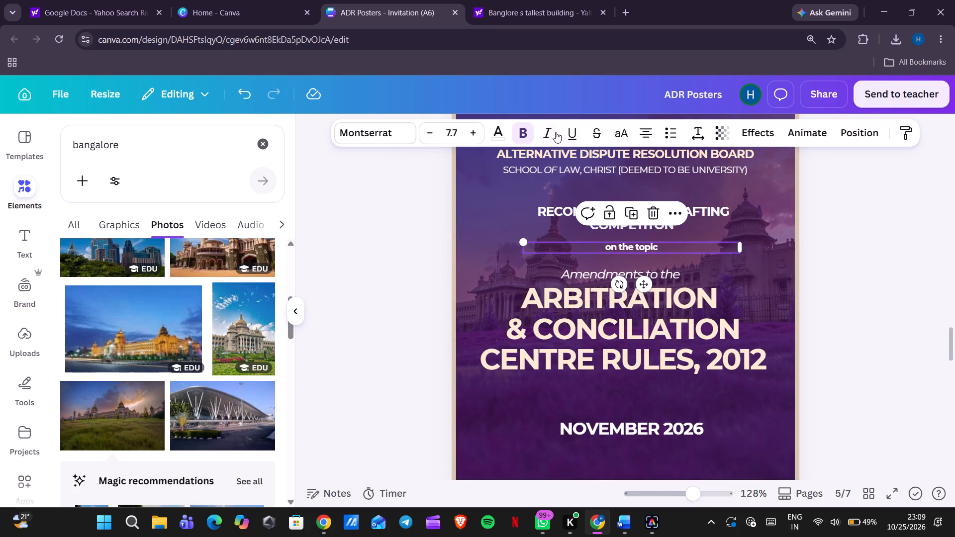
click(530, 135)
click(893, 220)
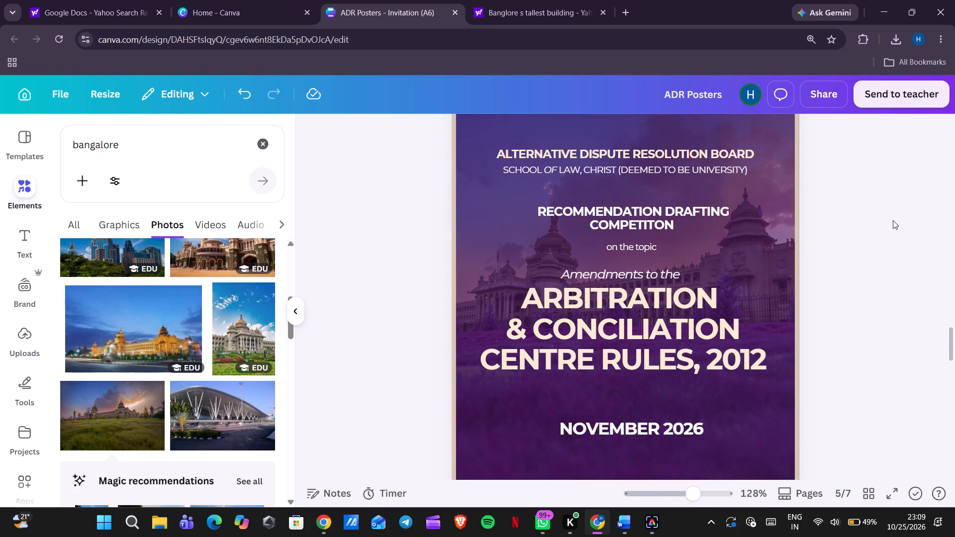
Make the italic "Amendments to the" line bold.
click(660, 266)
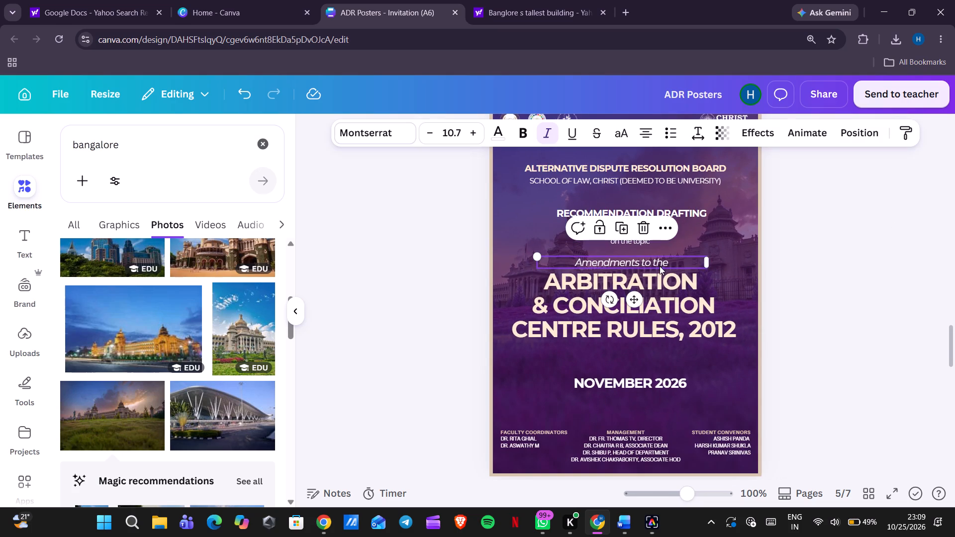
click(521, 132)
click(871, 239)
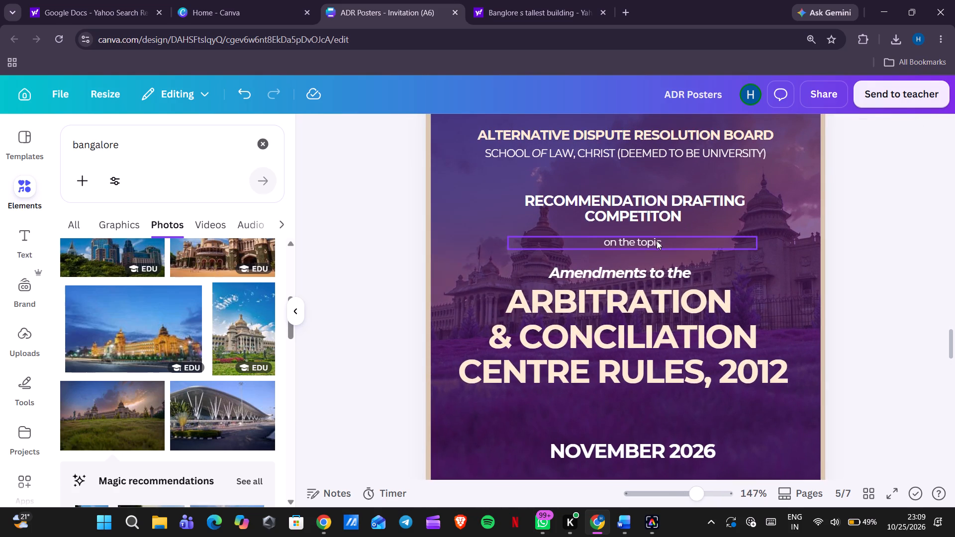
Nudge the "on the topic" line slightly down between the competition heading and "Amendments to the".
click(657, 241)
key(Down)
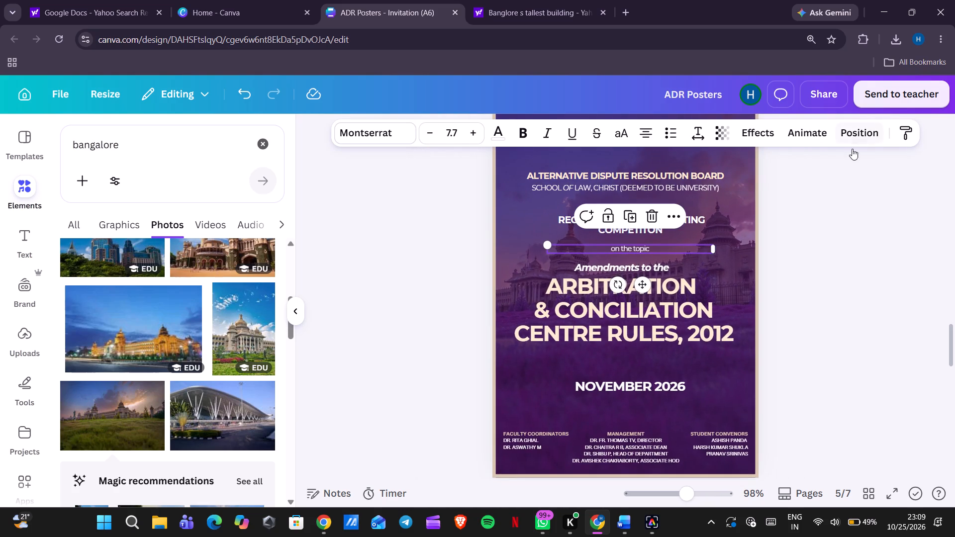
click(809, 231)
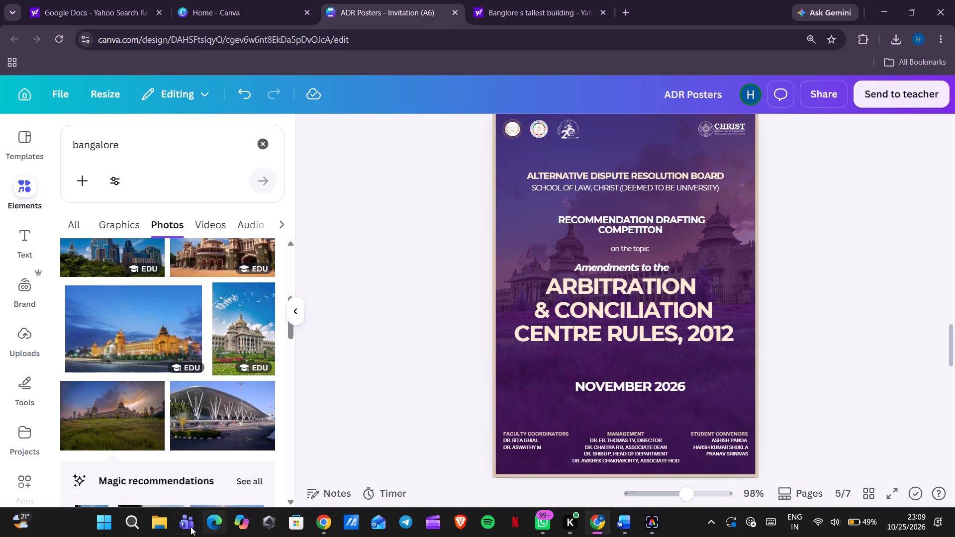
Switch to File Explorer, view the earlier export "ADR Posters (1)" from Downloads in Photos, and browse its neighbouring images.
click(161, 527)
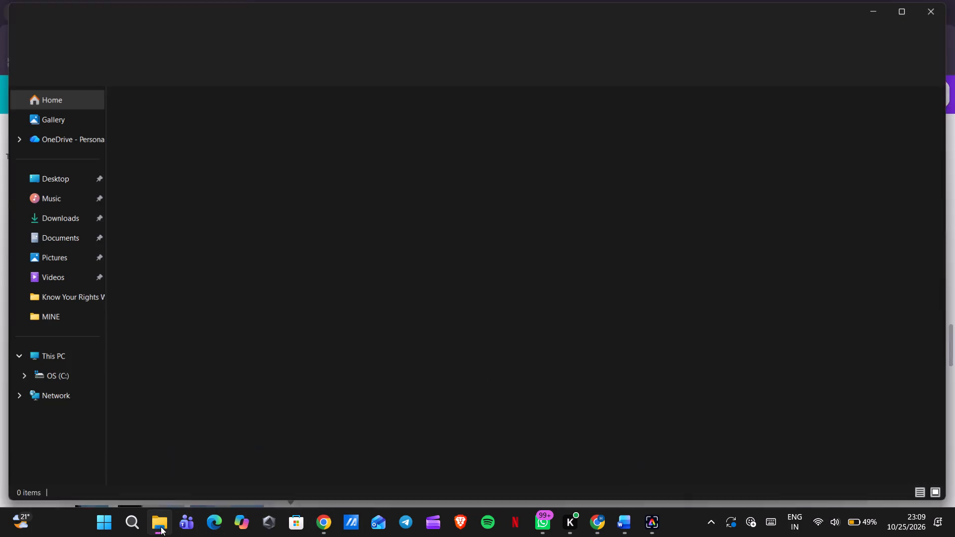
click(57, 215)
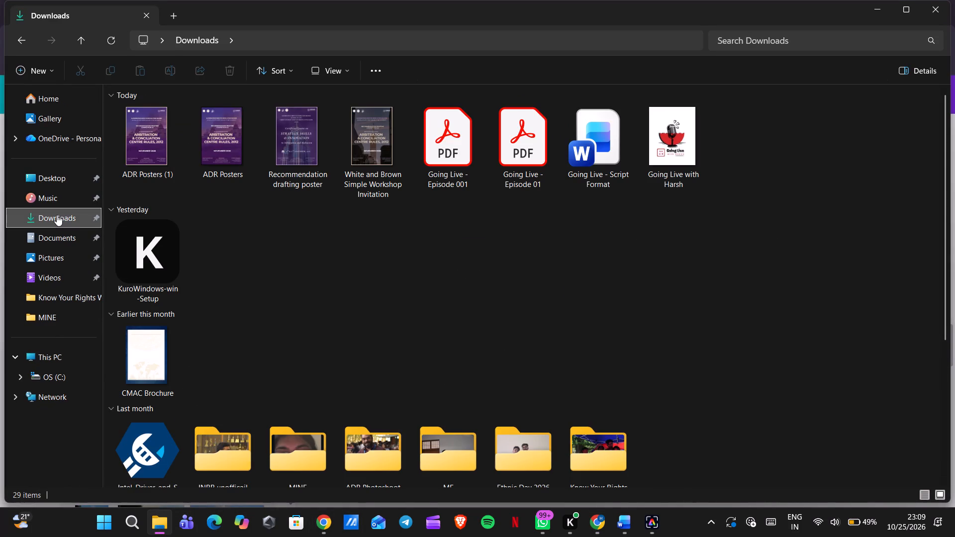
click(267, 190)
double_click(124, 143)
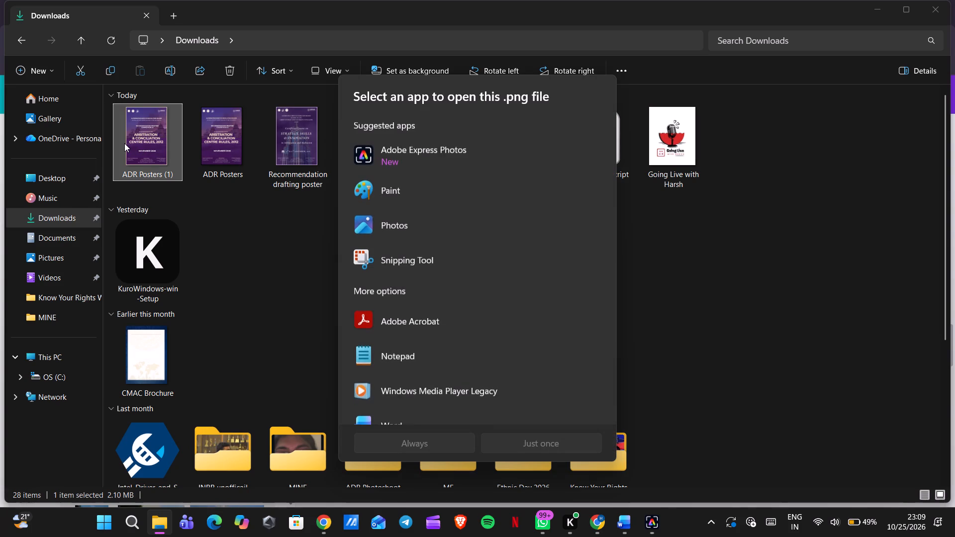
double_click(421, 223)
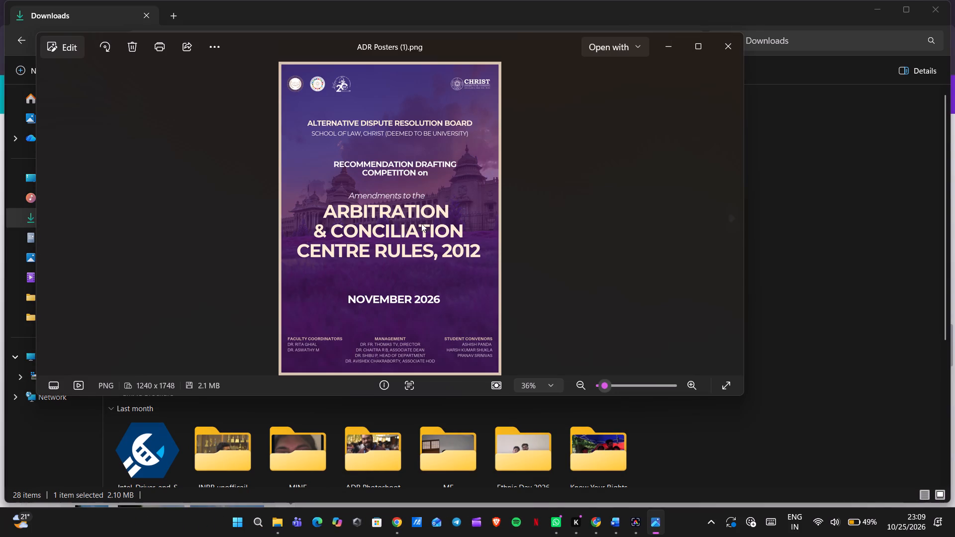
key(Right)
key(Left)
key(Right)
key(Left)
click(730, 50)
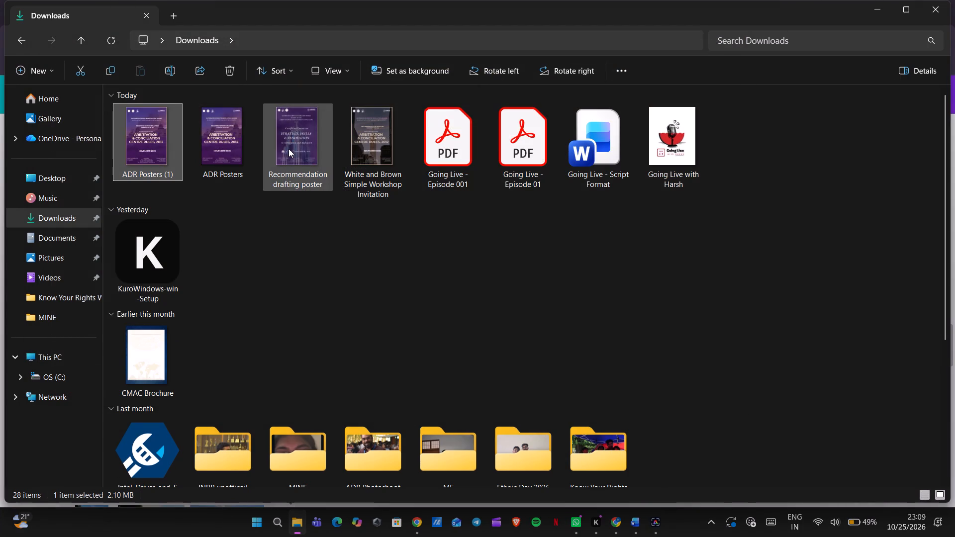
Delete "ADR Posters (1)", "ADR Posters", "Recommendation drafting poster" and "White and Brown Simple Workshop Invitation" from Downloads.
shift+click(354, 142)
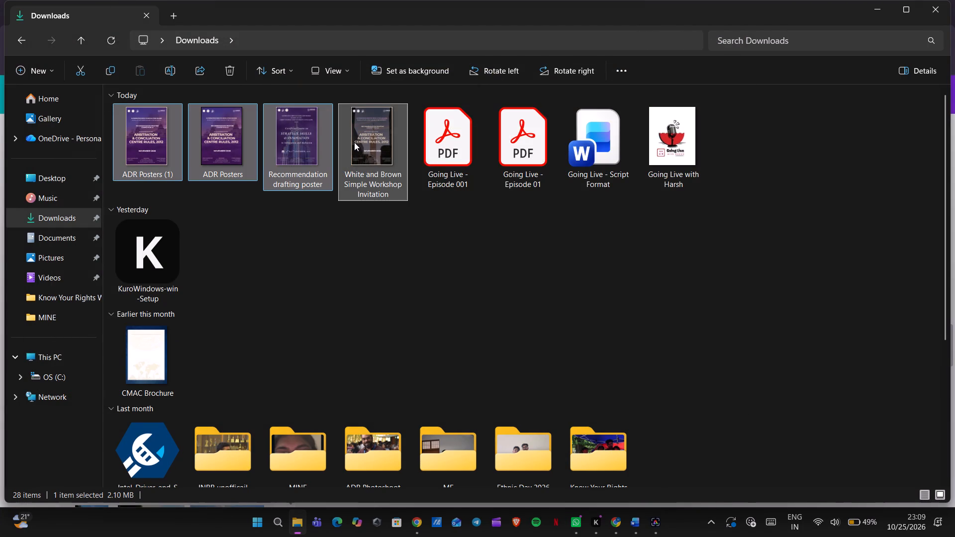
key(Delete)
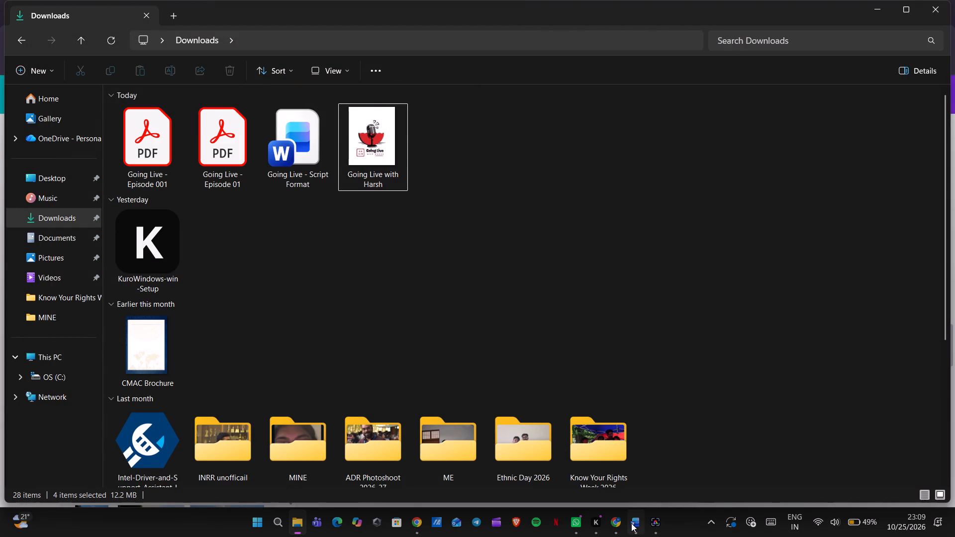
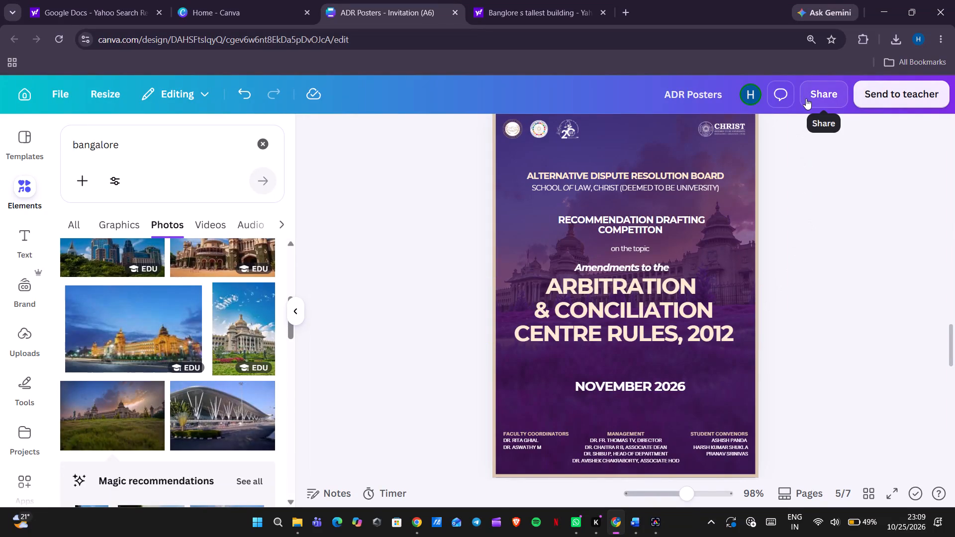
Download the current poster page (page 5) as a PDF.
click(806, 98)
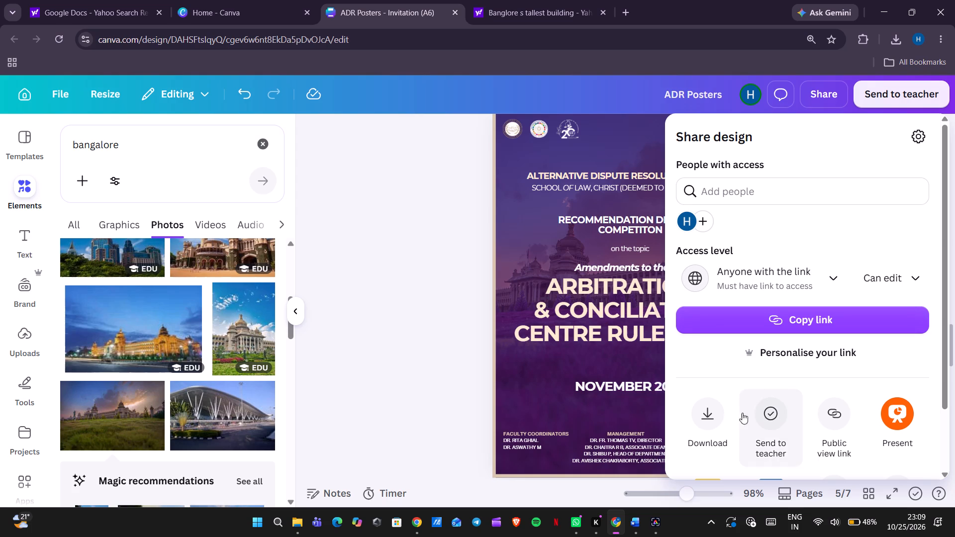
scroll(721, 421, down, 2)
click(709, 381)
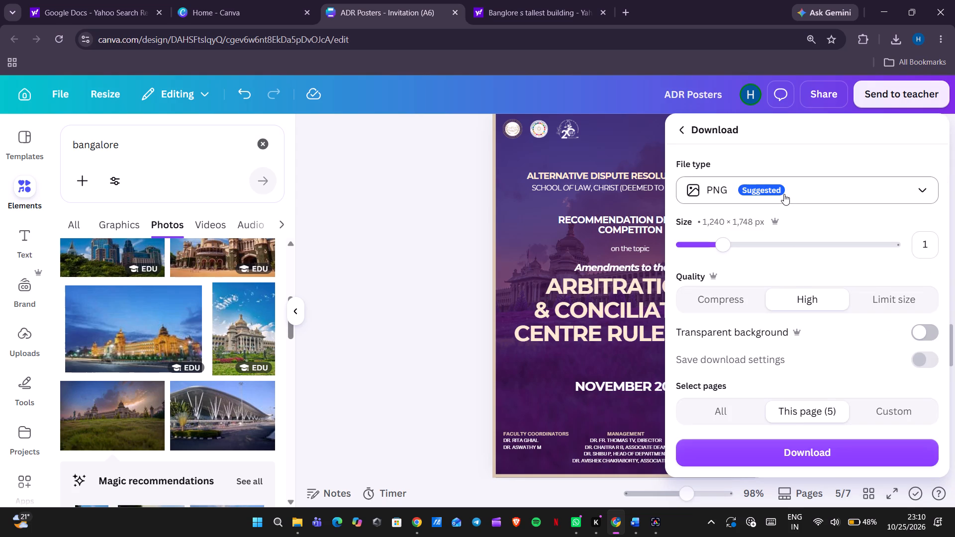
click(784, 194)
click(763, 303)
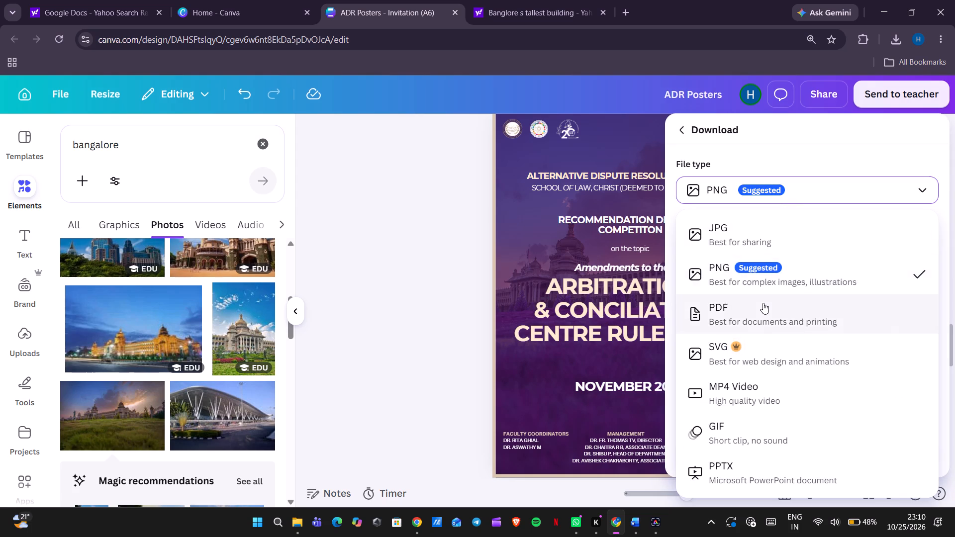
scroll(763, 303, down, 2)
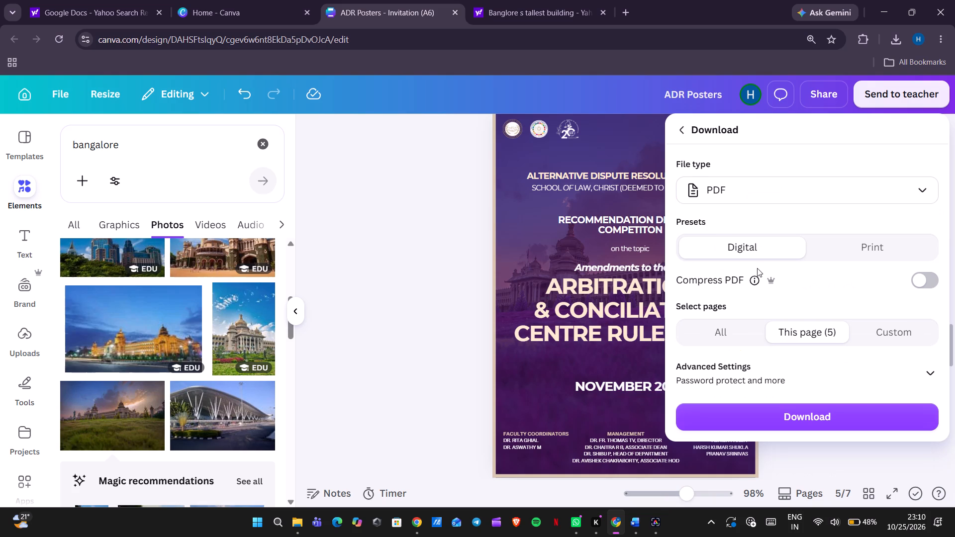
click(771, 412)
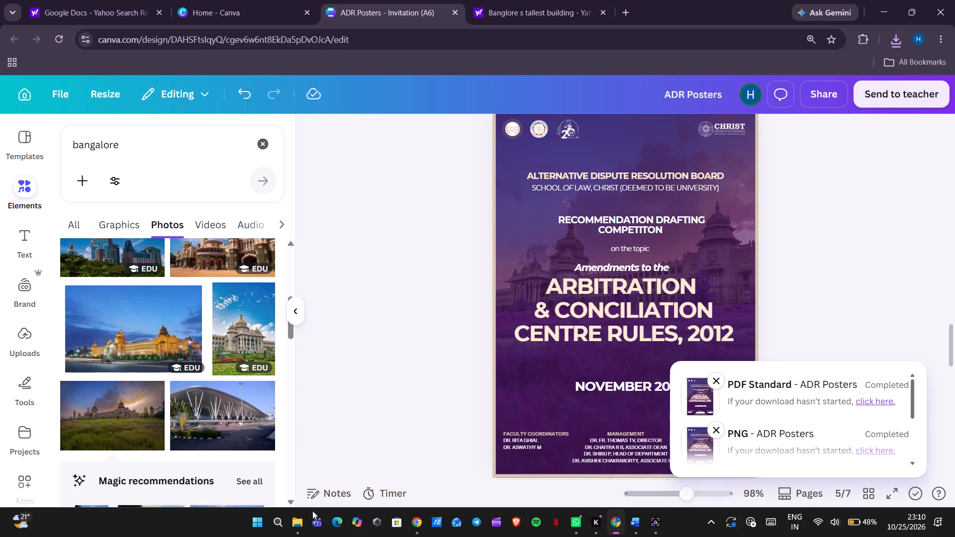
Switch to File Explorer, view the exported "ADR Posters" PDF in Adobe Acrobat and close it.
click(298, 525)
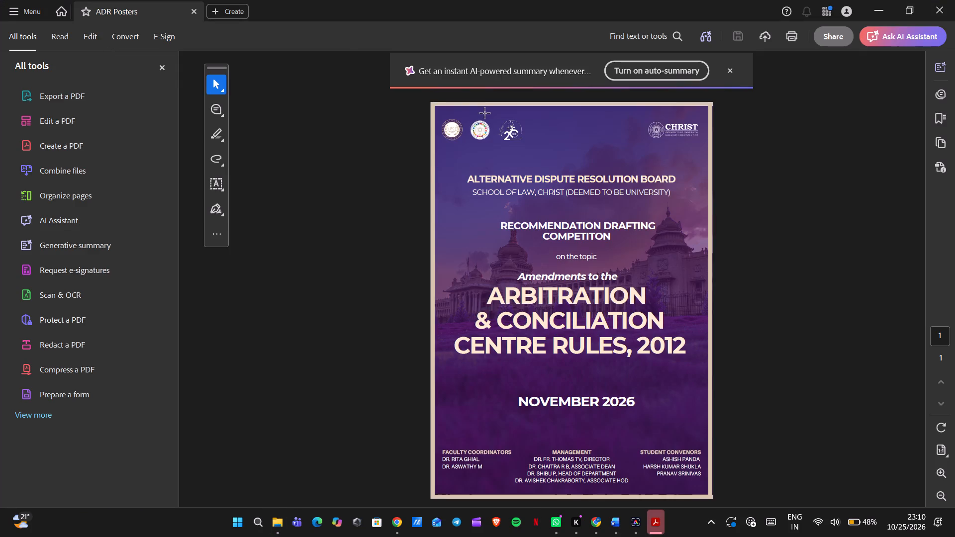
click(952, 2)
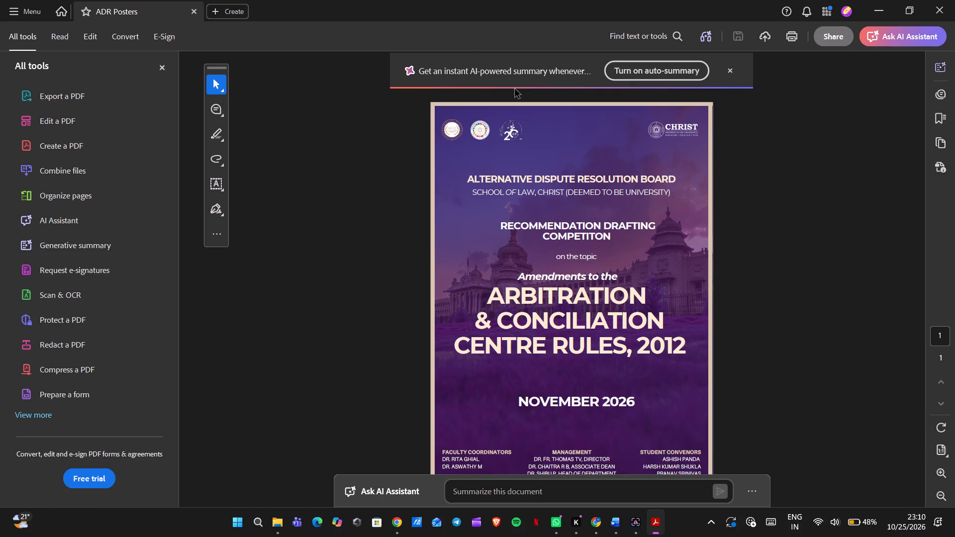
click(931, 7)
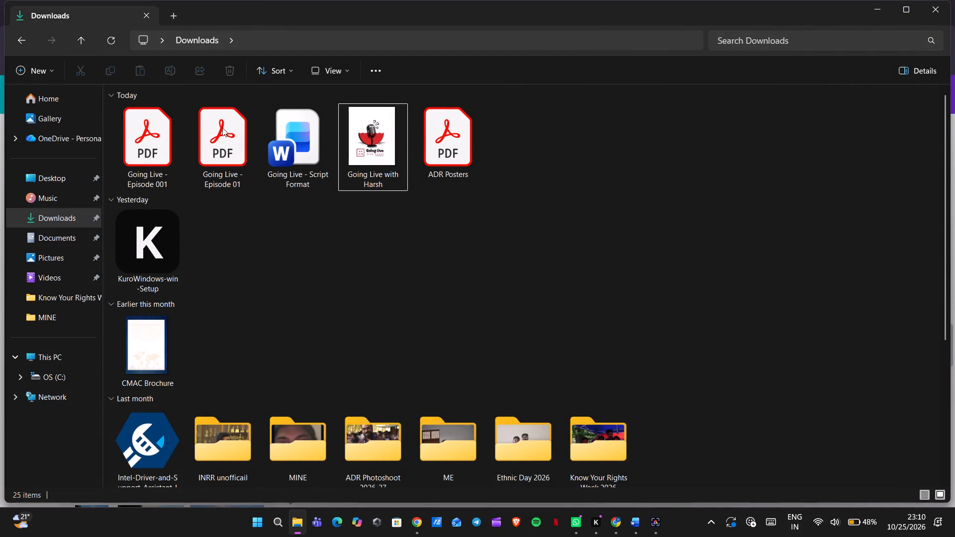
Rename the "ADR Posters" PDF in Downloads as "Recommendation Drafting Poster".
click(460, 135)
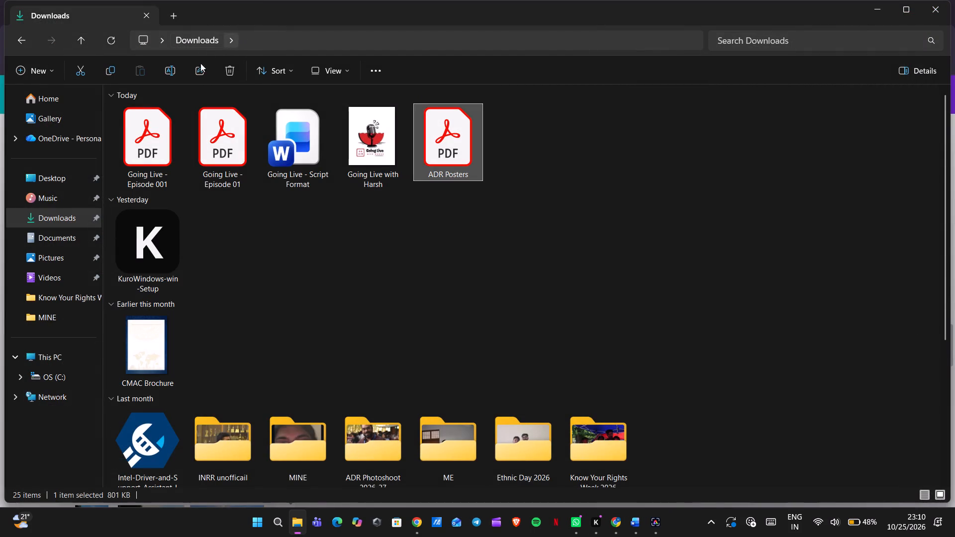
click(170, 68)
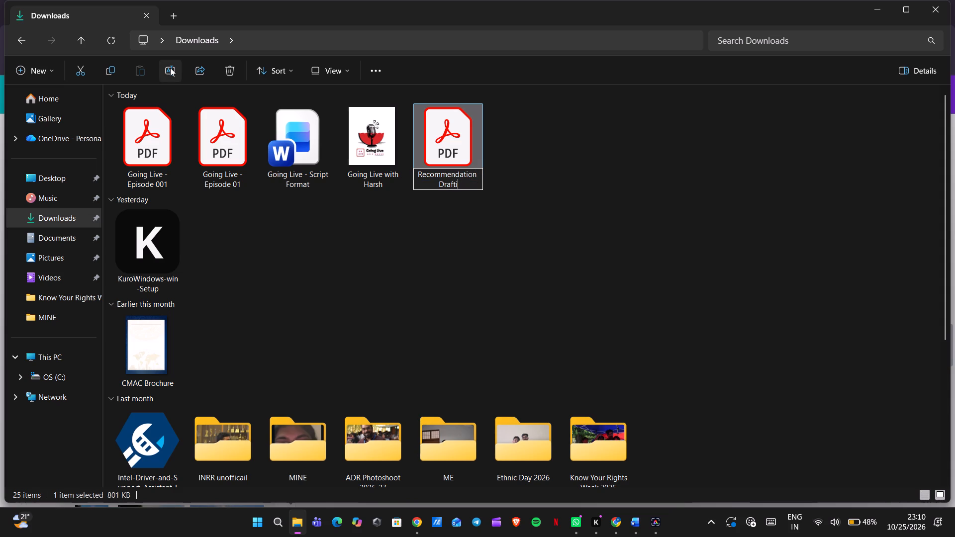
key(BackSpace)
key(BackSpace)
text(oster)
key(Return)
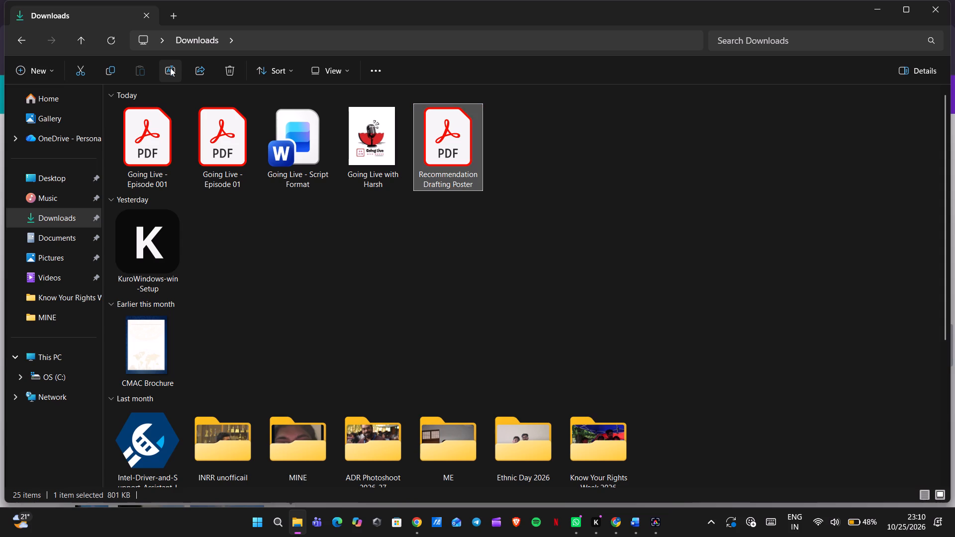
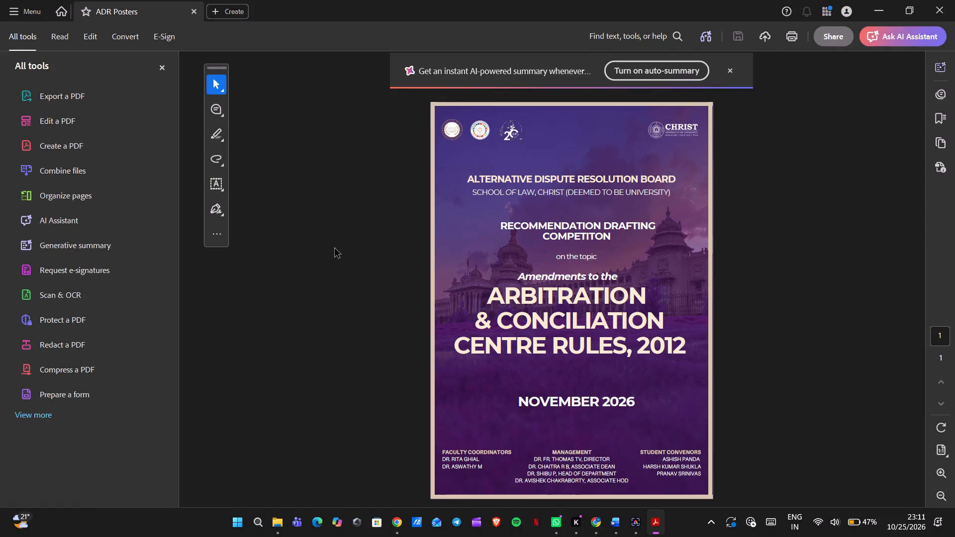
Check the exported poster PDF, close Adobe Acrobat, and return to the ADR Posters design in Chrome.
click(320, 266)
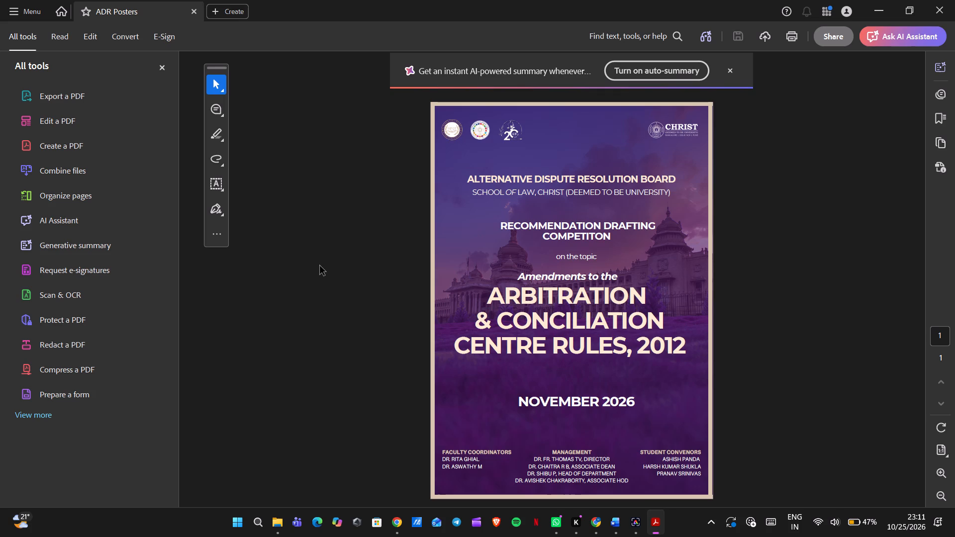
click(947, 9)
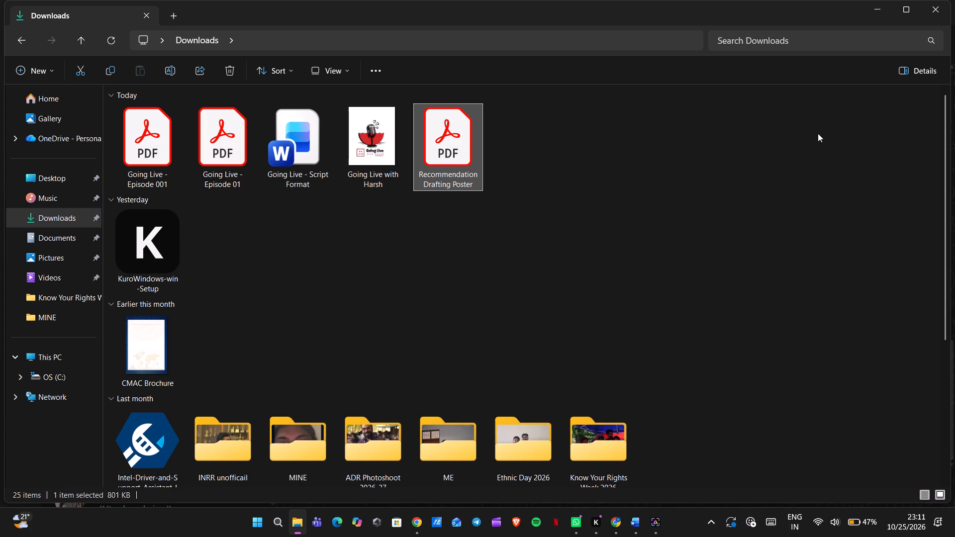
click(612, 526)
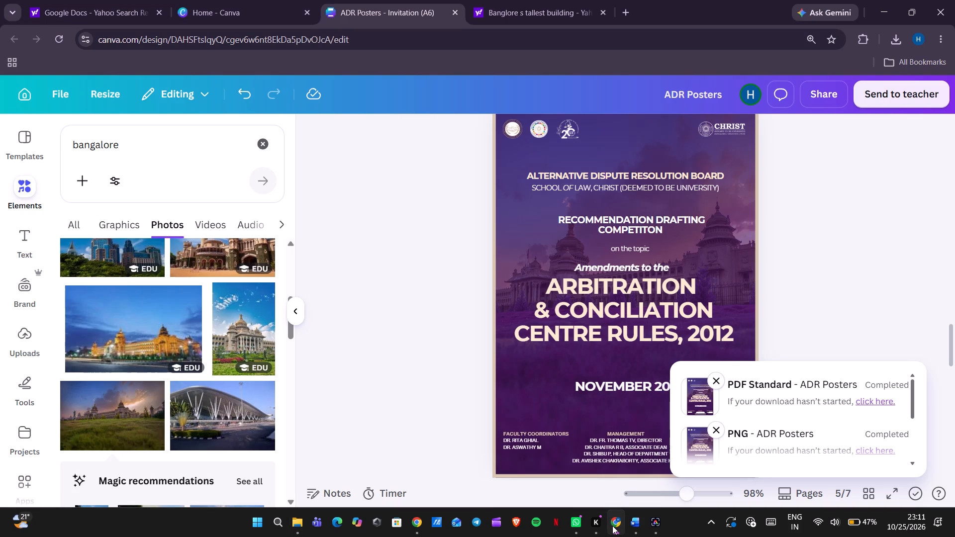
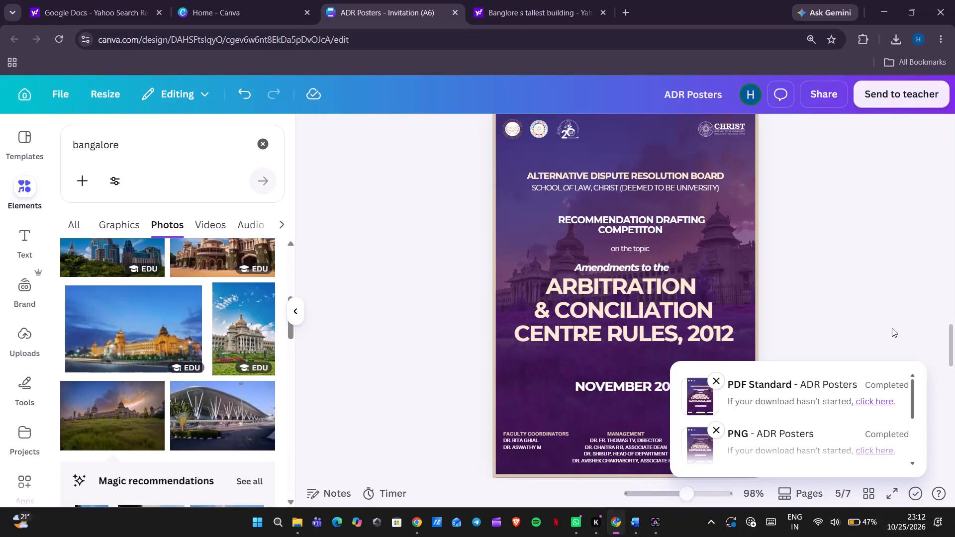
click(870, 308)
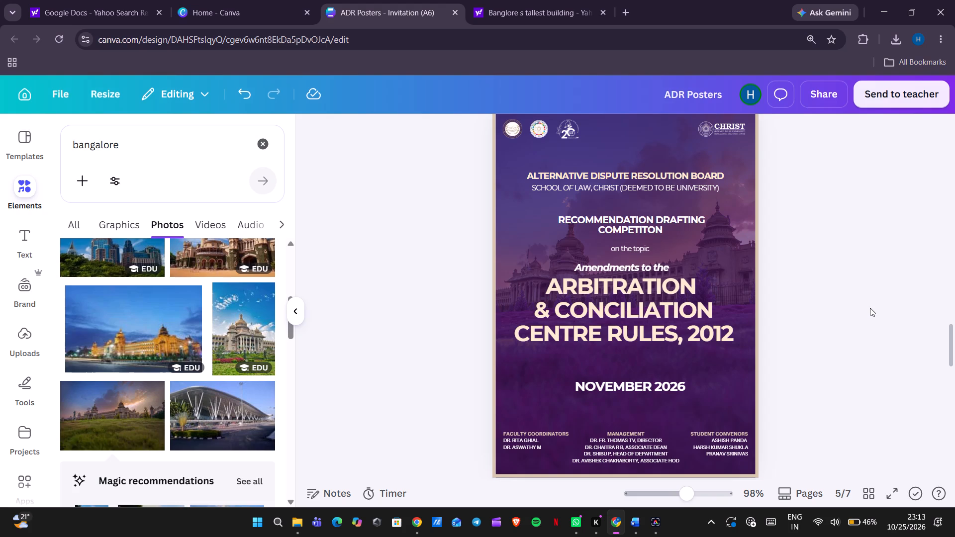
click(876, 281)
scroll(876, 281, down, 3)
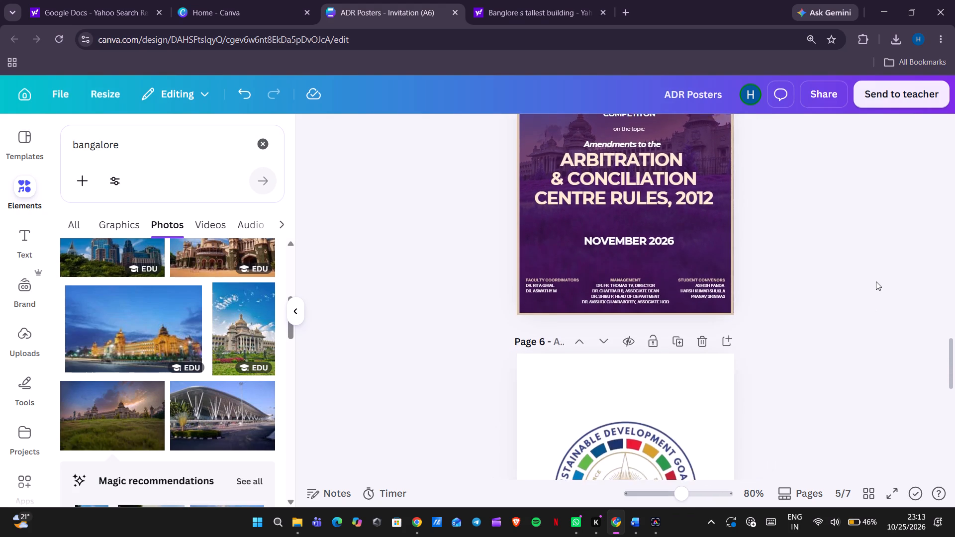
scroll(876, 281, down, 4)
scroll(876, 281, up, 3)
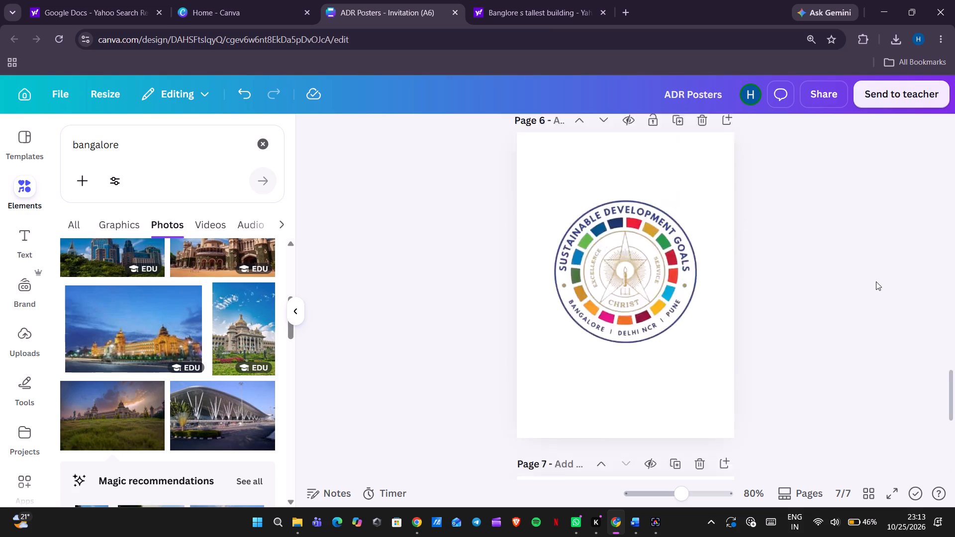
scroll(876, 281, up, 5)
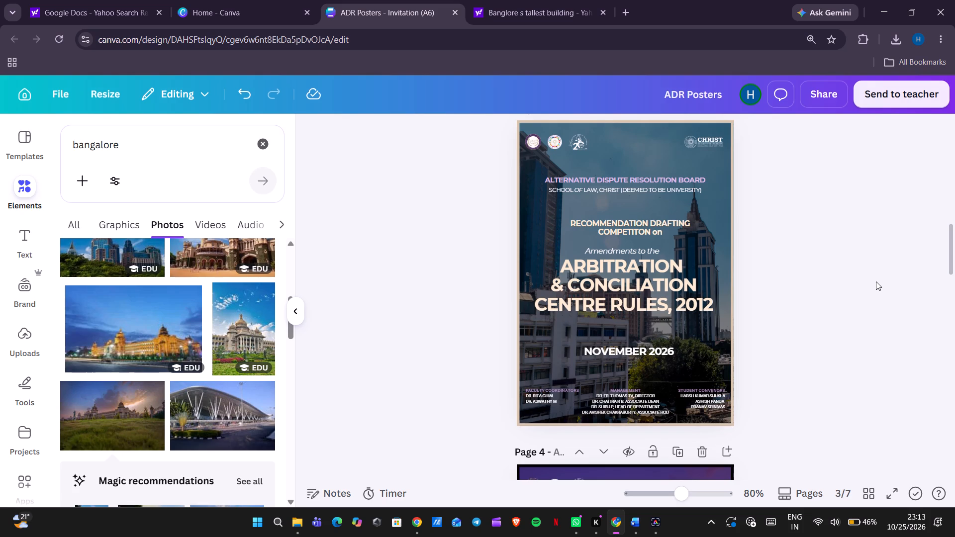